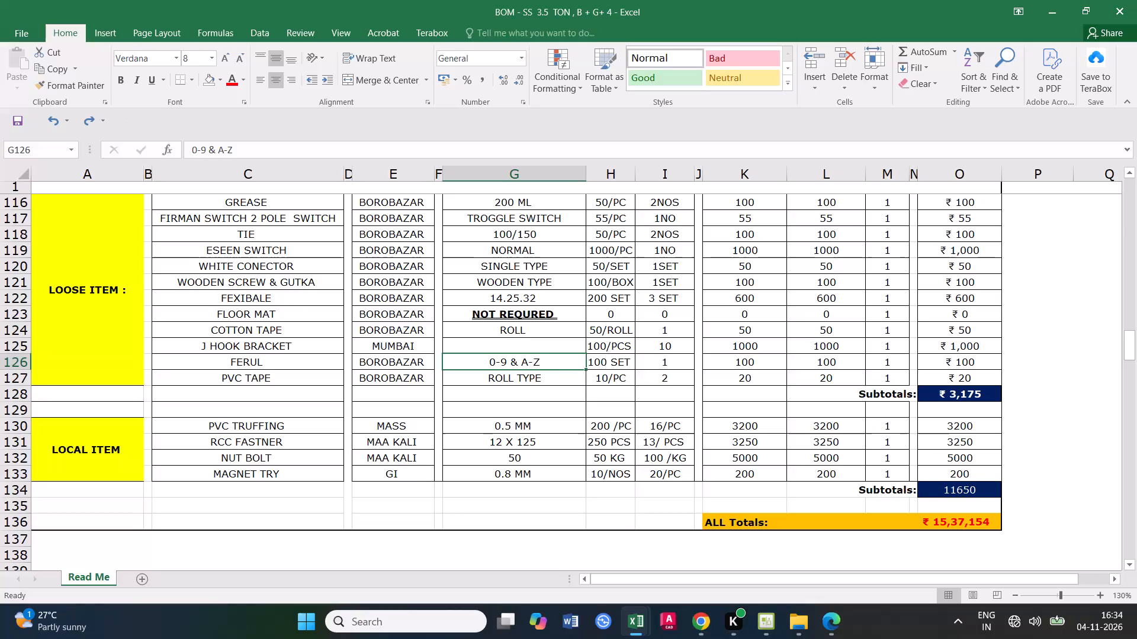
Examine the formula behind the ALL Totals amount in row 136.
key(Escape)
click(824, 467)
click(957, 519)
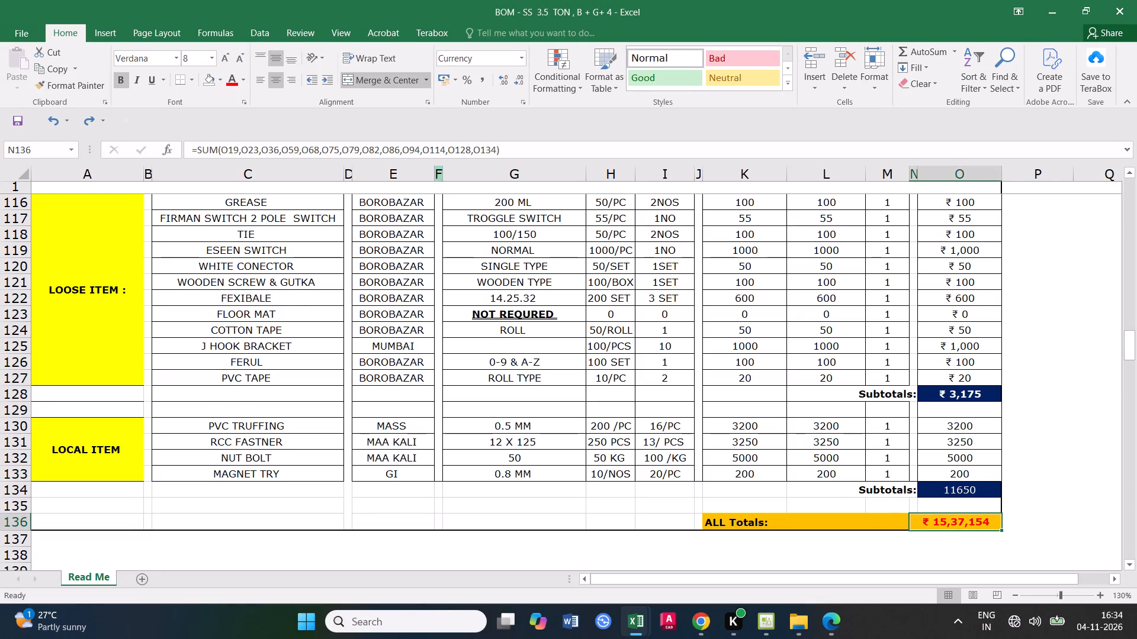
click(515, 146)
click(26, 111)
click(665, 373)
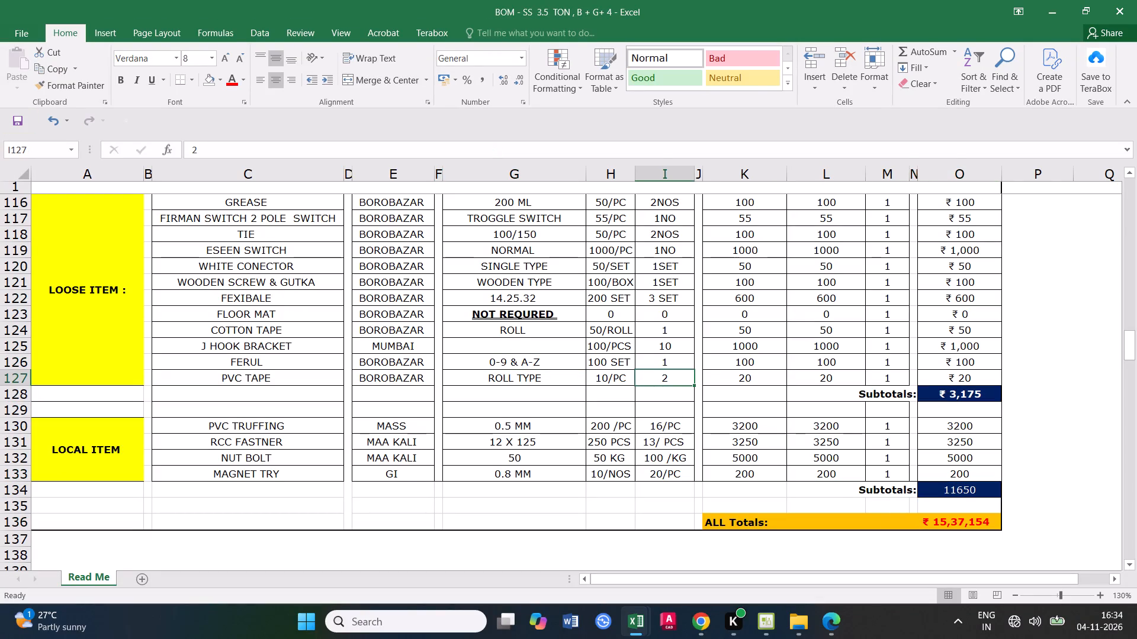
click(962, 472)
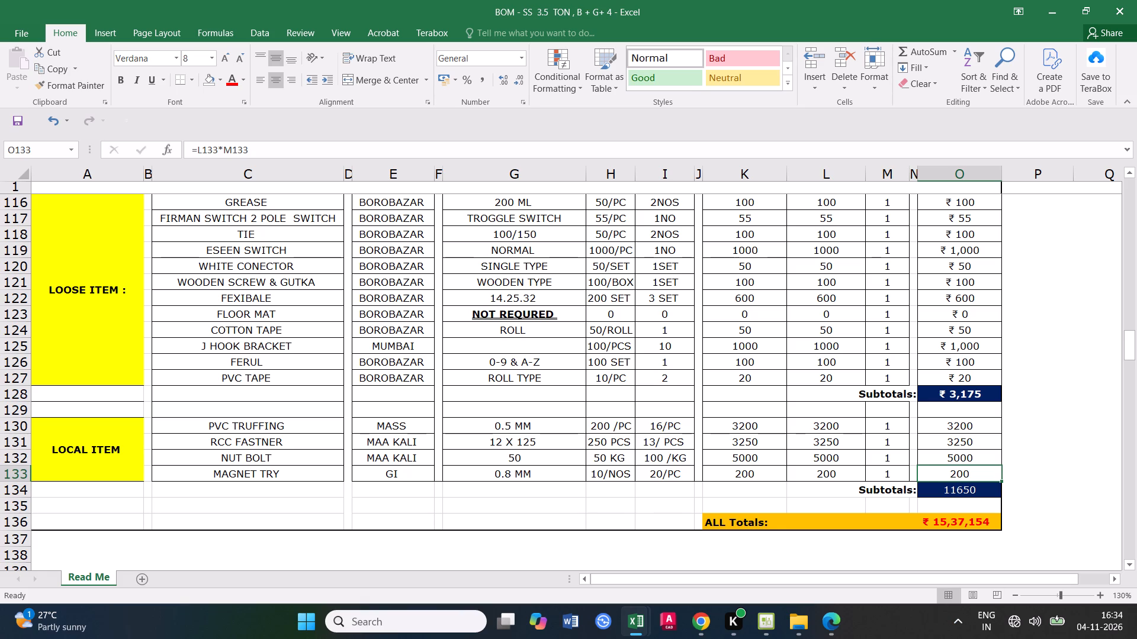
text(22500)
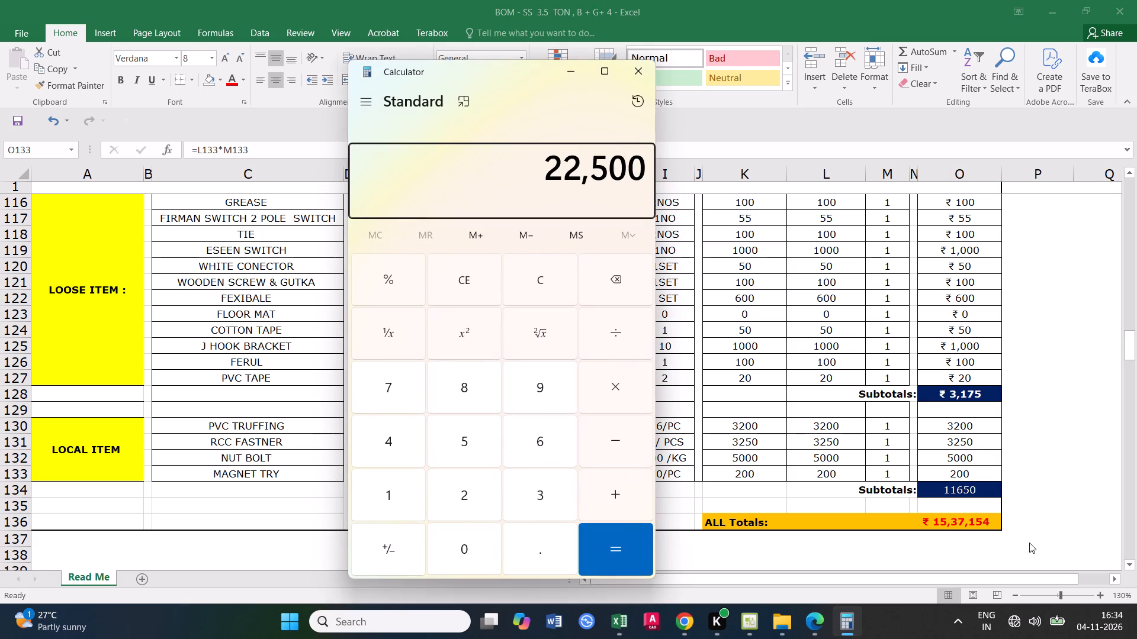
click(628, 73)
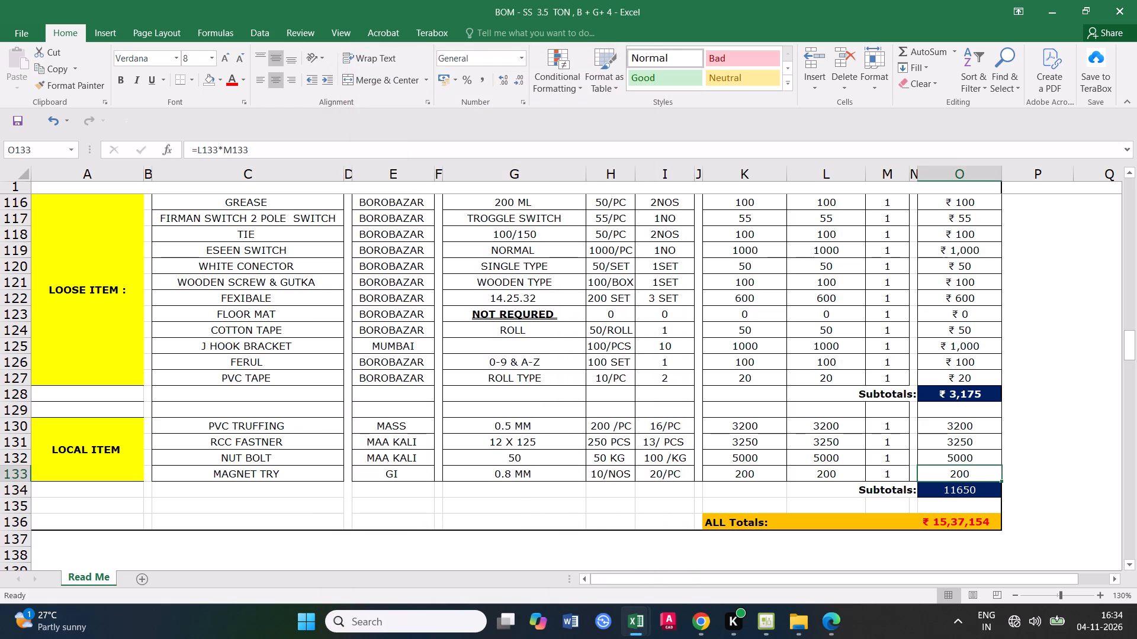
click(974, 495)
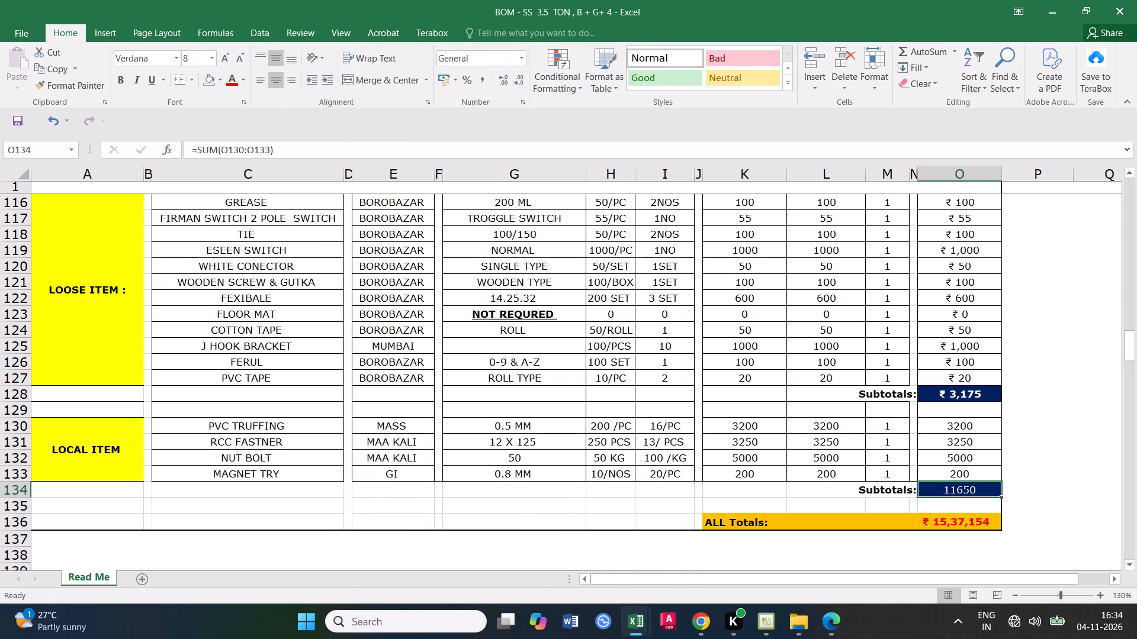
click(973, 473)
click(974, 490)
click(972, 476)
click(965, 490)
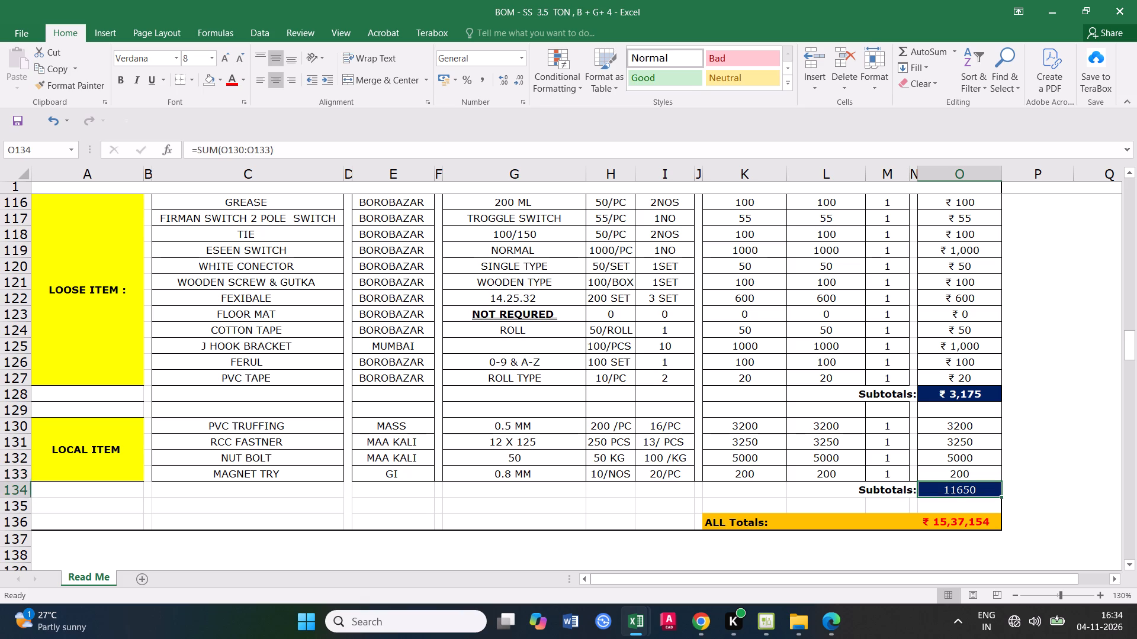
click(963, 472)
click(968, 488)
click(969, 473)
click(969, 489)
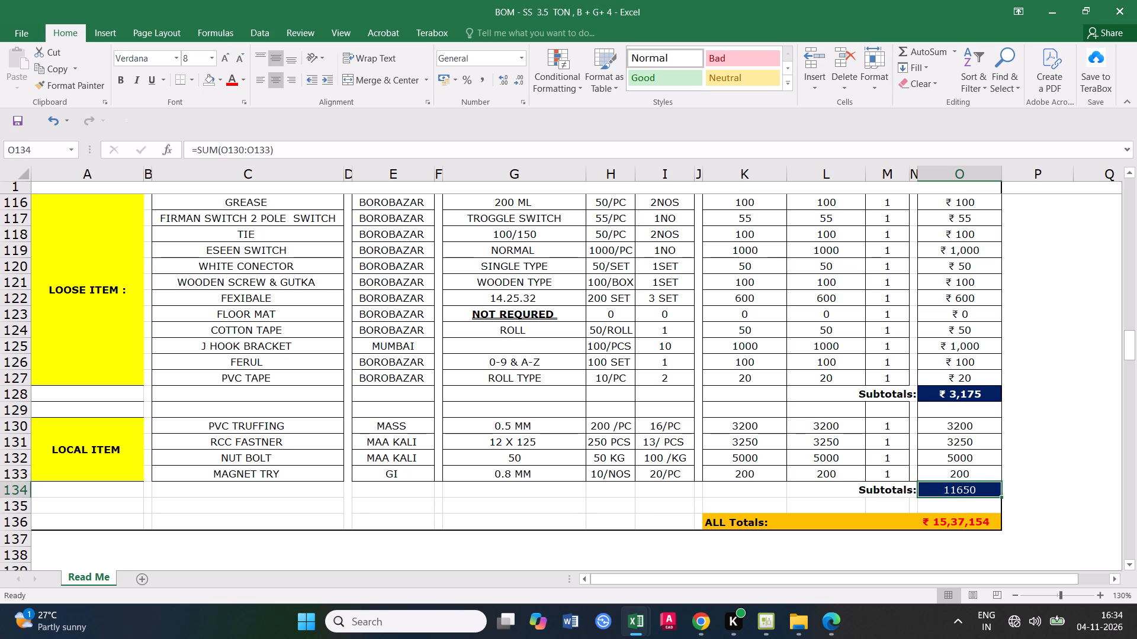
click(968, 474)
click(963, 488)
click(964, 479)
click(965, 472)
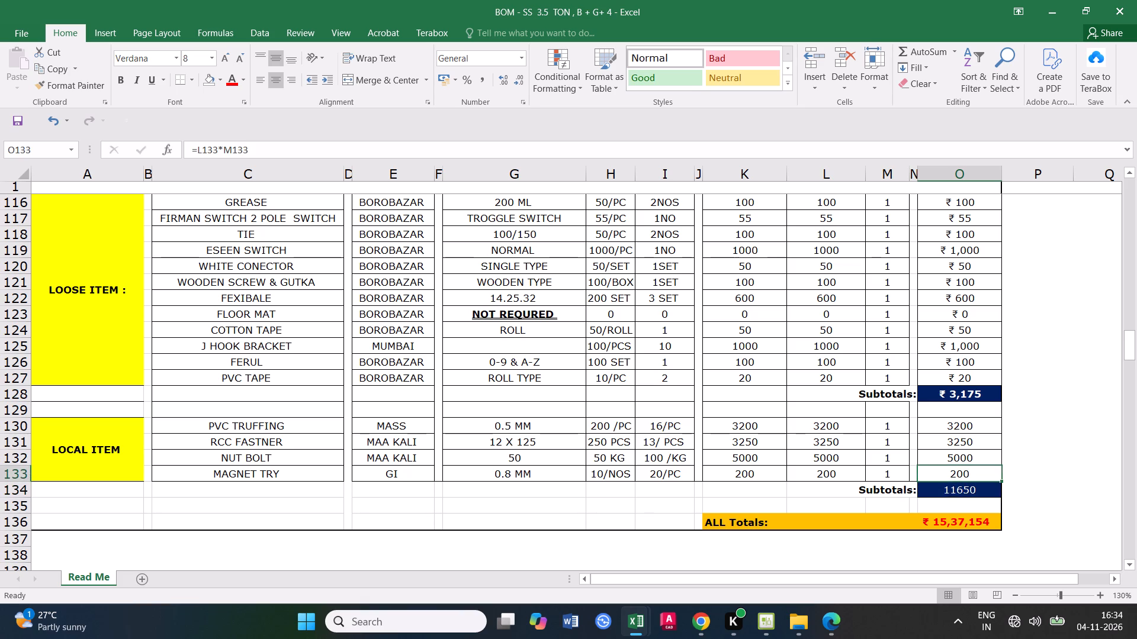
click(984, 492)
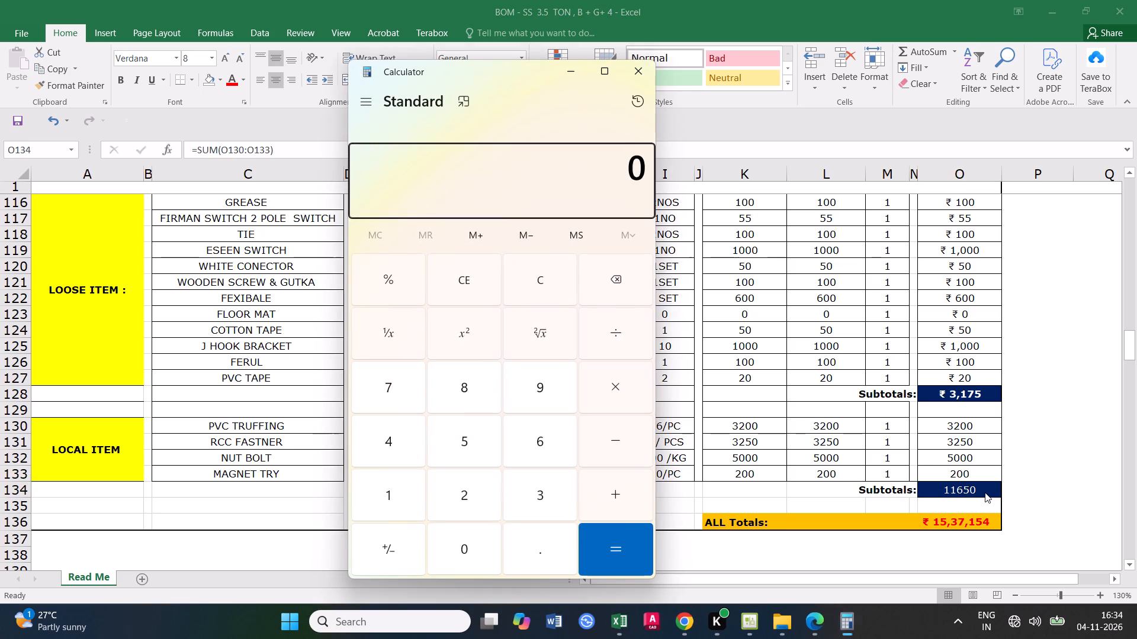
Calculate 22500 minus 1000 in Calculator and close it.
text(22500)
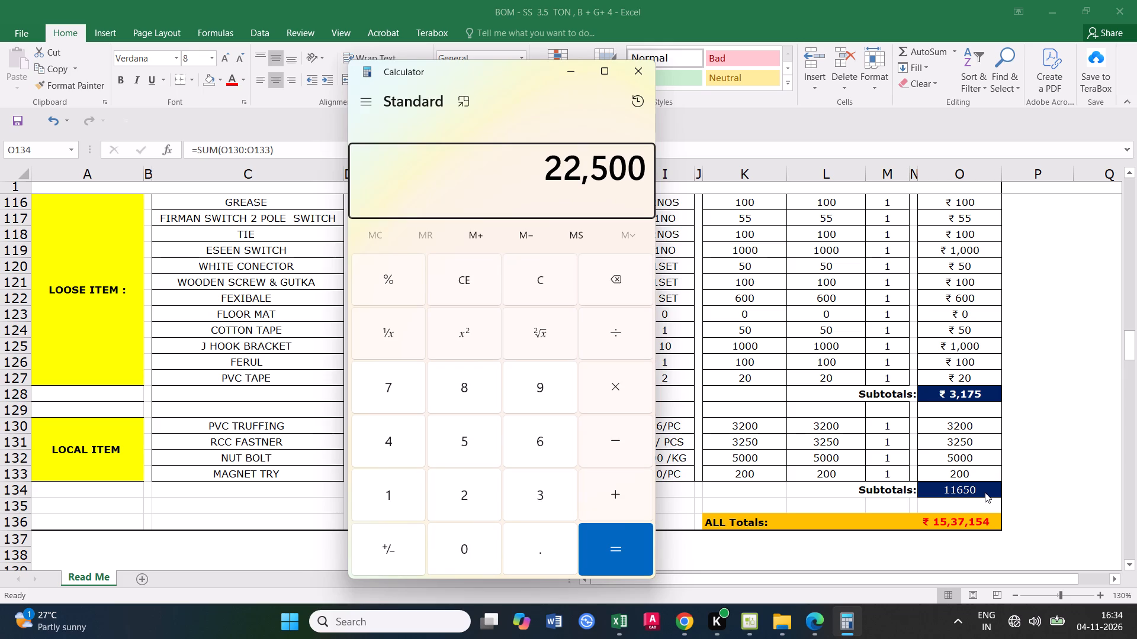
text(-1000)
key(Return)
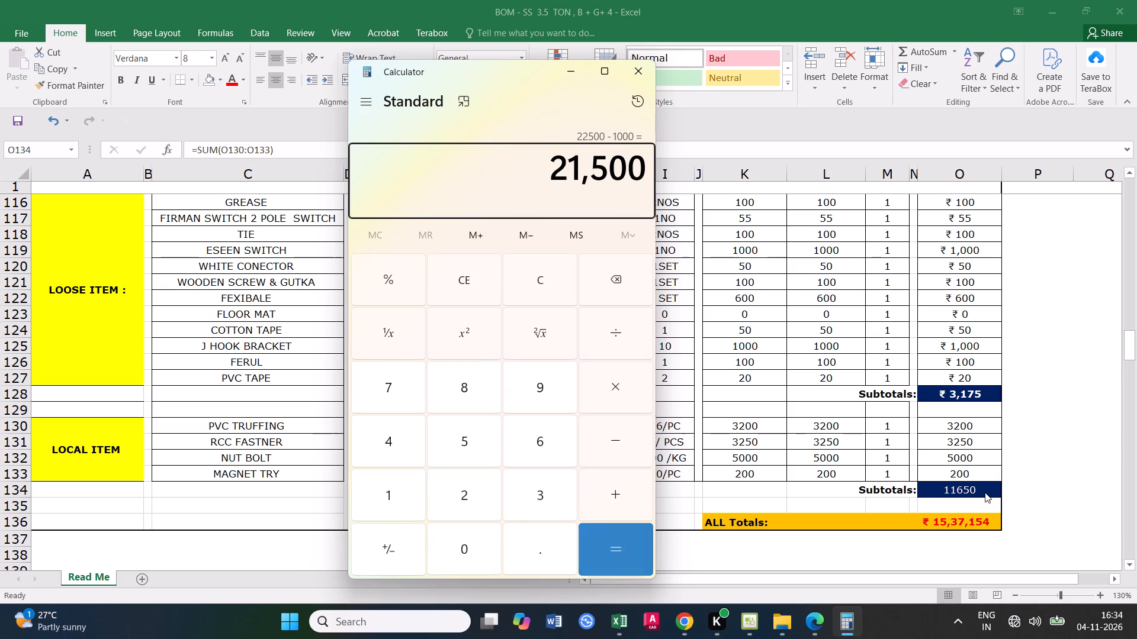
click(635, 76)
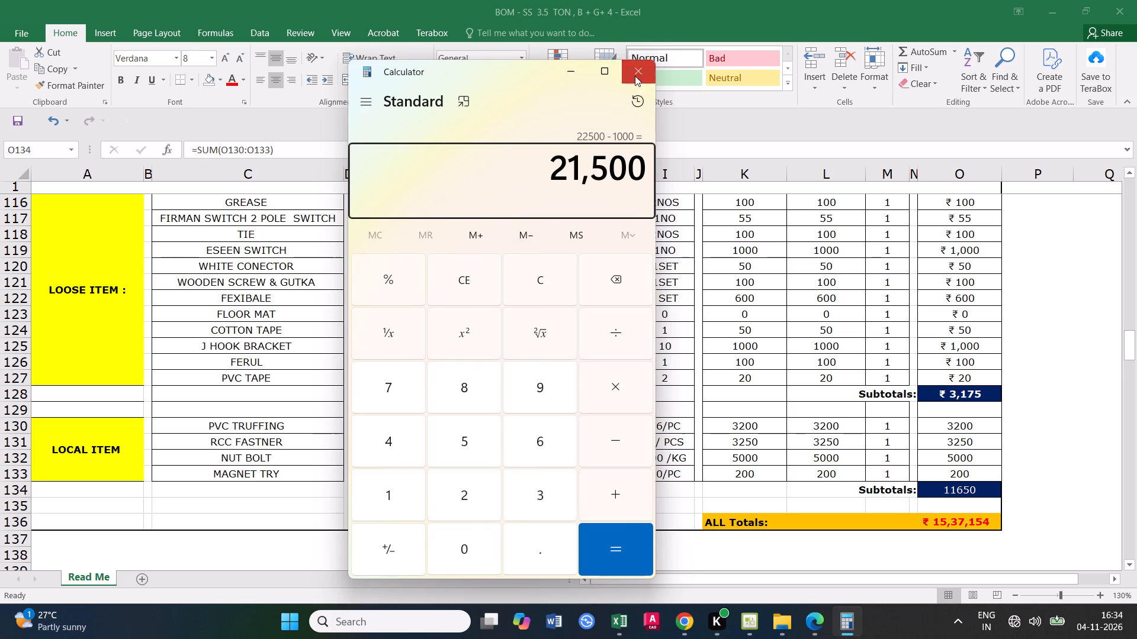
Review the row amounts in column O for the local items and the last loose items.
click(962, 477)
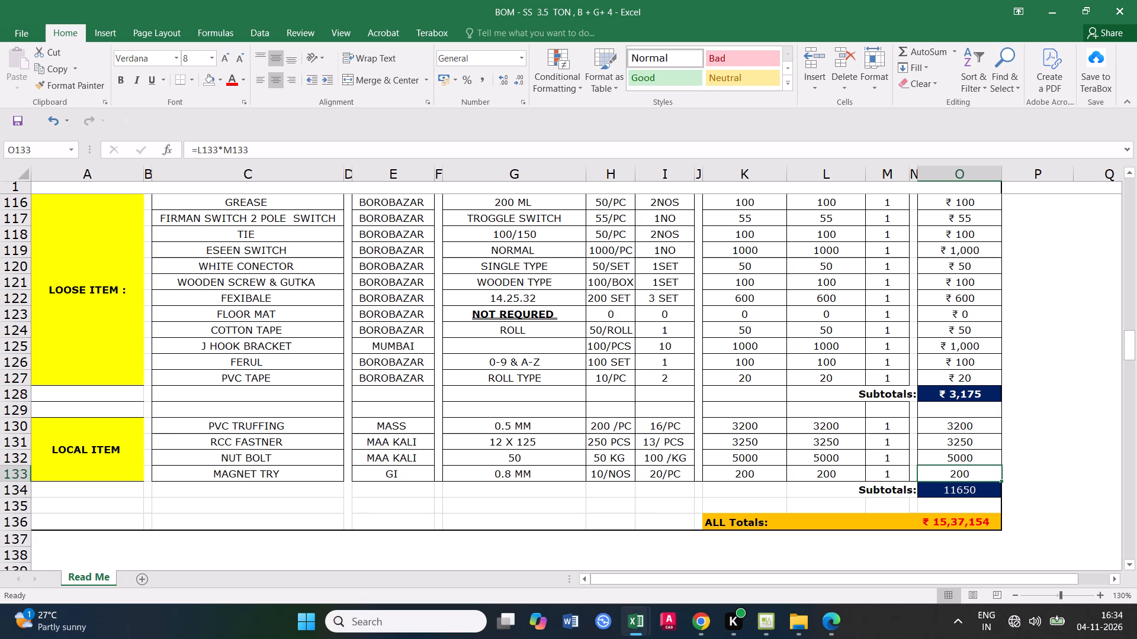
click(971, 461)
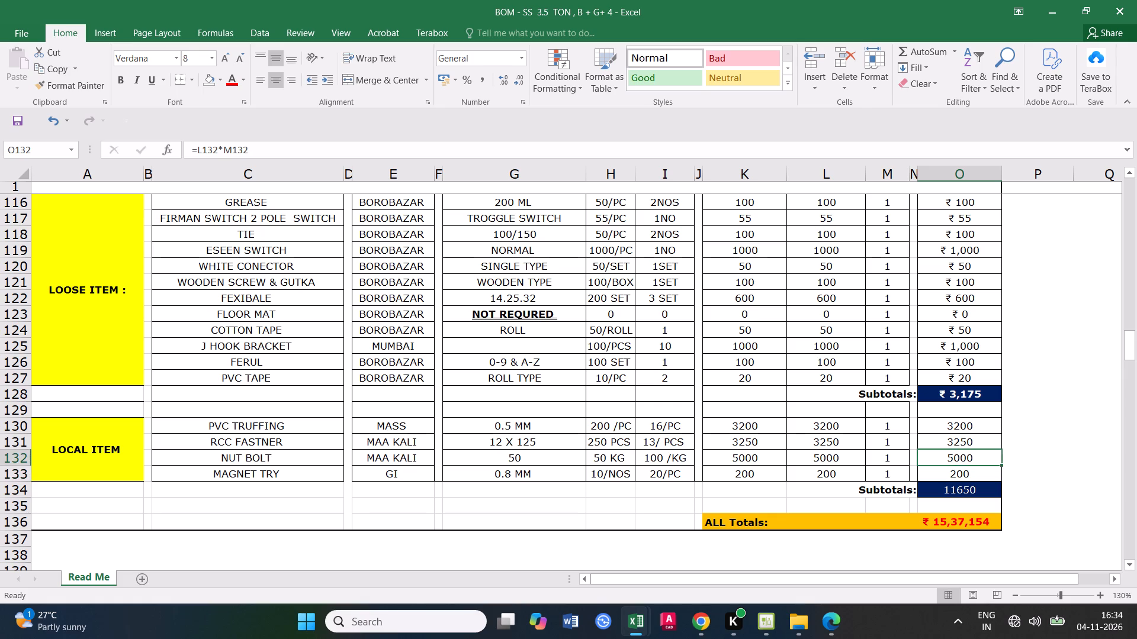
scroll(957, 440, up, 2)
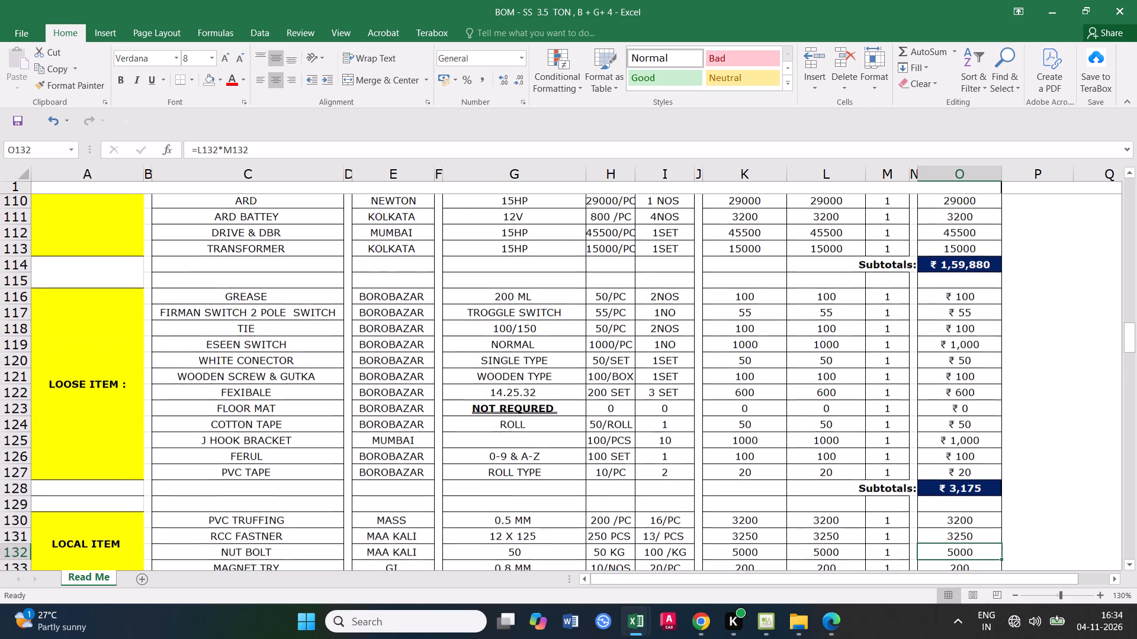
click(963, 477)
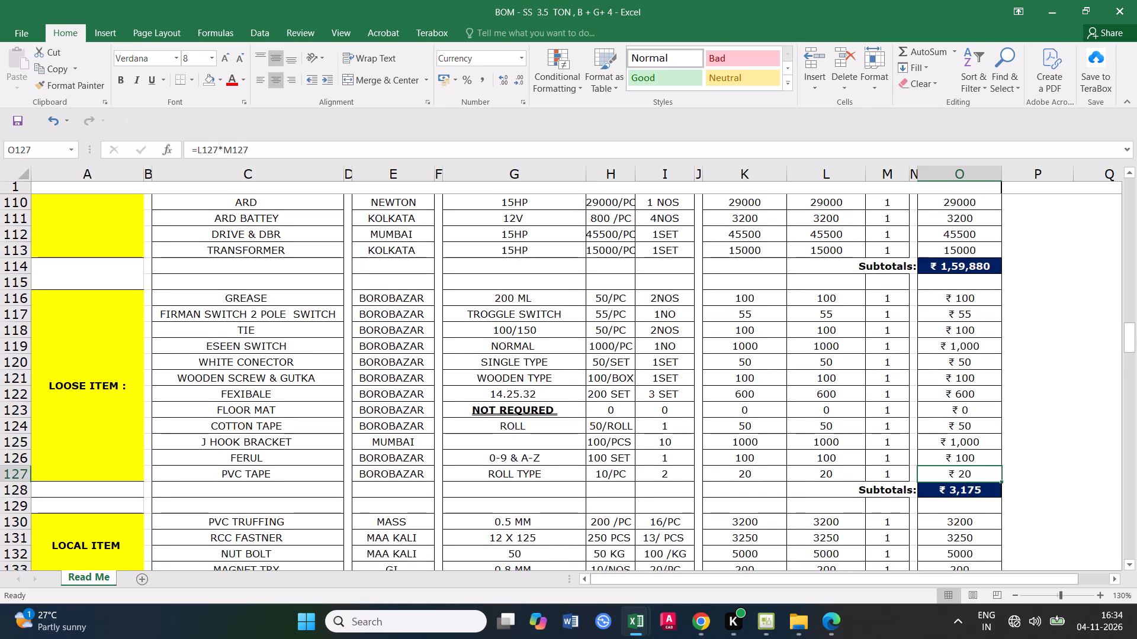
click(963, 460)
click(964, 477)
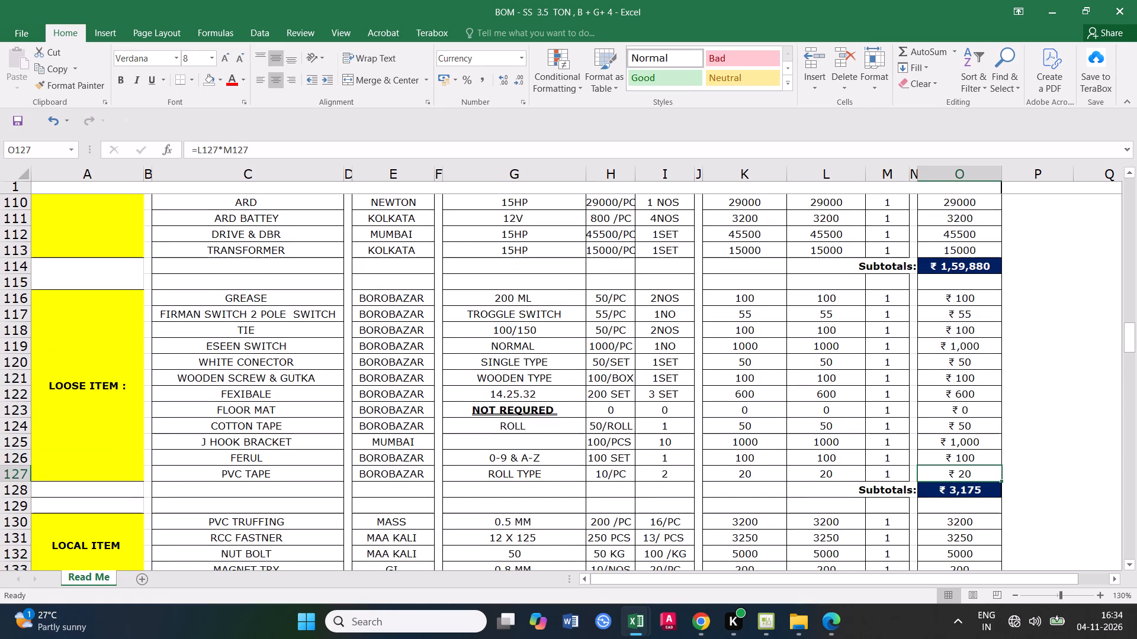
click(959, 439)
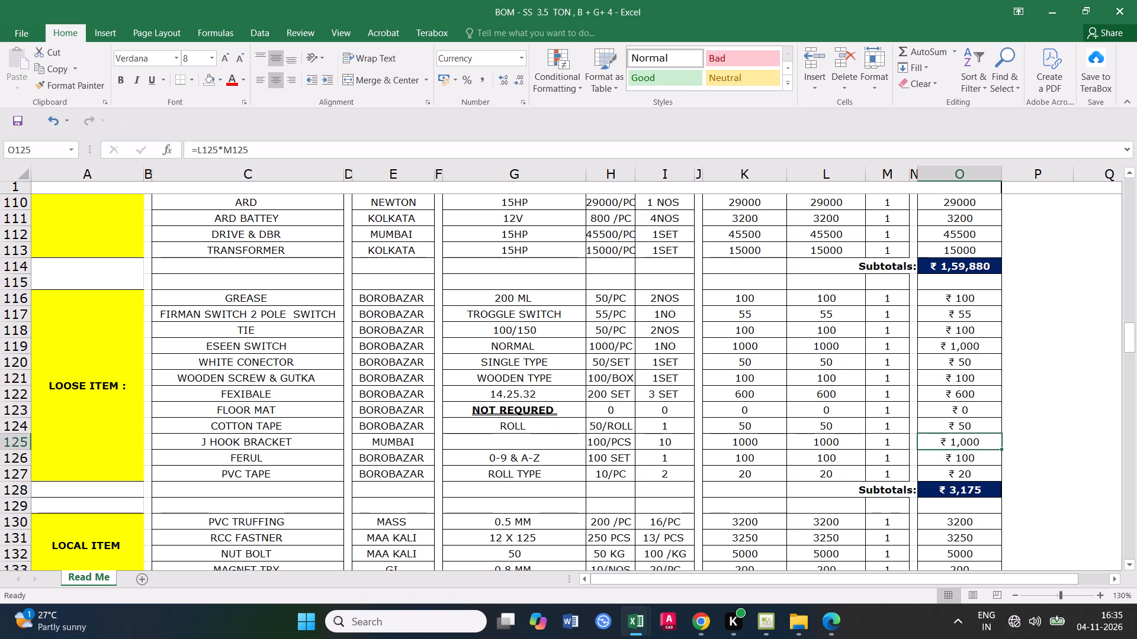
Review the electrical item amounts and their formulas in column O, from the alarm set to the drive.
scroll(917, 409, up, 3)
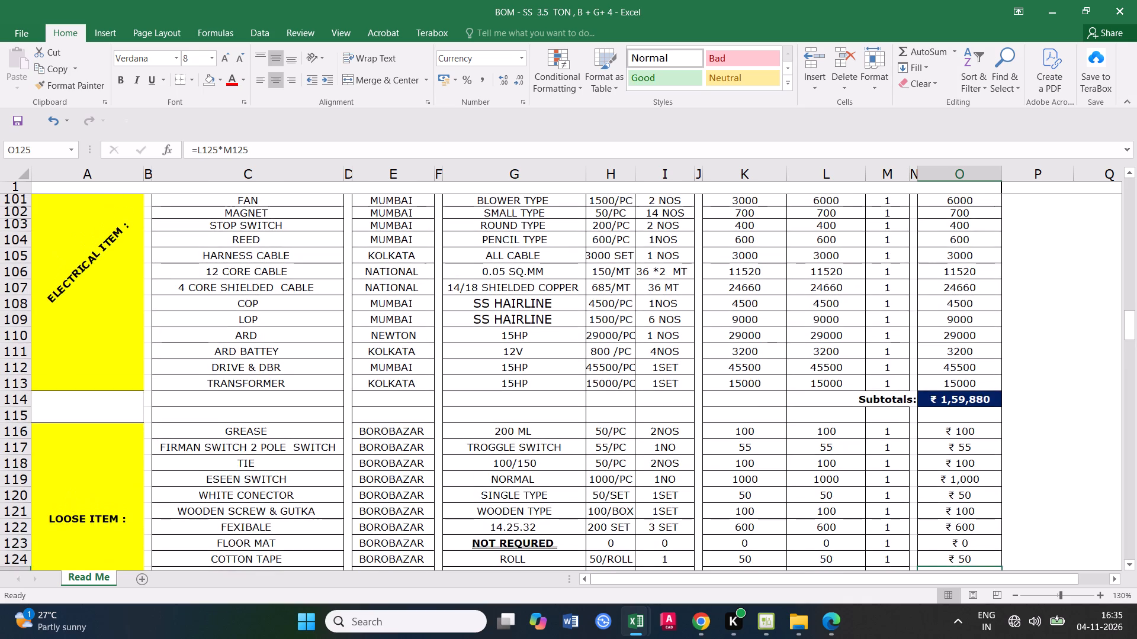
scroll(911, 414, up, 3)
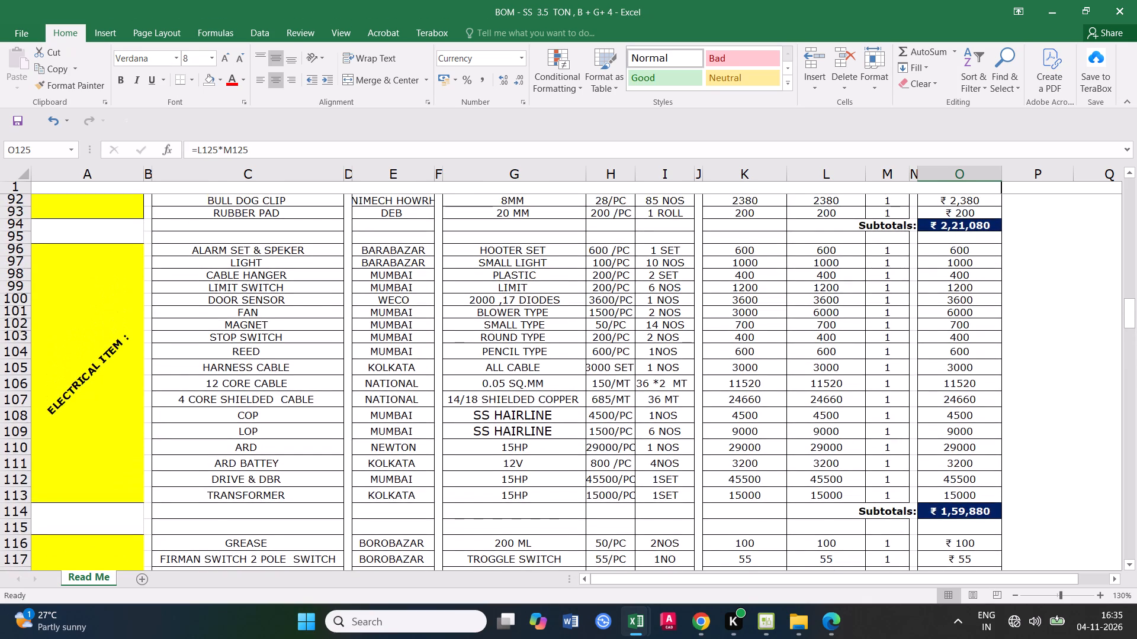
click(982, 514)
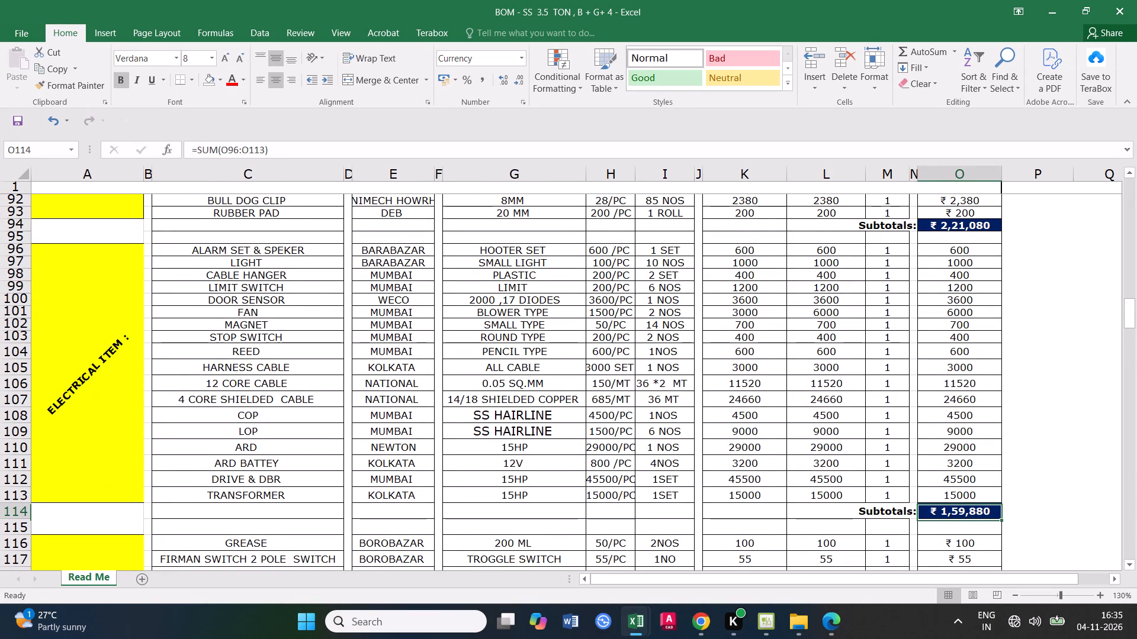
click(953, 248)
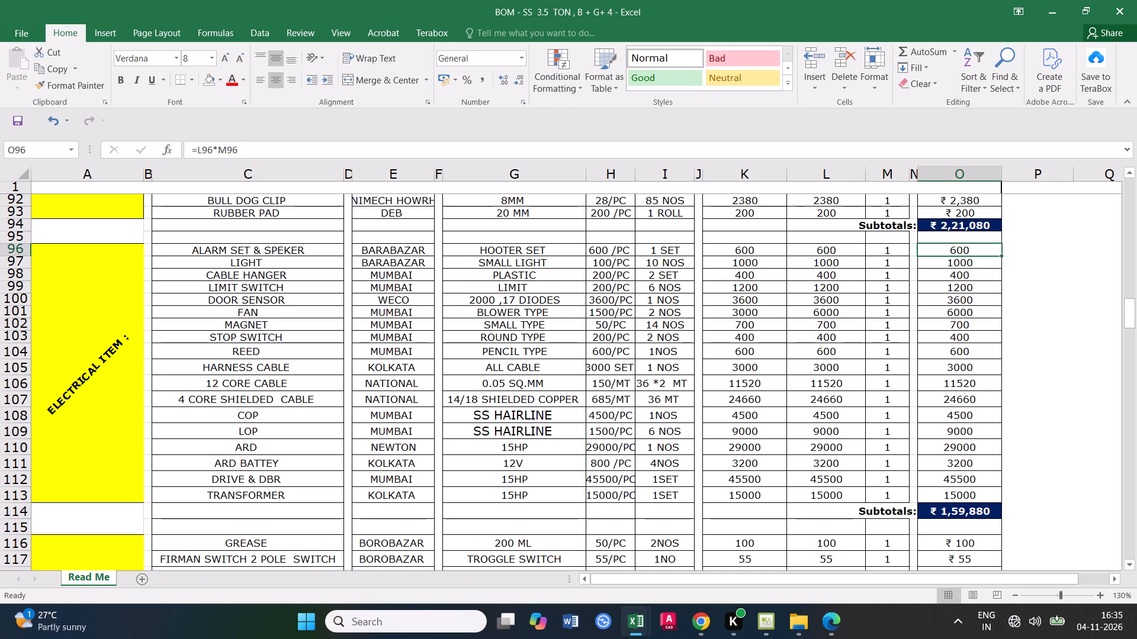
click(972, 260)
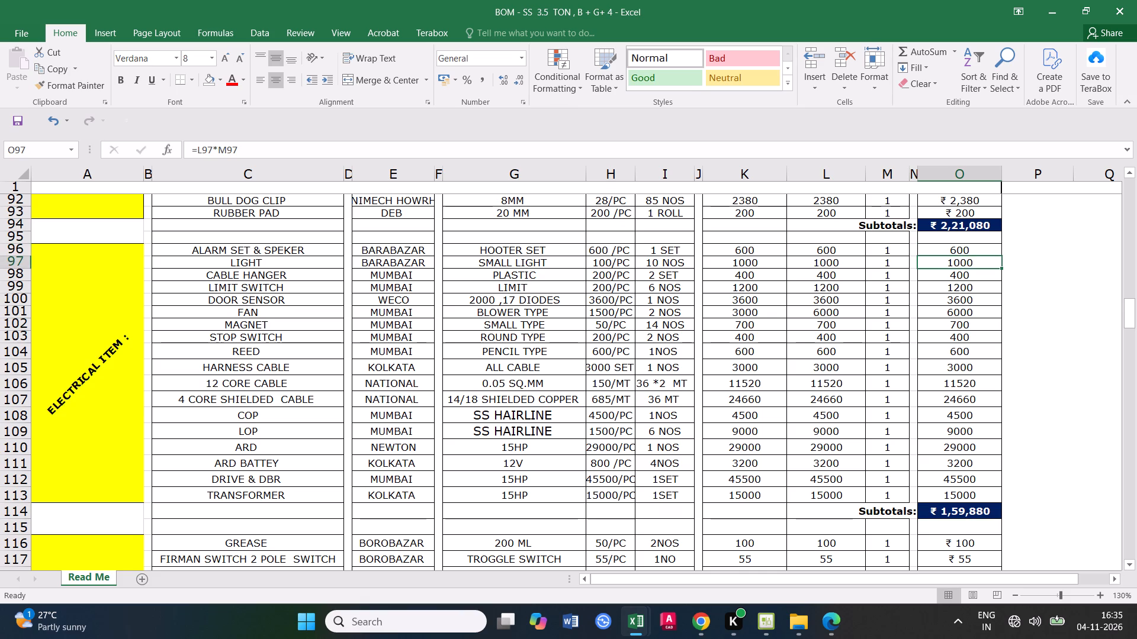
click(969, 276)
click(963, 291)
click(975, 309)
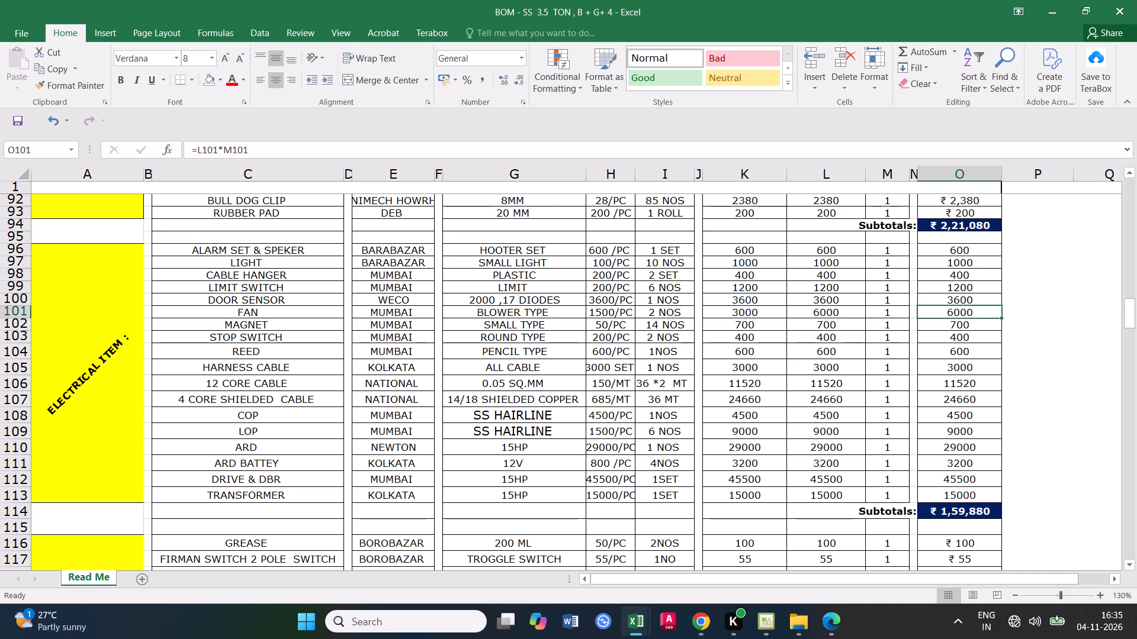
click(975, 340)
click(978, 382)
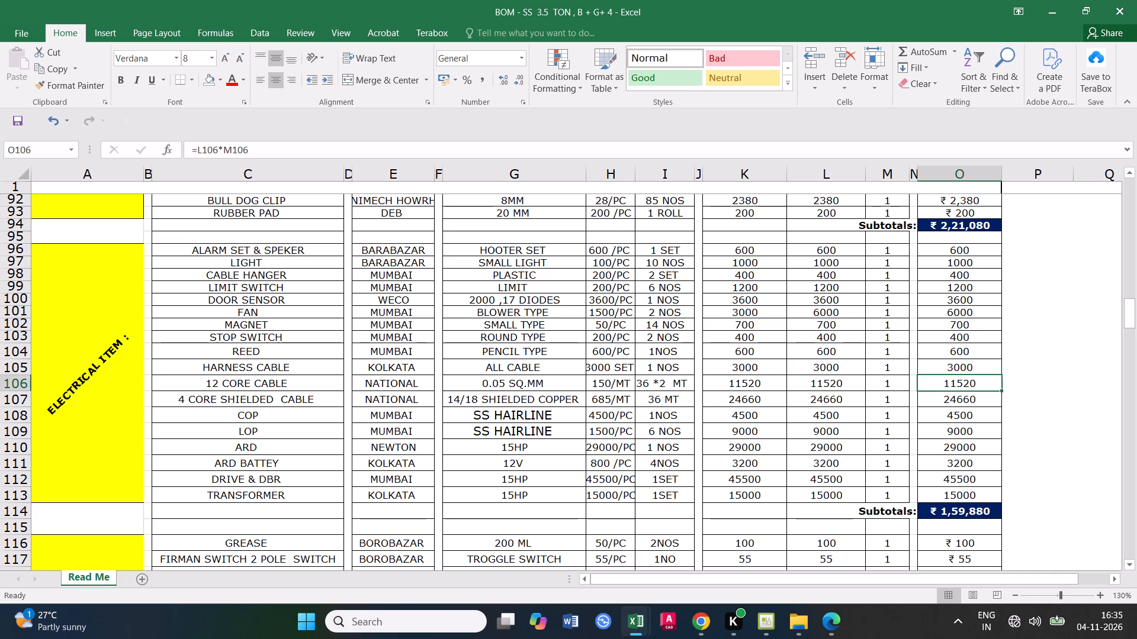
click(971, 398)
click(969, 425)
click(969, 482)
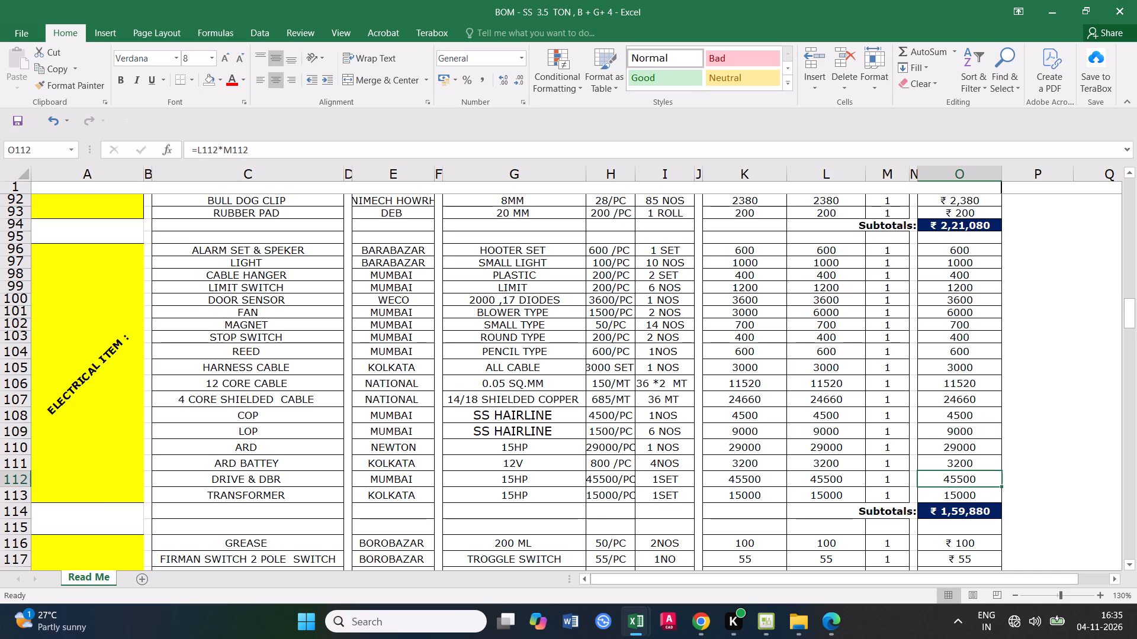
click(974, 415)
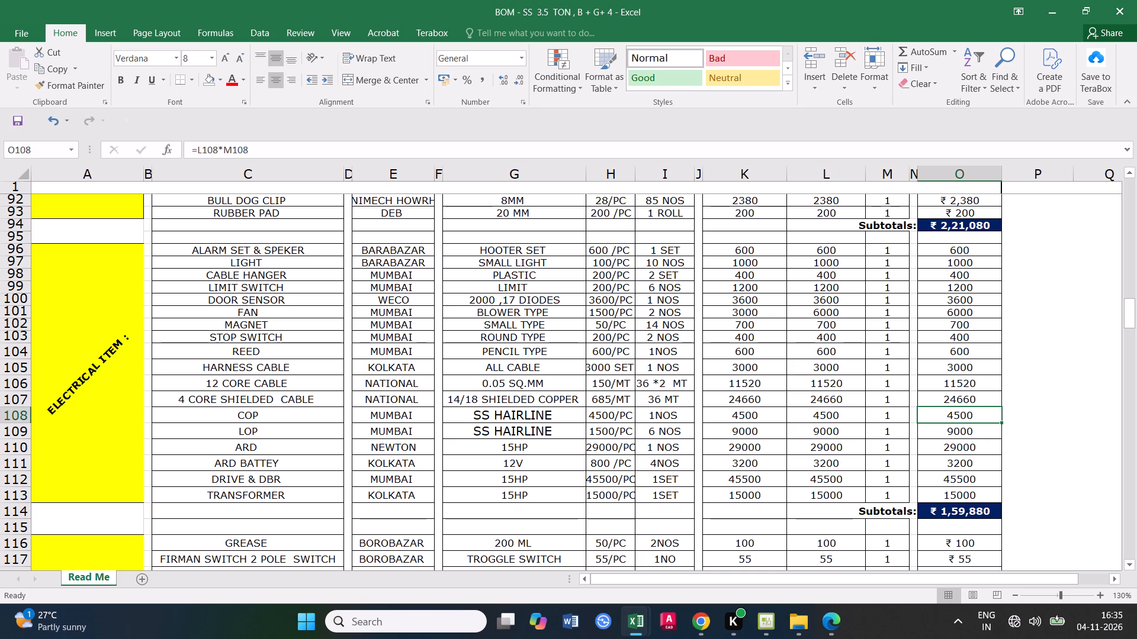
Inspect which cell range the electrical item subtotal formula in O114 sums.
click(981, 509)
click(288, 146)
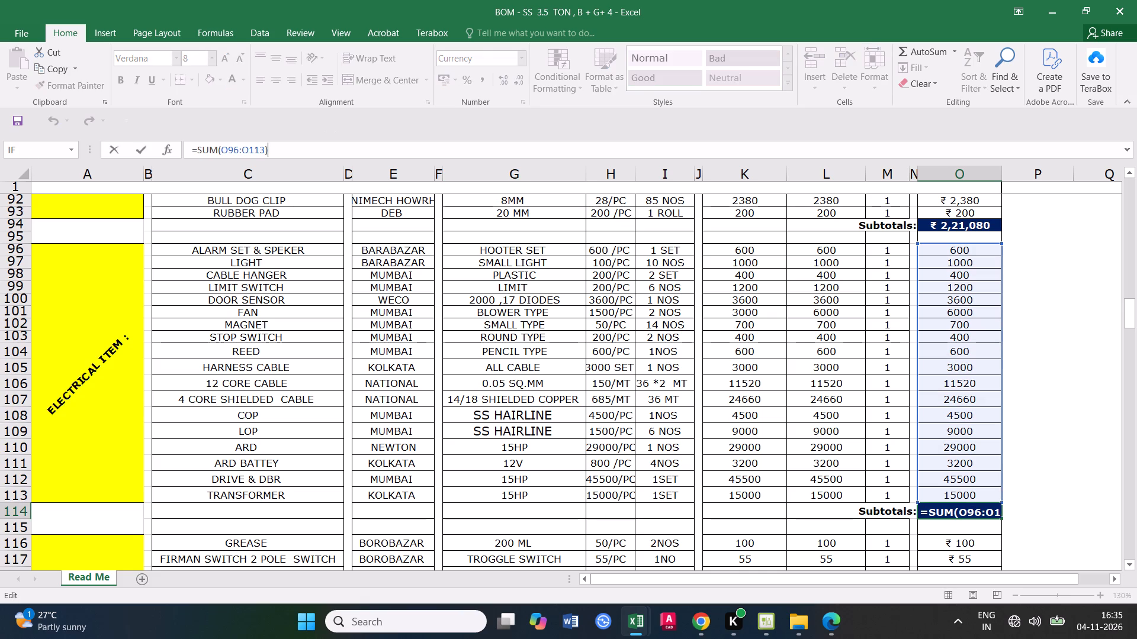
click(724, 387)
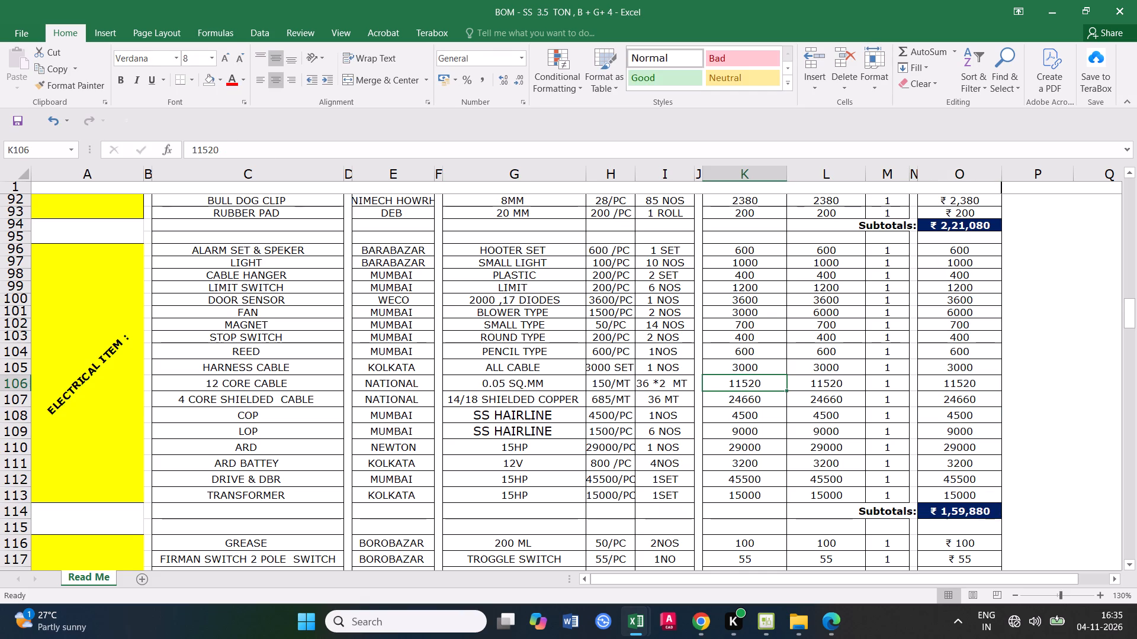
click(975, 514)
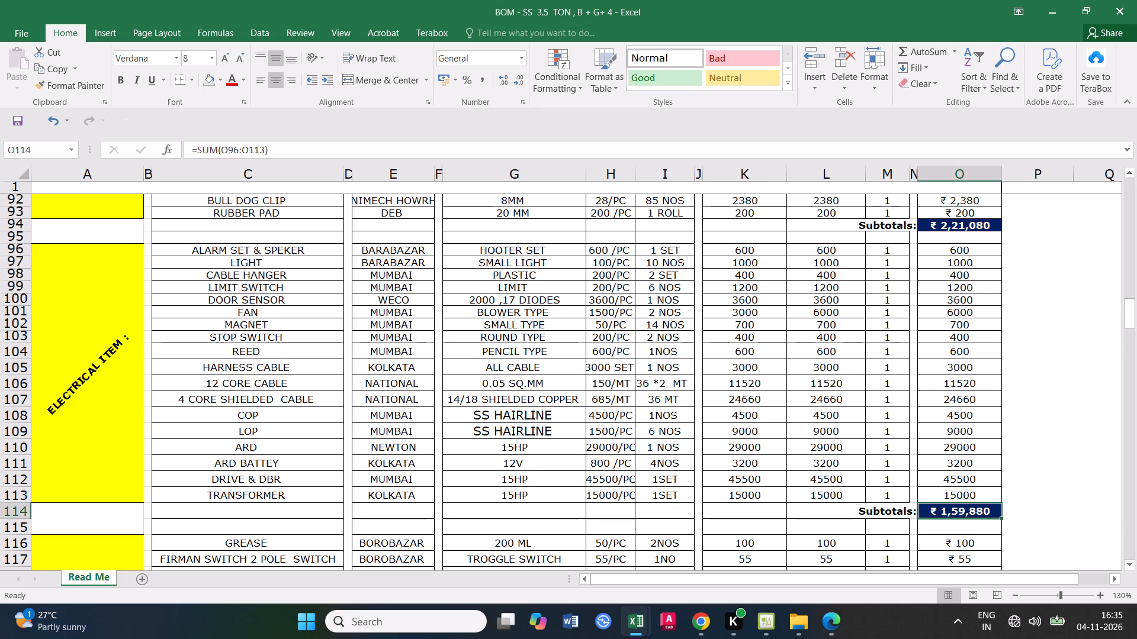
click(295, 149)
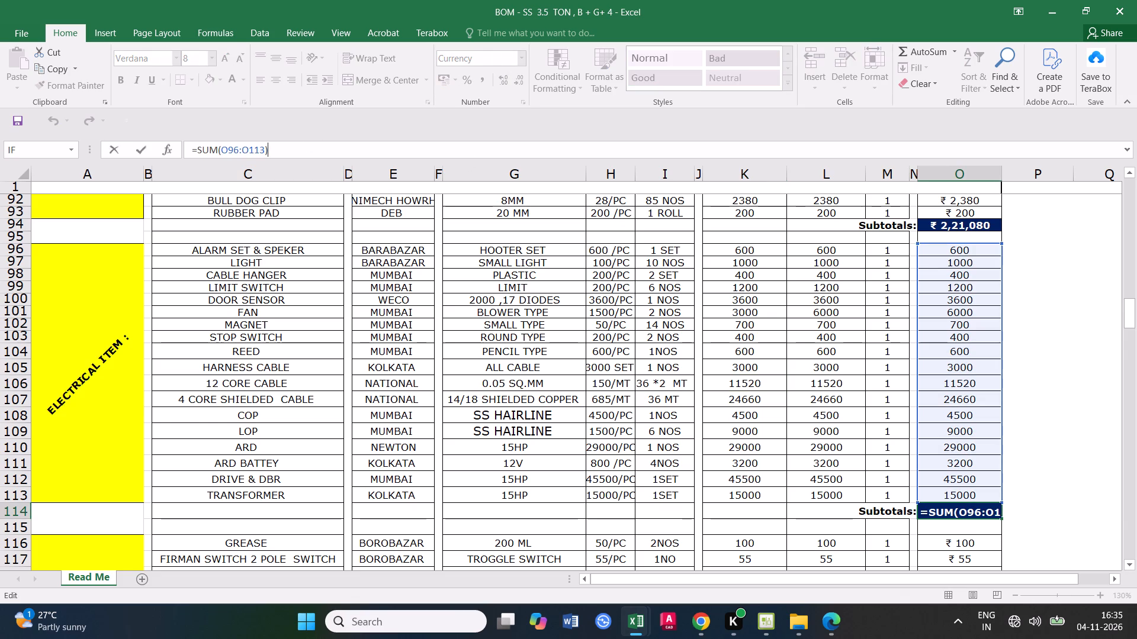
key(Return)
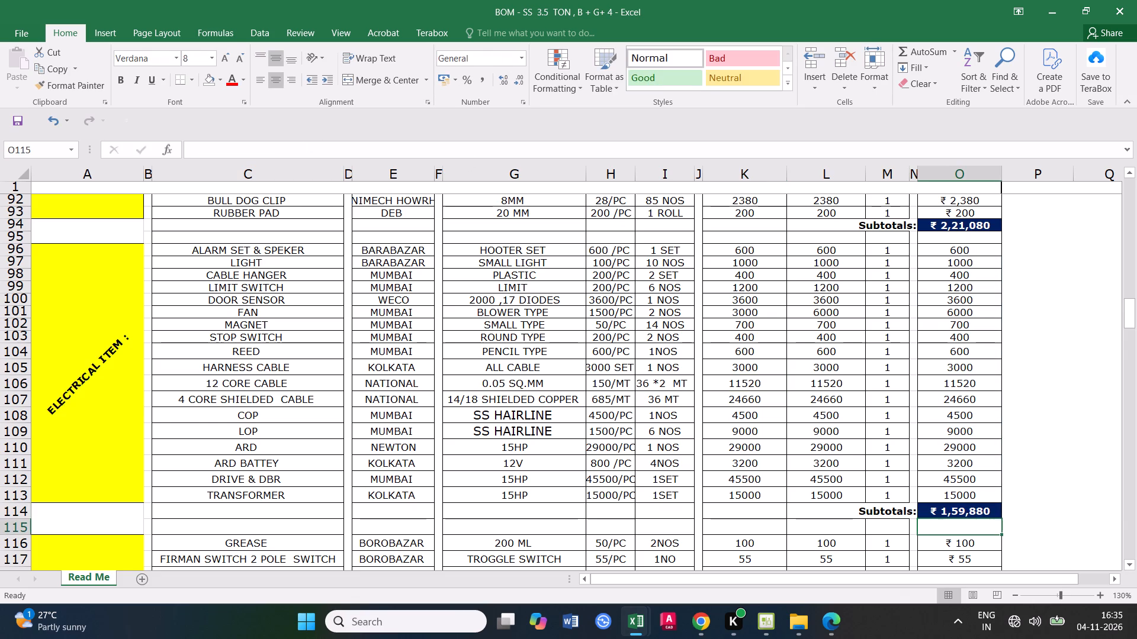
Inspect which cell range the mechanical item subtotal formula in O94 sums.
scroll(825, 302, up, 3)
scroll(888, 356, up, 2)
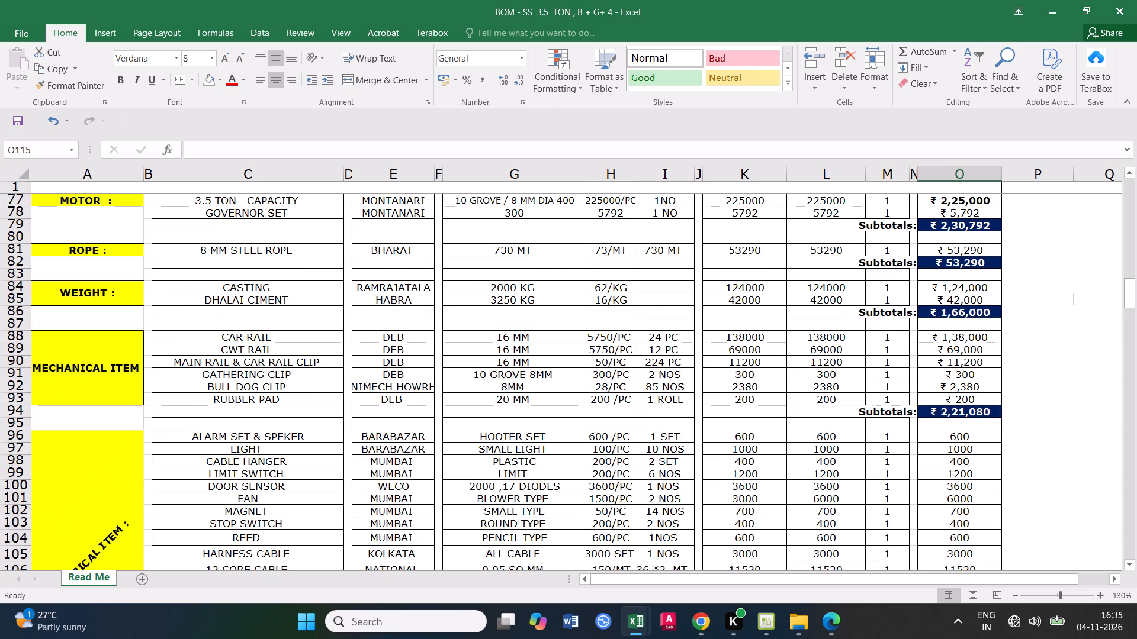
click(955, 413)
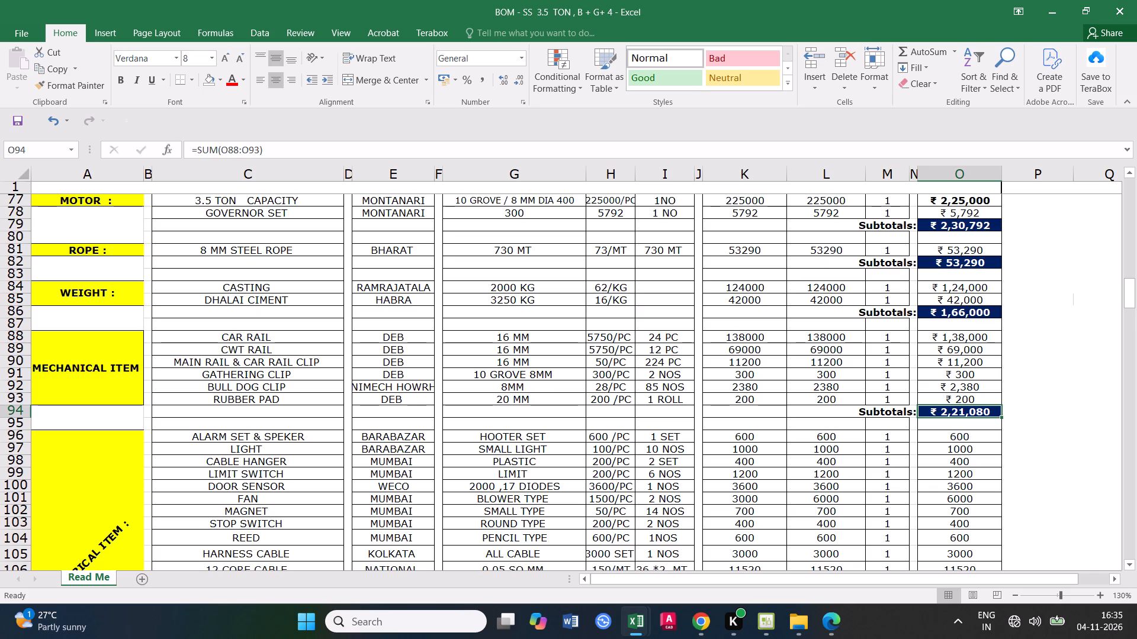
click(265, 145)
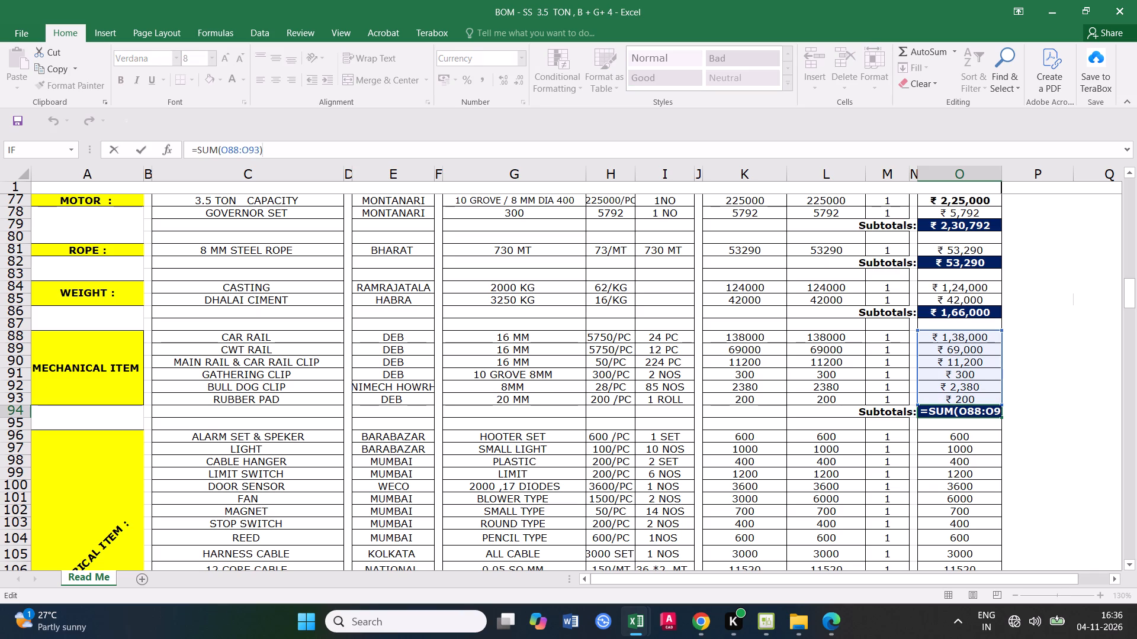
key(Return)
click(802, 413)
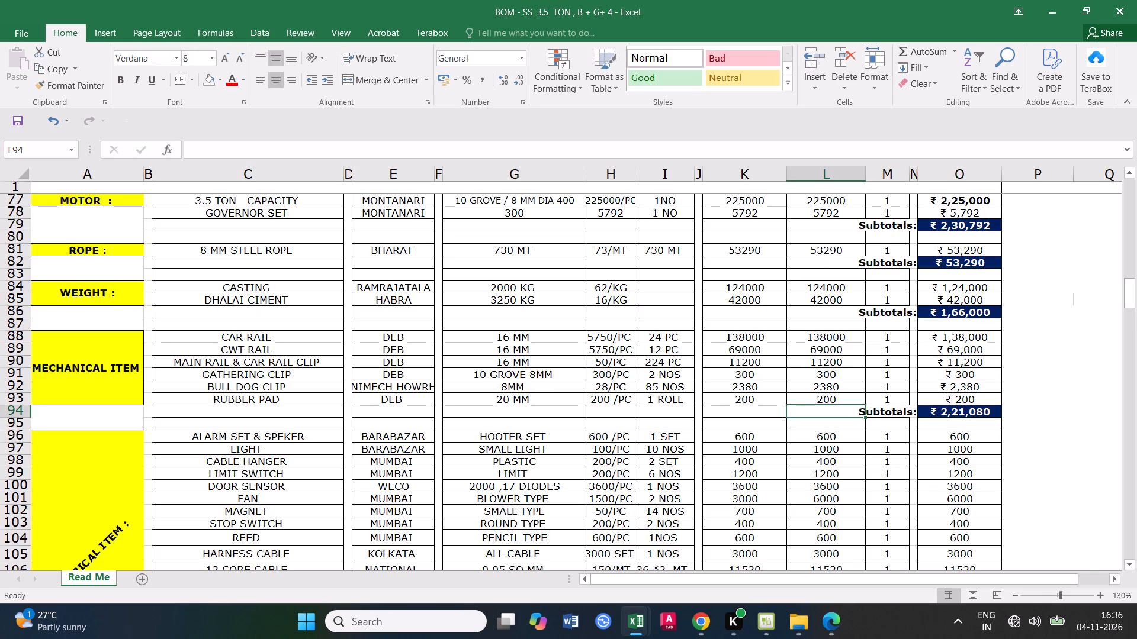
click(963, 410)
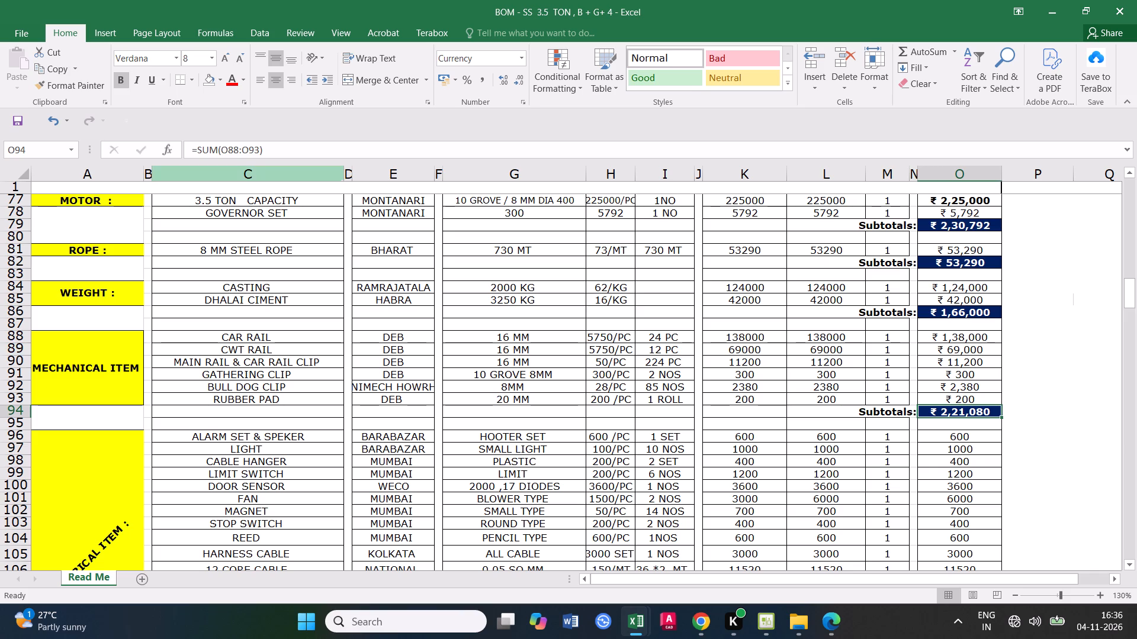
click(270, 151)
click(959, 463)
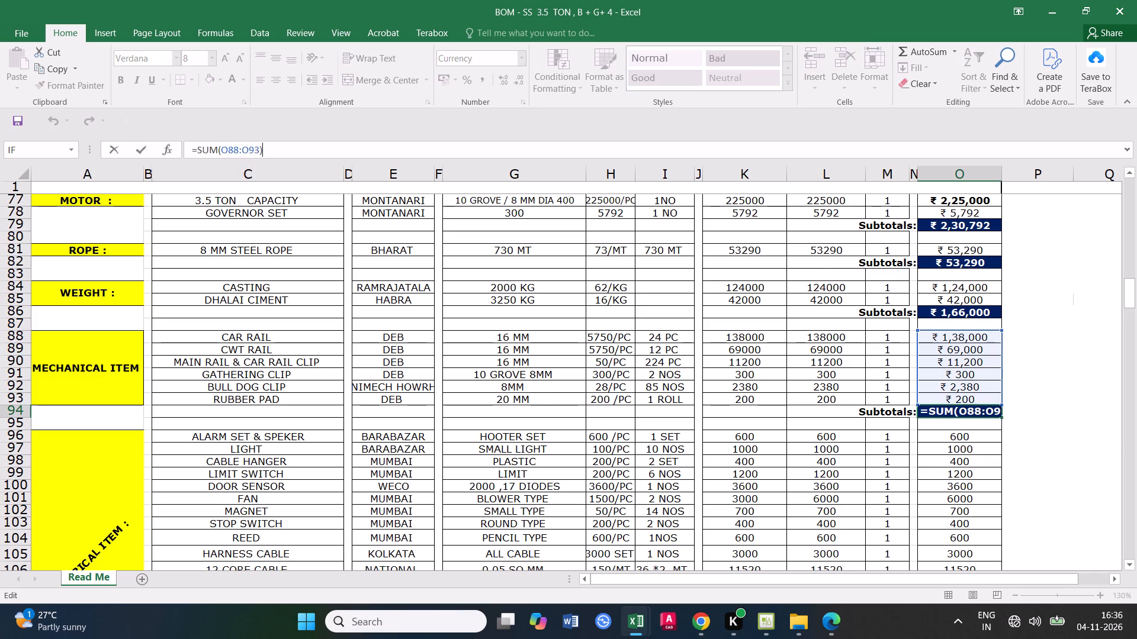
click(974, 412)
click(272, 154)
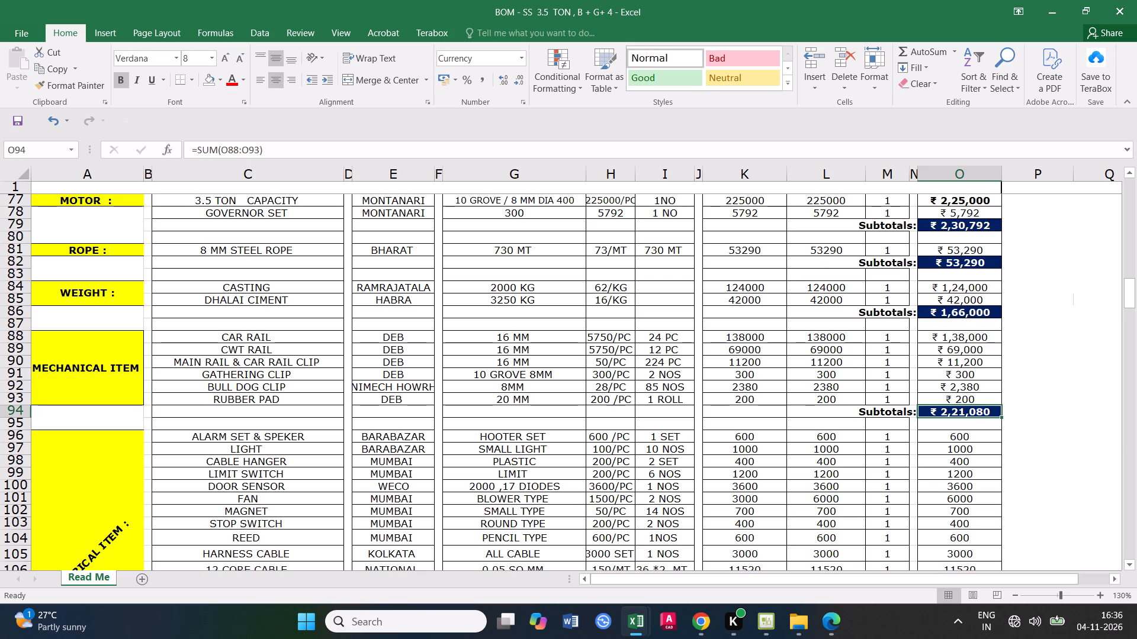
click(926, 480)
click(979, 415)
Inspect which cell range the weight section's subtotal formula in O86 sums.
scroll(839, 424, up, 2)
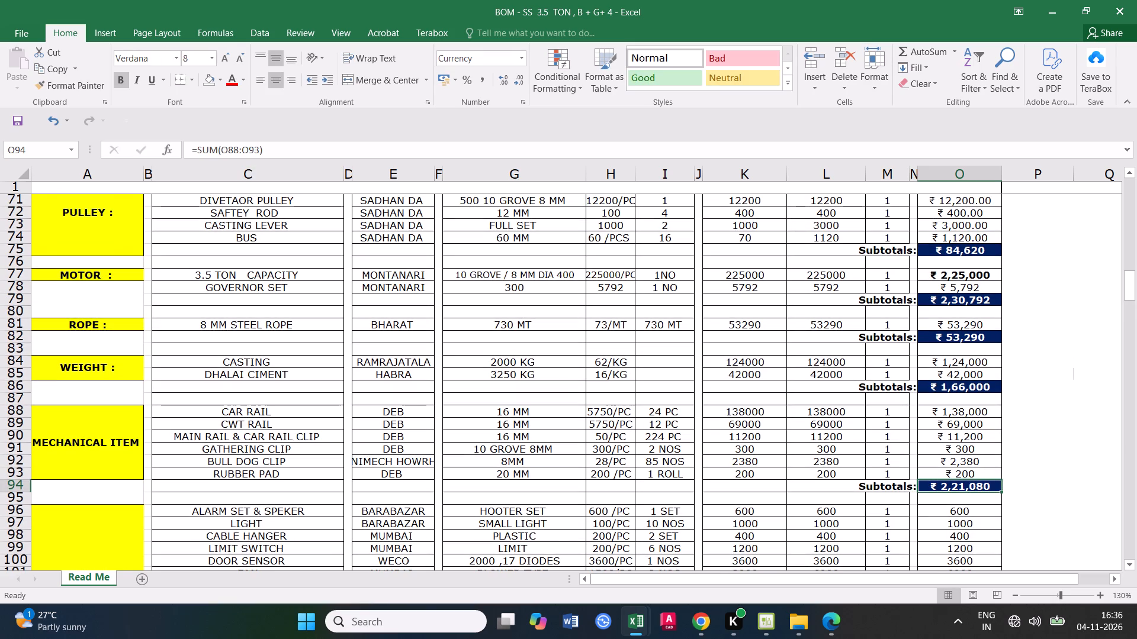
click(967, 386)
click(287, 151)
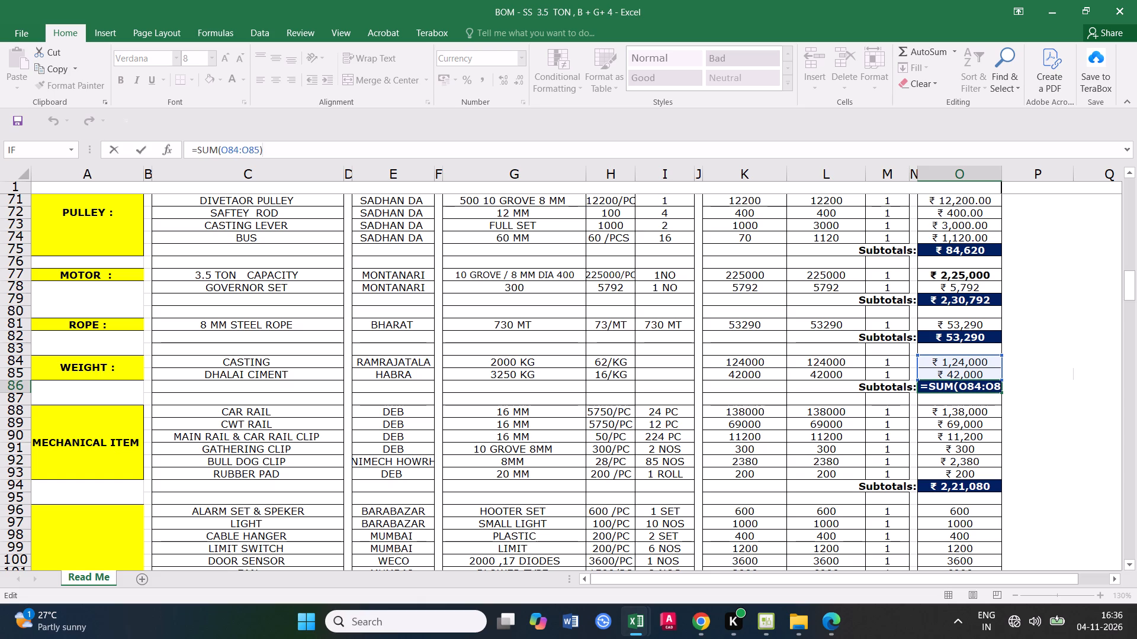
click(889, 425)
click(964, 389)
click(922, 420)
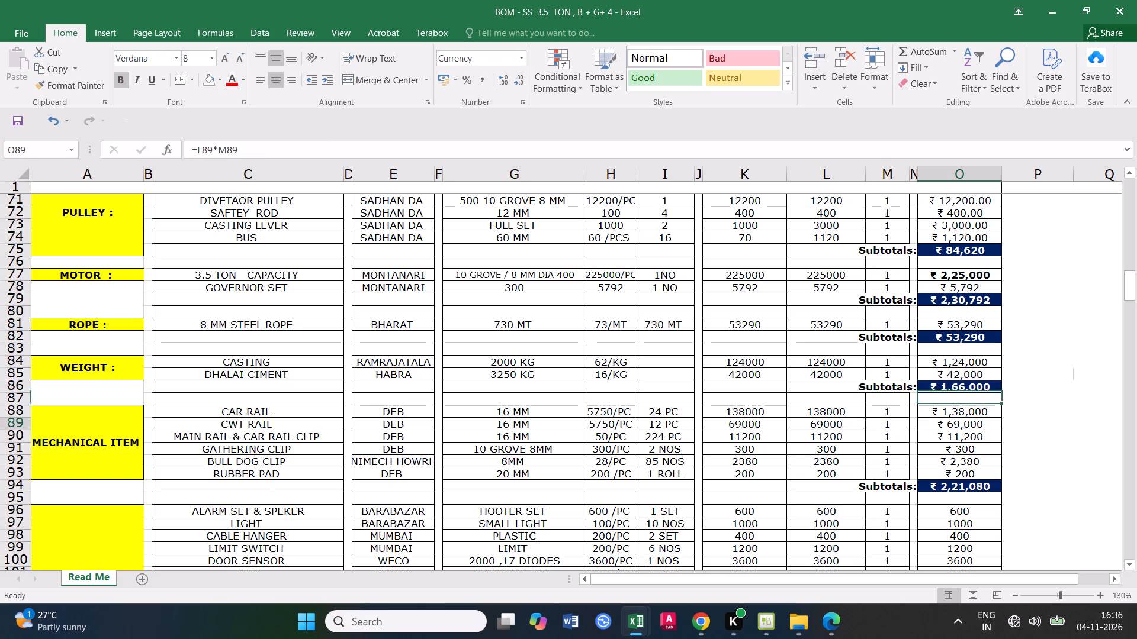
click(953, 386)
click(271, 153)
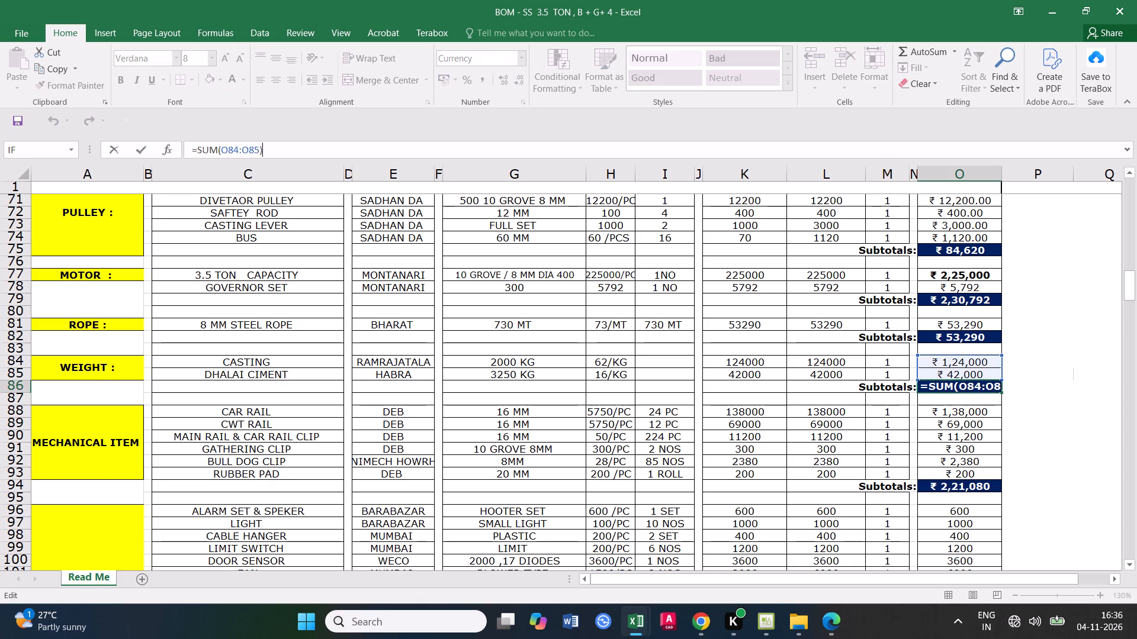
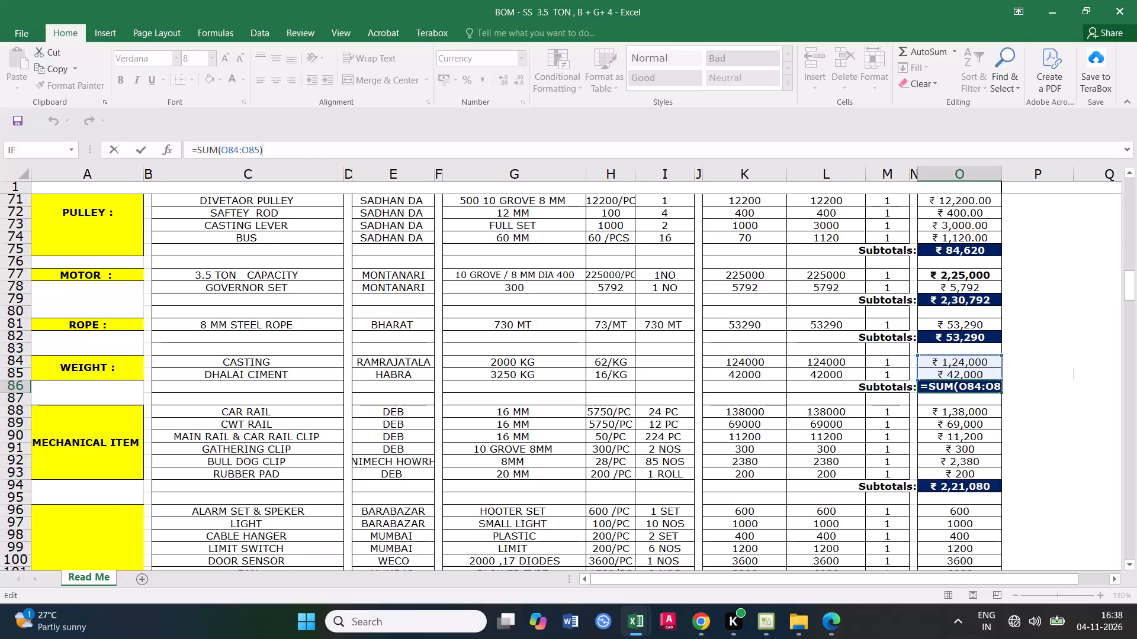
Recheck which cell range the weight section's subtotal formula in O86 sums.
click(862, 415)
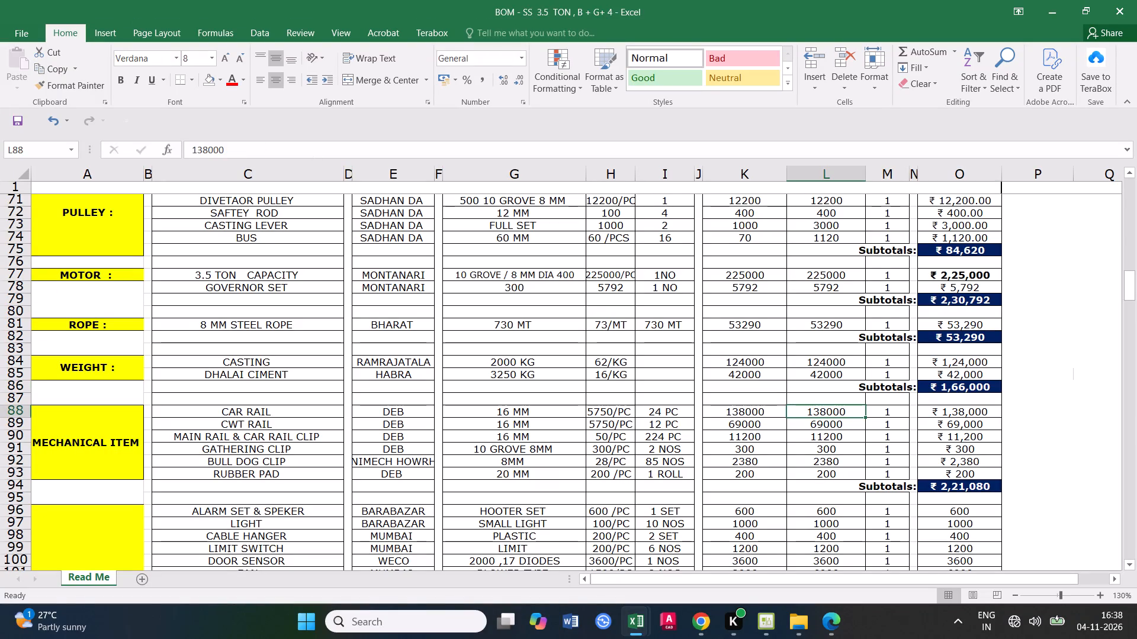
click(959, 388)
click(267, 147)
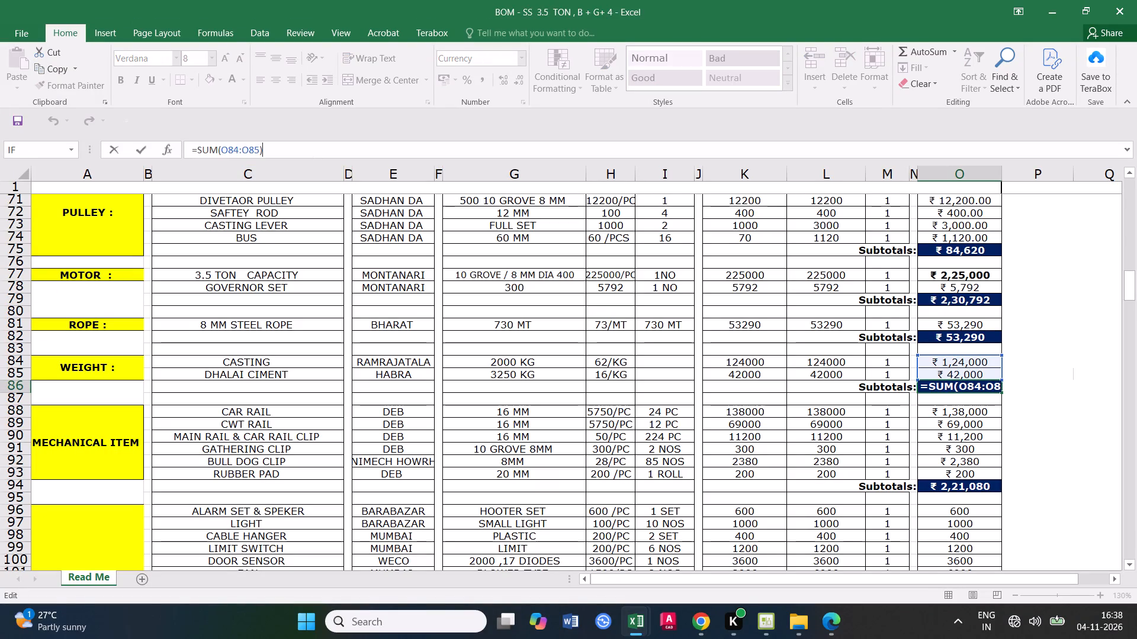
click(229, 383)
click(22, 359)
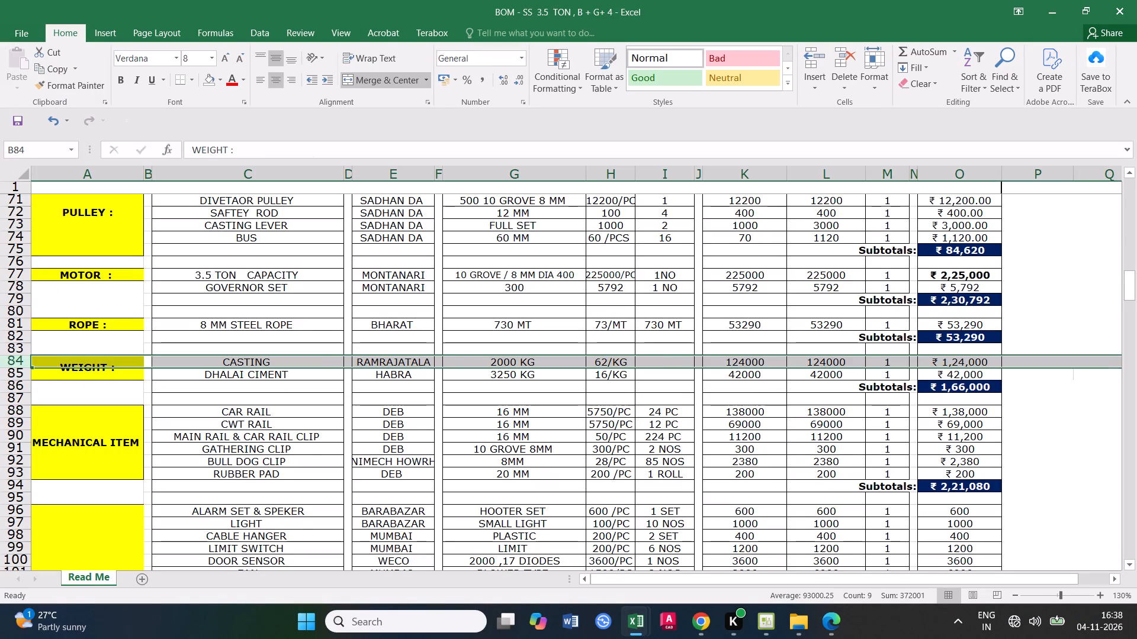
Inspect the rope section's row and the formula behind its subtotal in O82.
scroll(744, 470, up, 1)
click(14, 360)
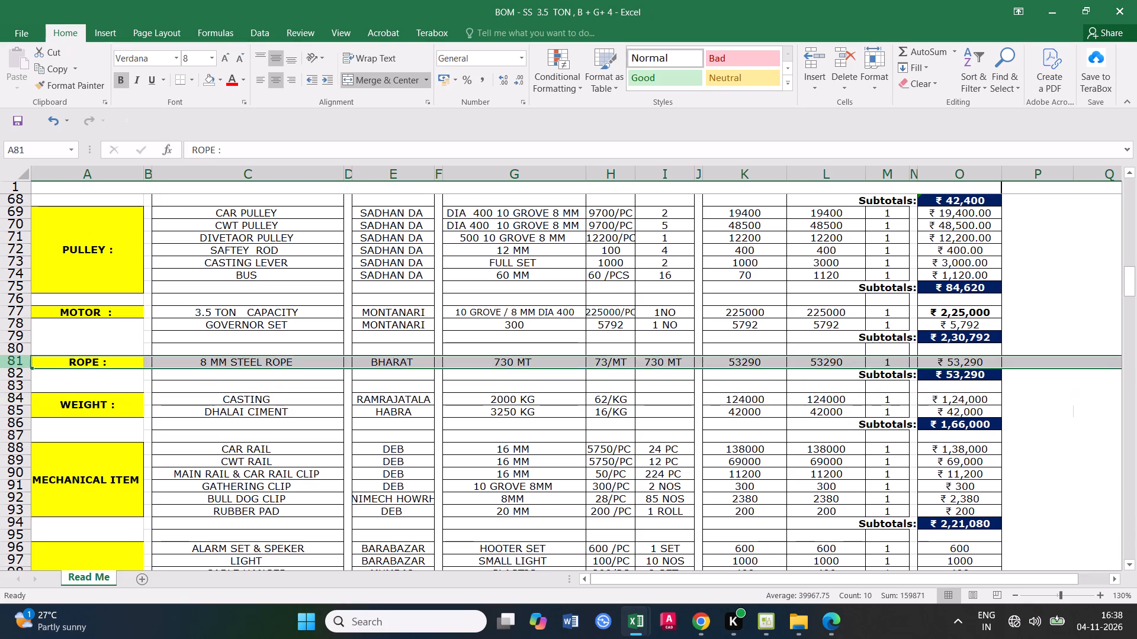
scroll(772, 441, up, 1)
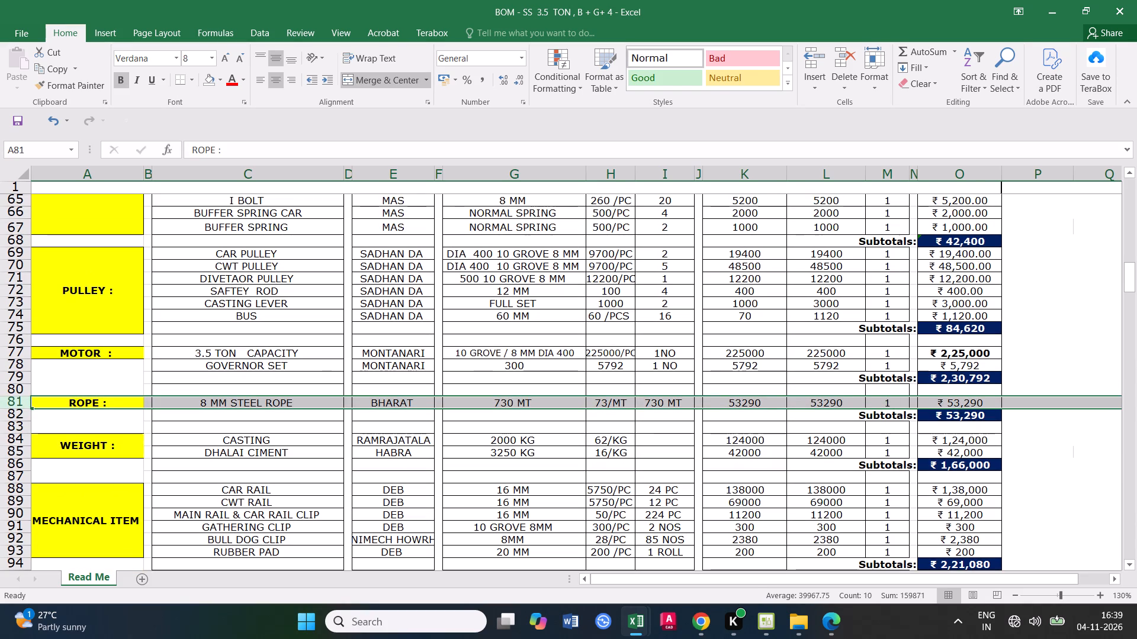
click(974, 417)
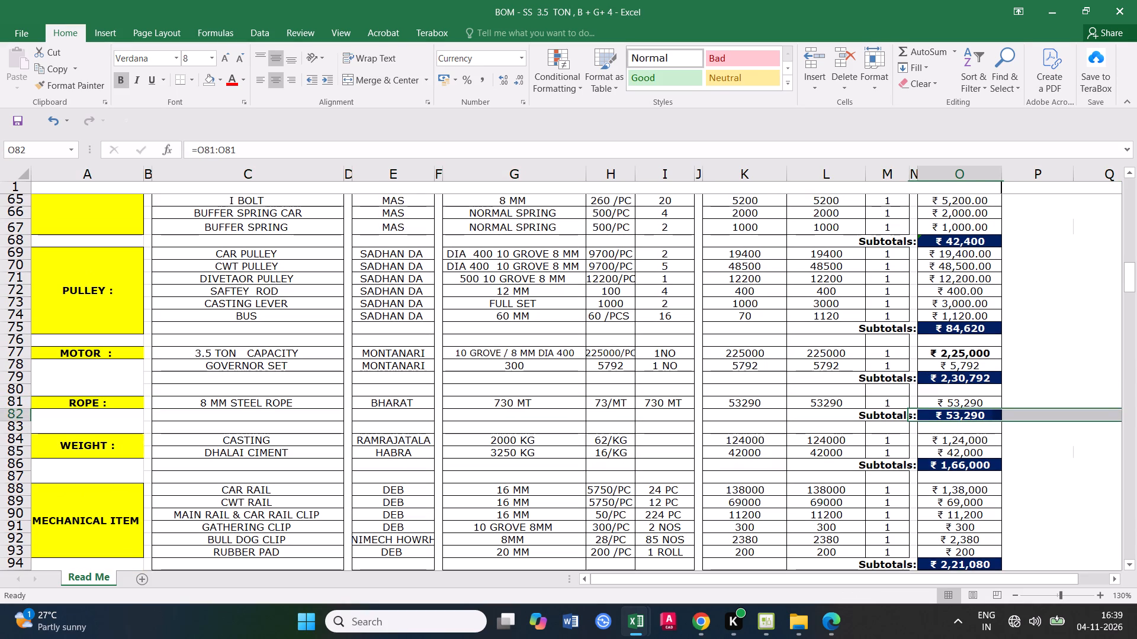
click(11, 401)
Inspect the motor section's row, the motor's unit cost and the subtotal formula in O79.
click(17, 351)
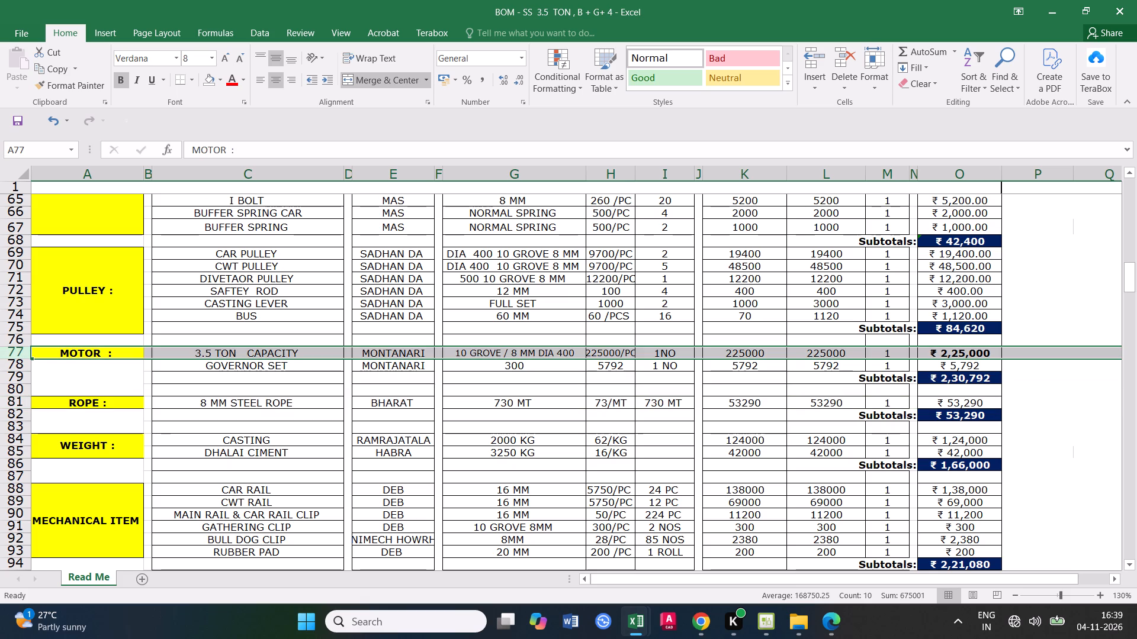
scroll(786, 454, up, 1)
click(962, 418)
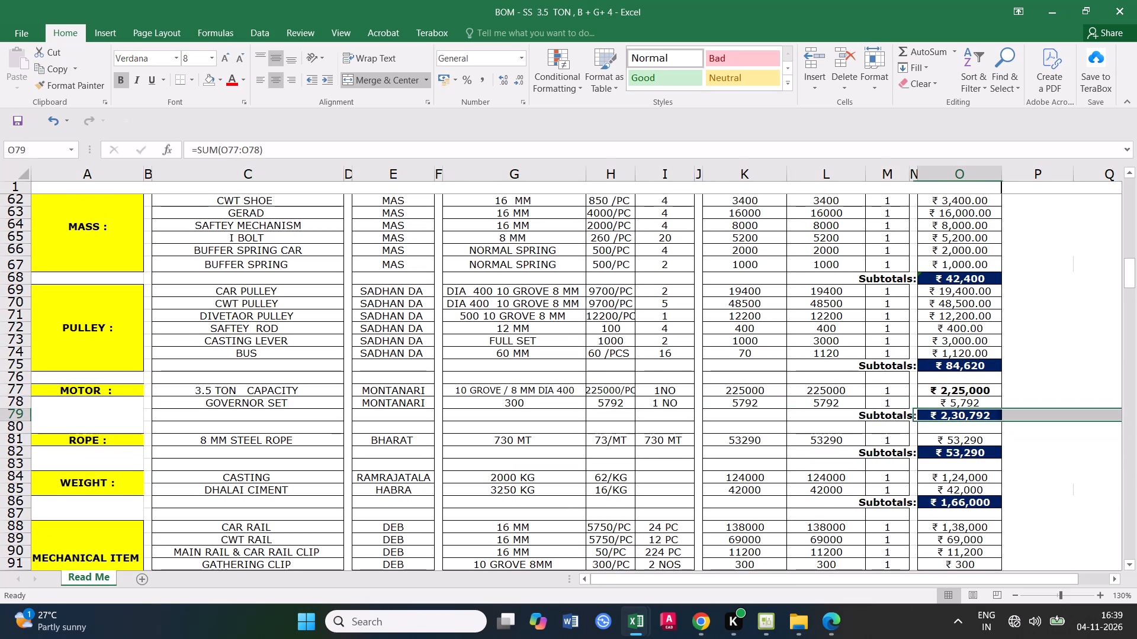
click(611, 391)
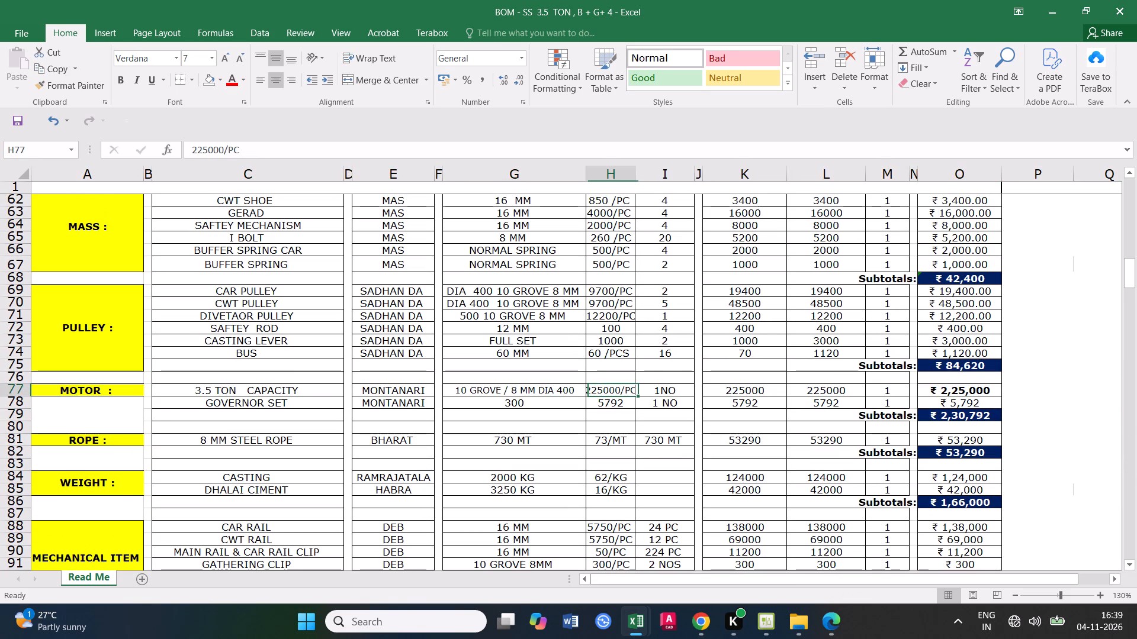
click(983, 416)
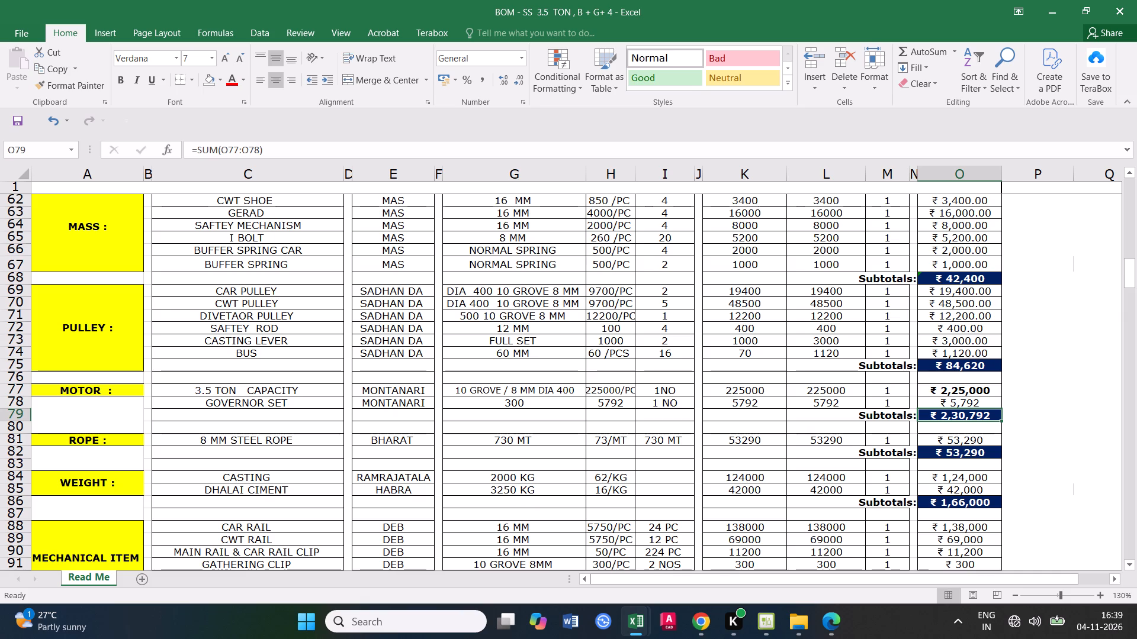
click(22, 388)
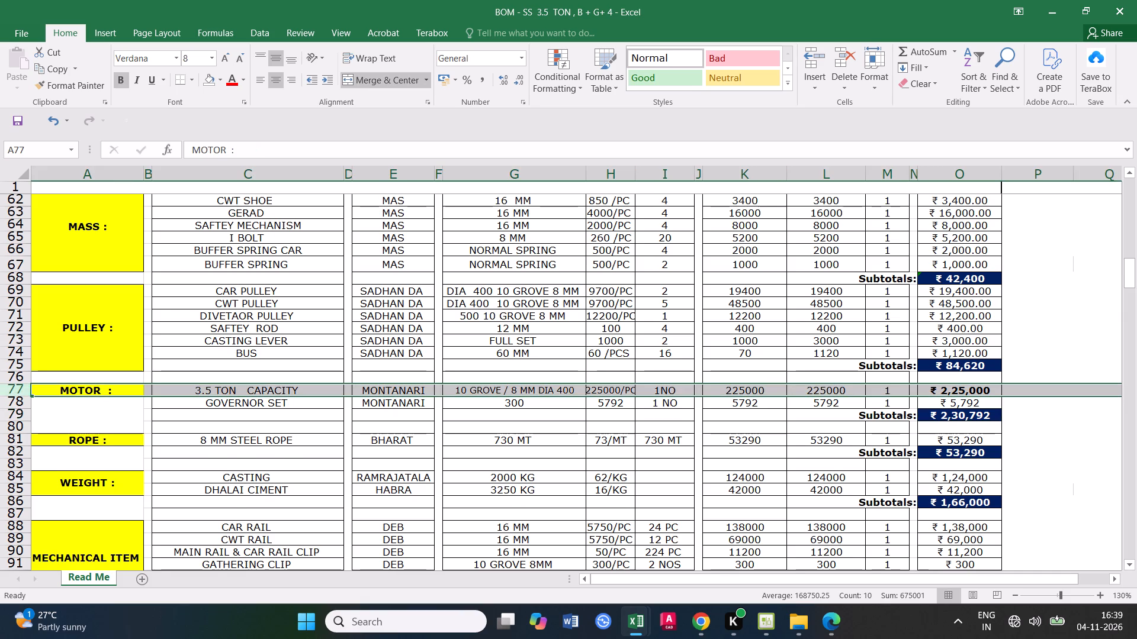
Inspect which cell range the pulley section's subtotal formula in O75 sums.
scroll(756, 430, up, 1)
click(962, 404)
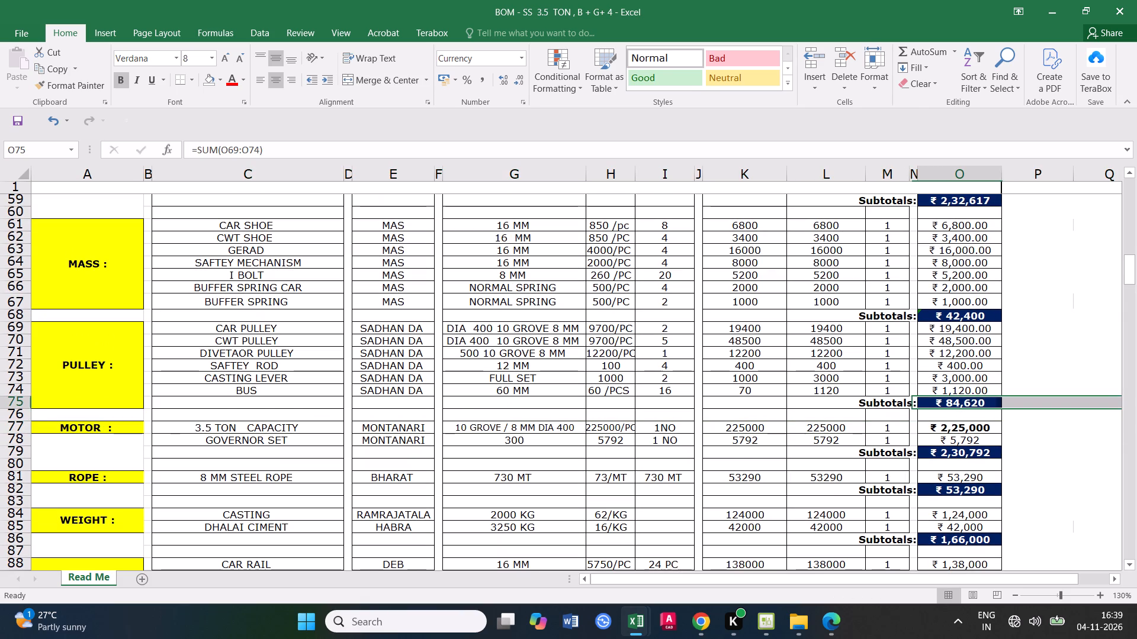
click(286, 149)
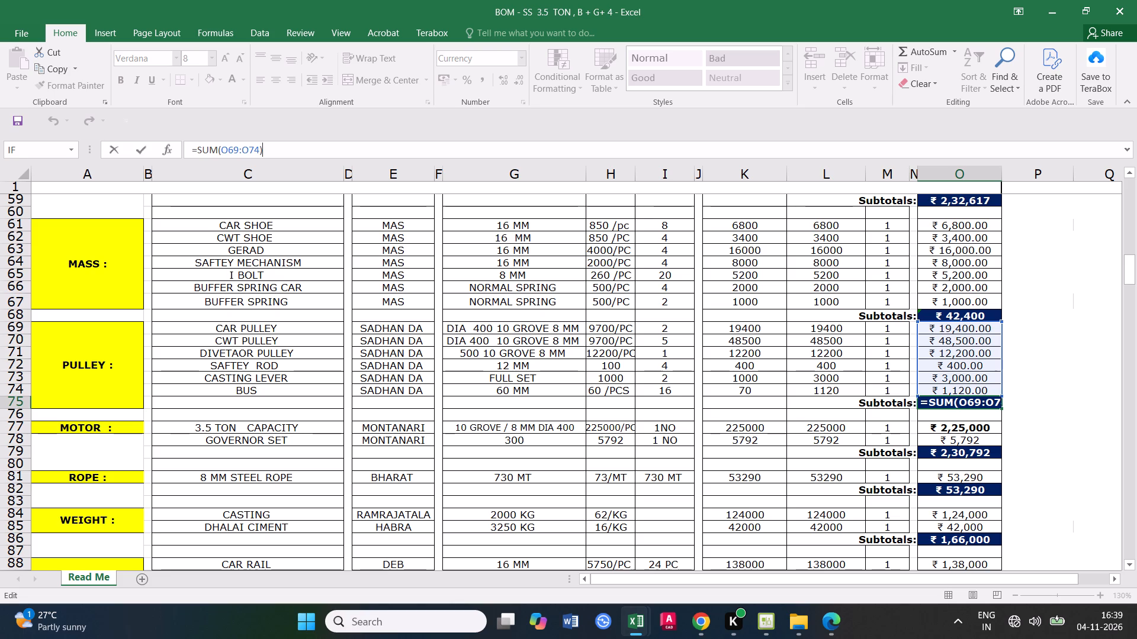
click(849, 442)
click(966, 409)
click(965, 405)
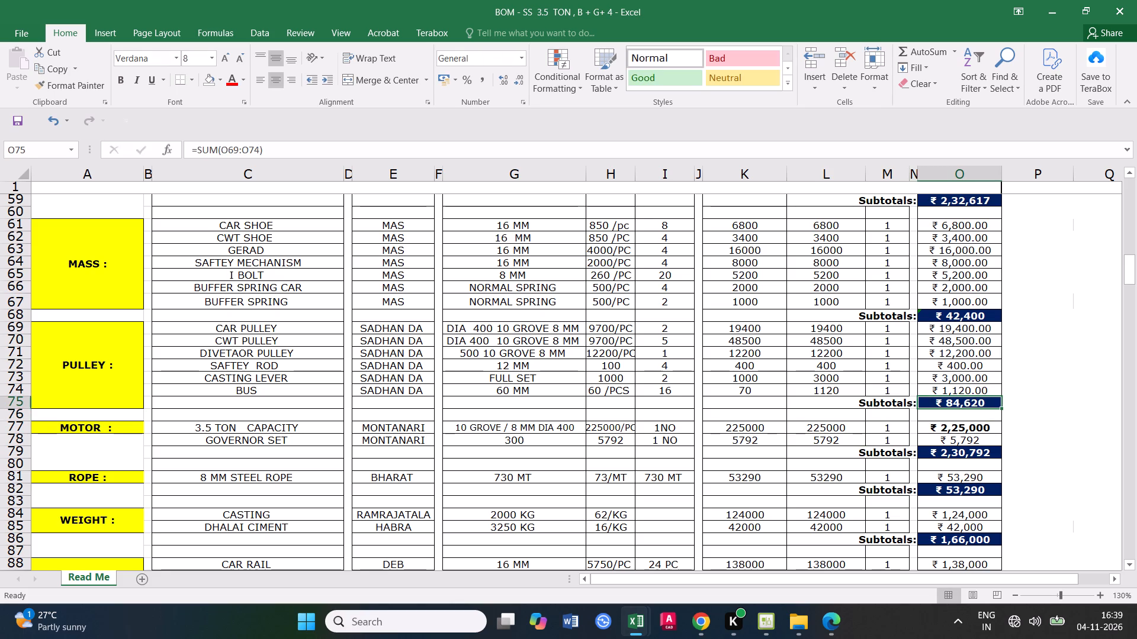
click(939, 452)
scroll(945, 440, up, 1)
click(961, 440)
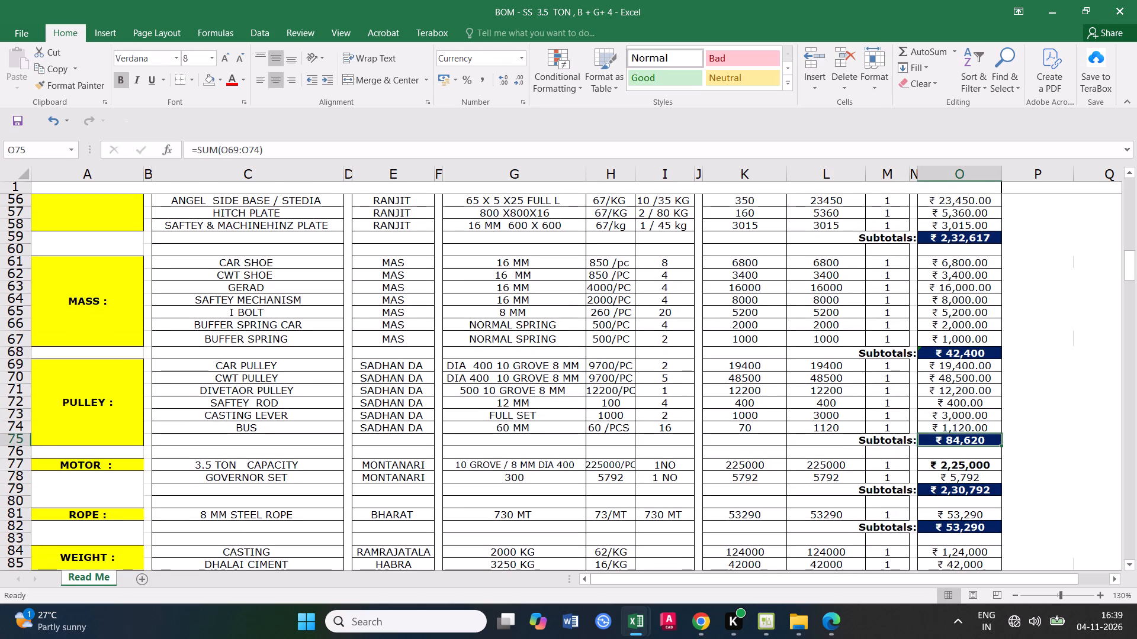
click(271, 154)
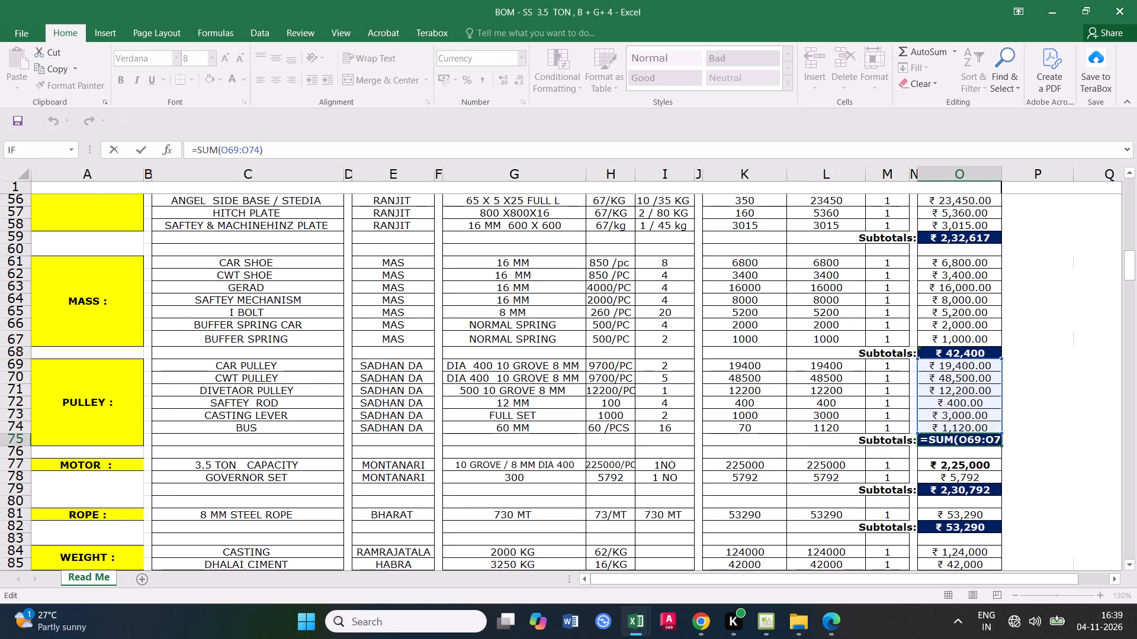
click(810, 445)
Inspect which cell range the mass section's subtotal formula in O68 sums.
click(936, 356)
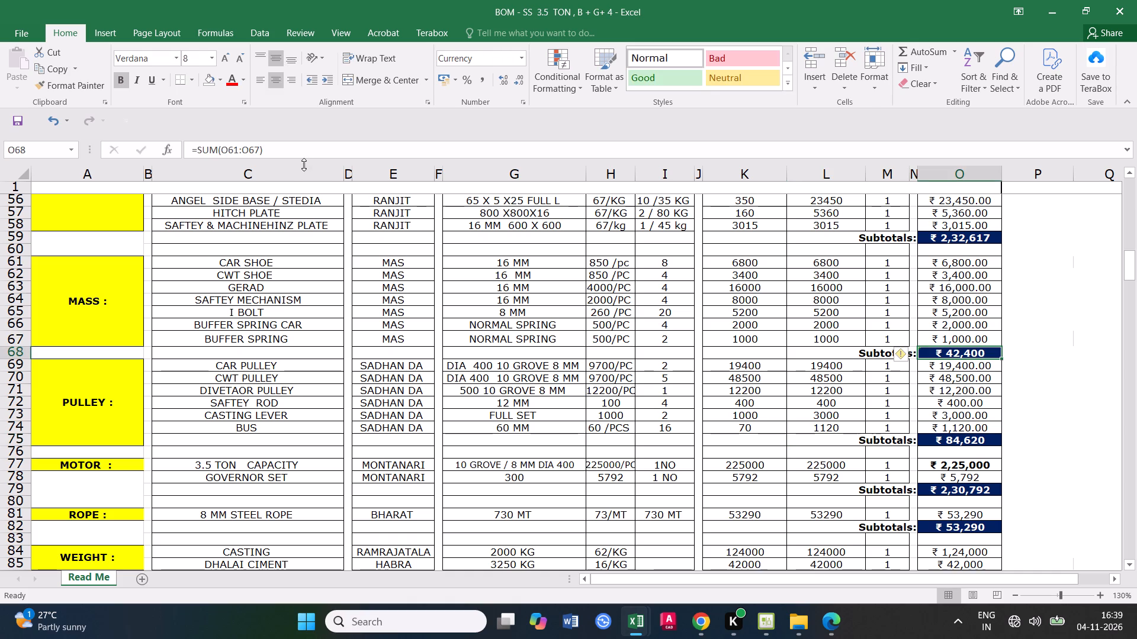
click(282, 153)
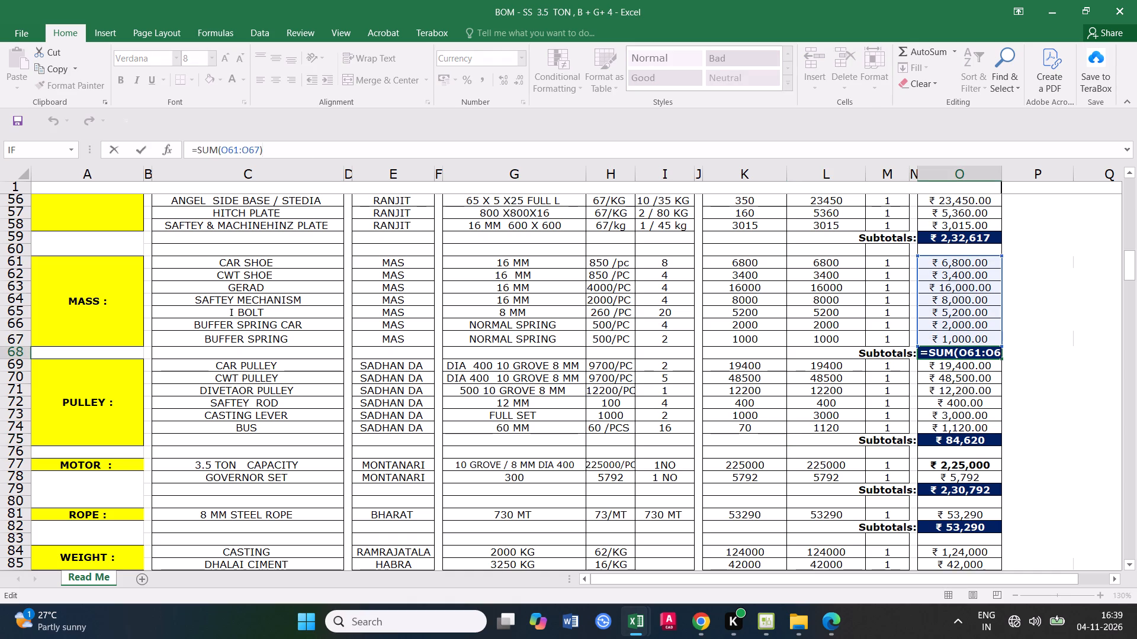
scroll(686, 454, up, 2)
scroll(753, 496, up, 2)
click(812, 419)
Review the MS channel and angle and MS sheet amounts, and the sections down to the overall total.
scroll(824, 407, up, 2)
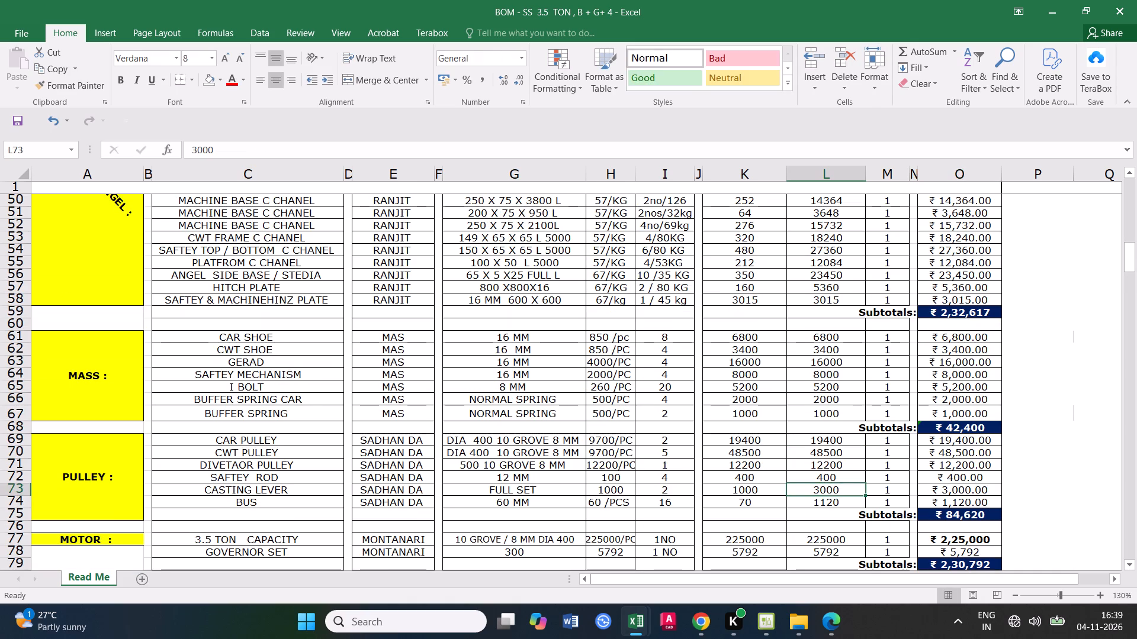
scroll(952, 428, up, 6)
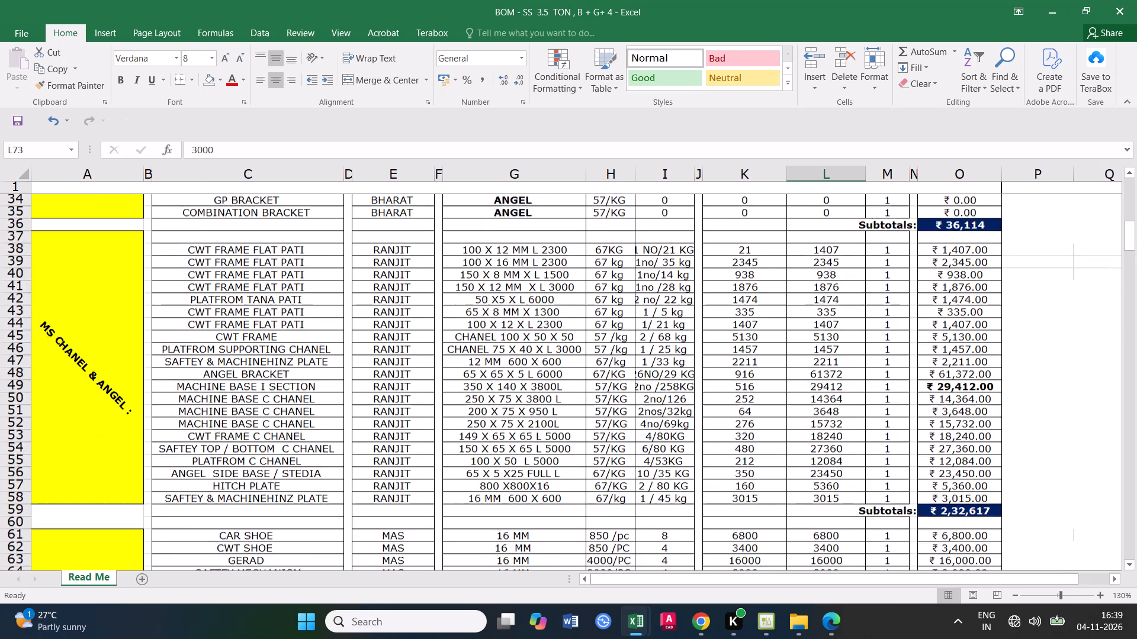
scroll(946, 442, up, 1)
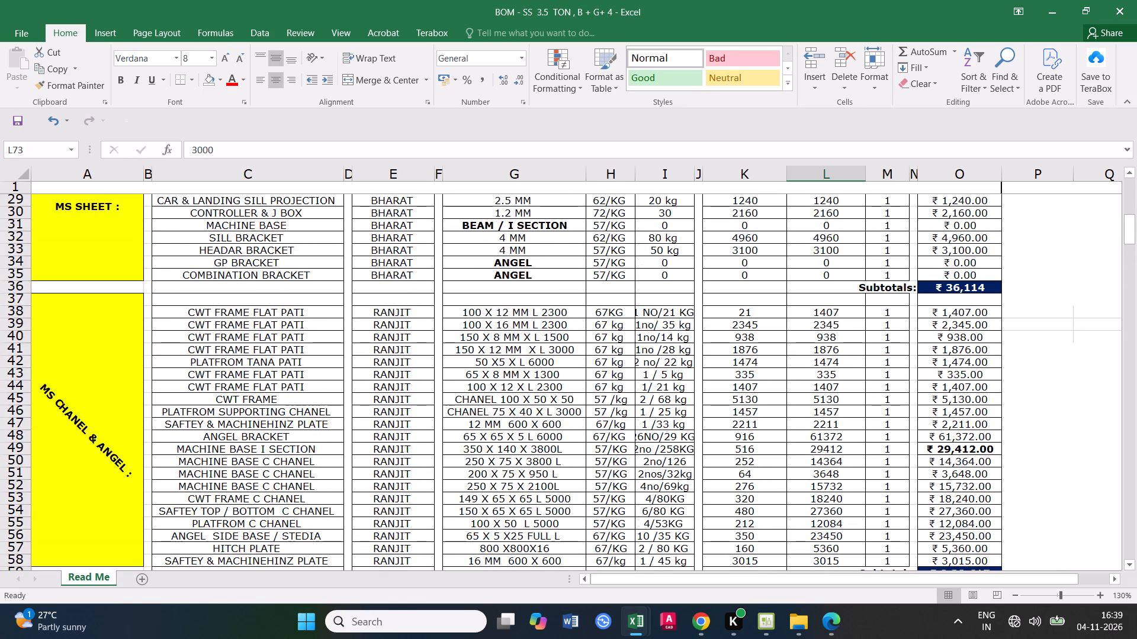
scroll(800, 407, down, 2)
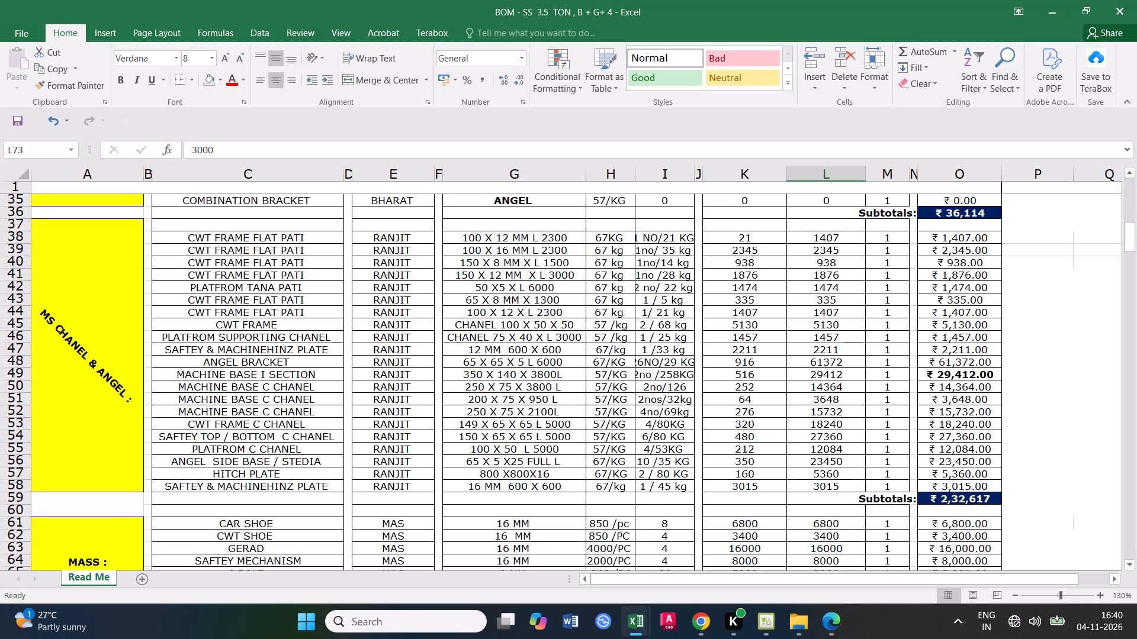
scroll(684, 394, down, 6)
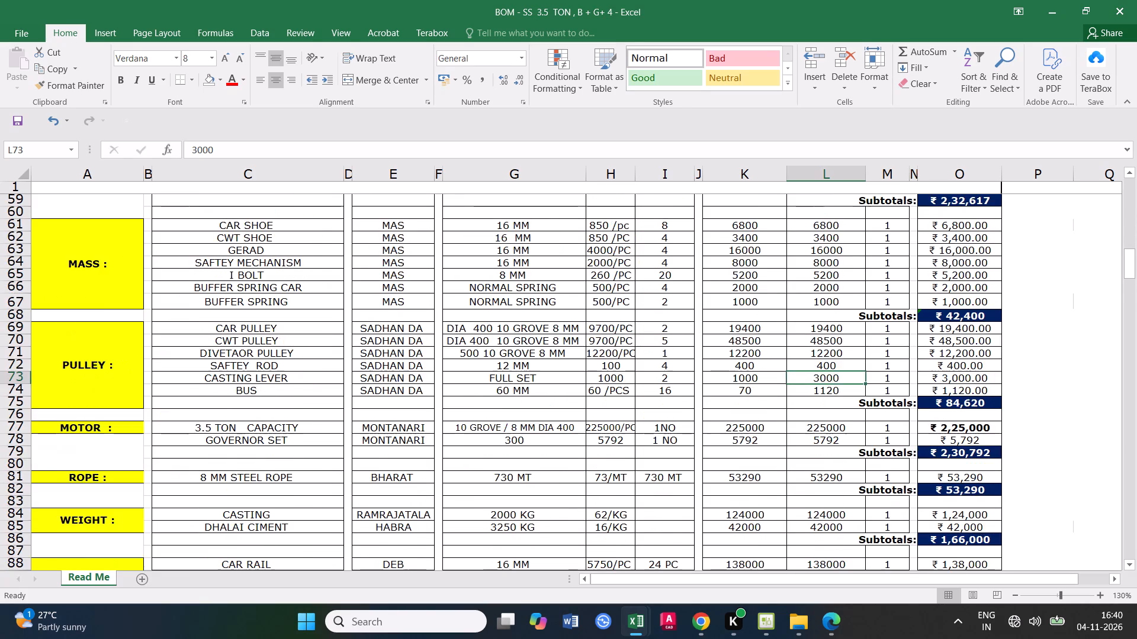
scroll(683, 396, down, 20)
scroll(683, 396, down, 2)
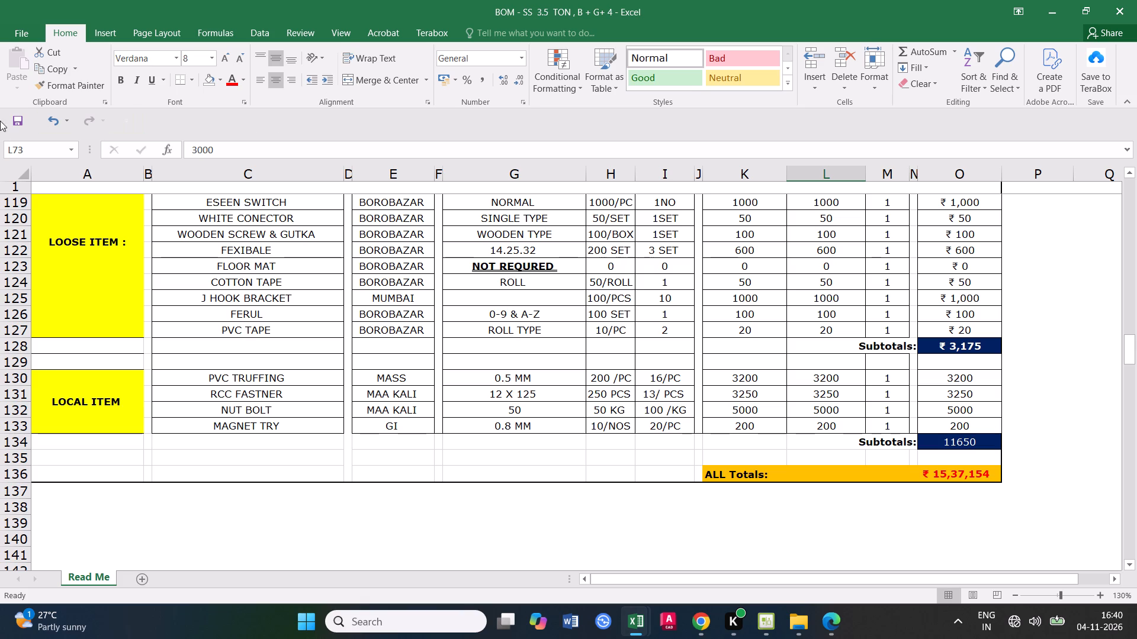
Save the bill of materials workbook.
triple_click(18, 122)
triple_click(18, 118)
Review the bill of materials sections from the local items back up to the SS sheet section and column headers.
scroll(606, 445, up, 12)
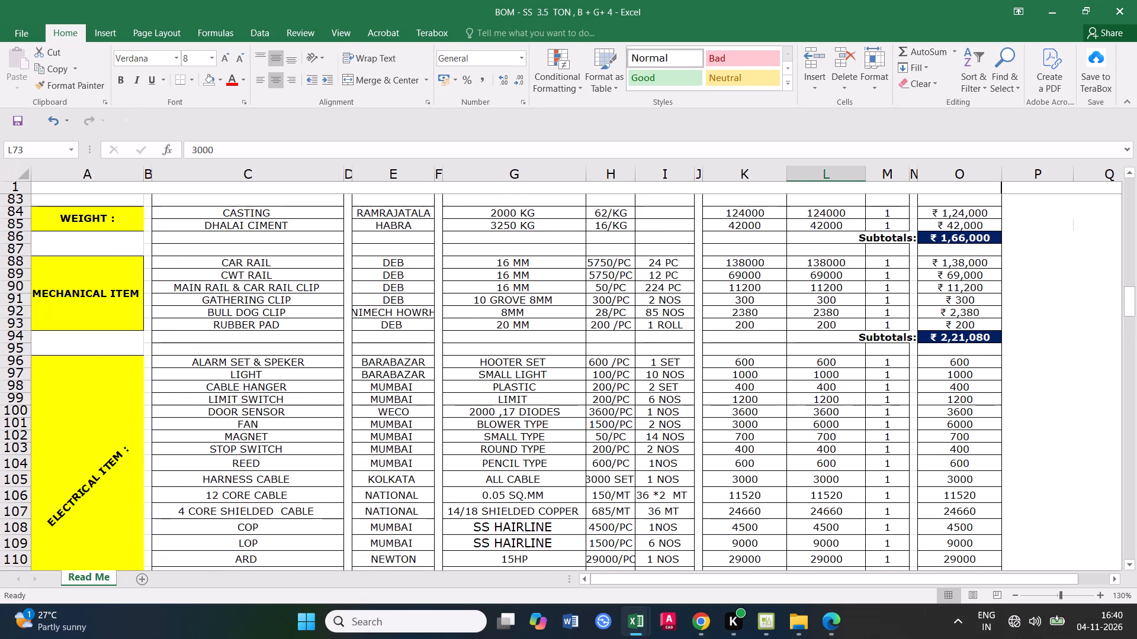
scroll(622, 433, up, 6)
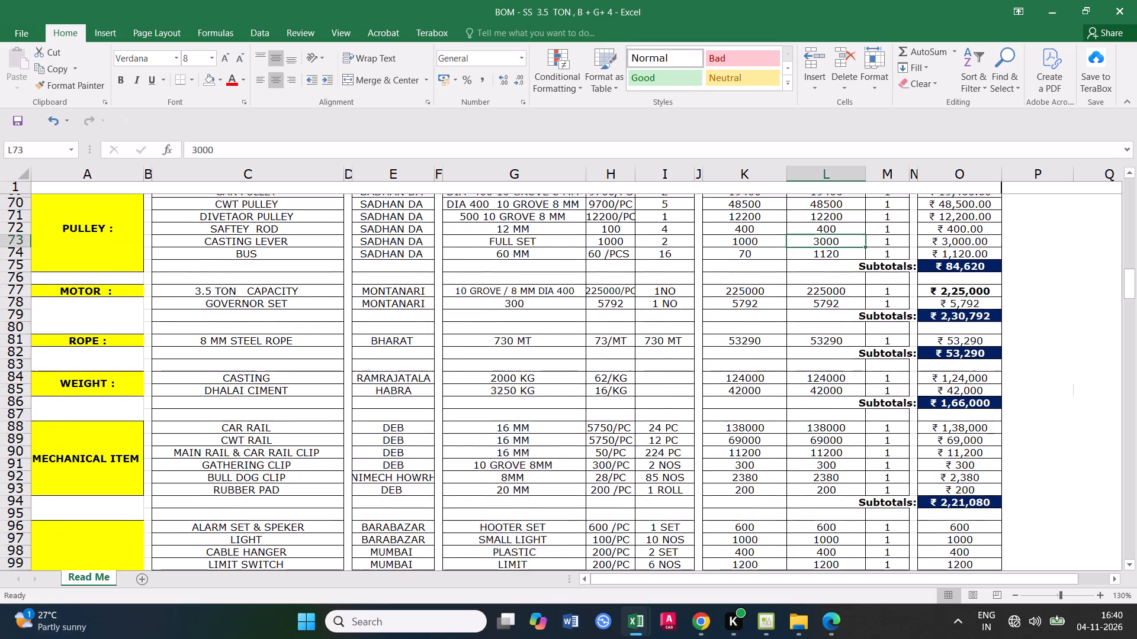
scroll(621, 424, up, 12)
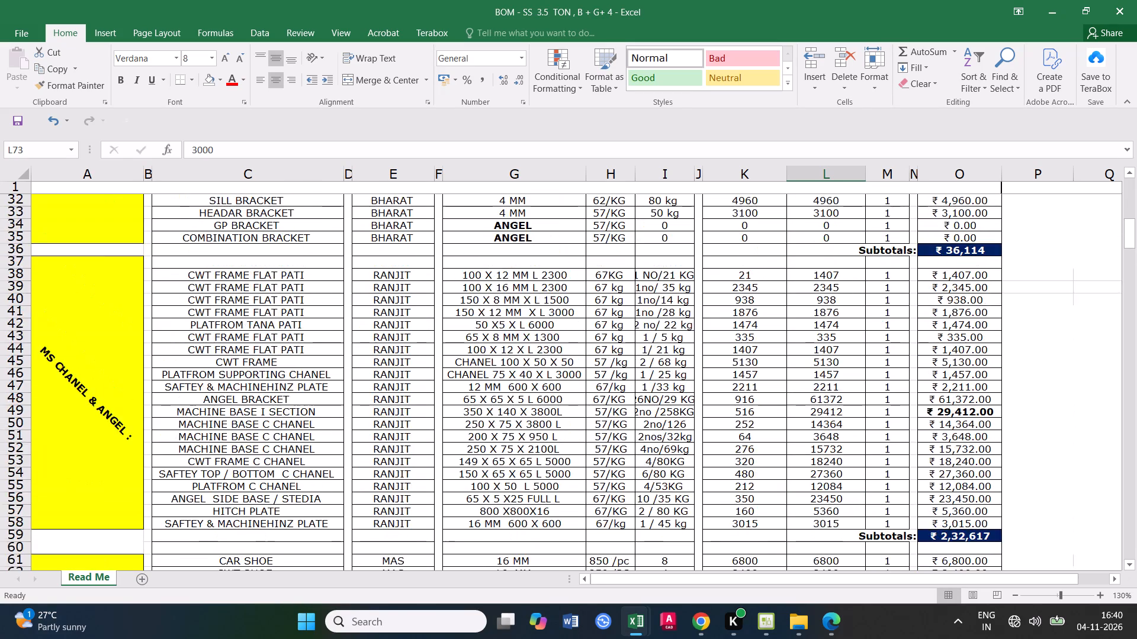
scroll(596, 385, up, 9)
scroll(583, 337, down, 3)
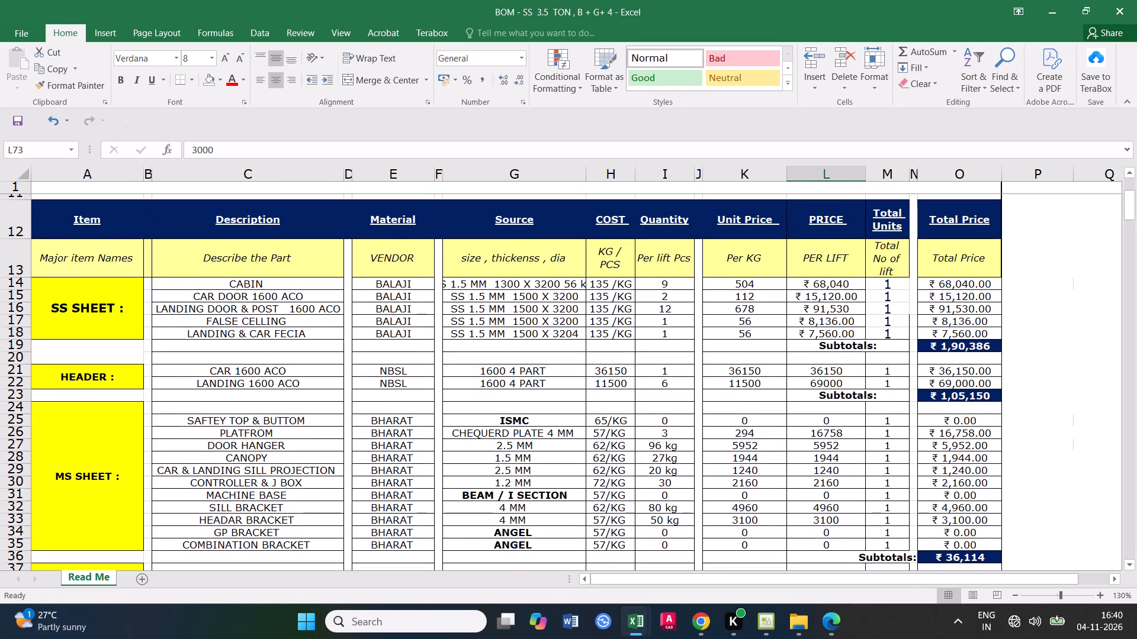
Save the workbook again.
double_click(17, 124)
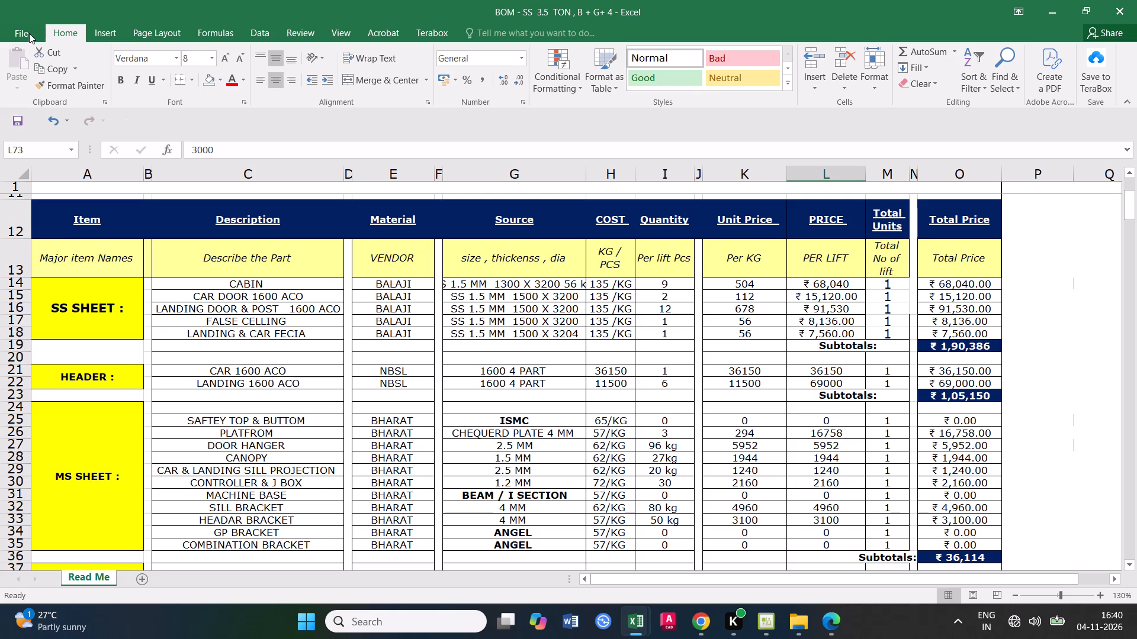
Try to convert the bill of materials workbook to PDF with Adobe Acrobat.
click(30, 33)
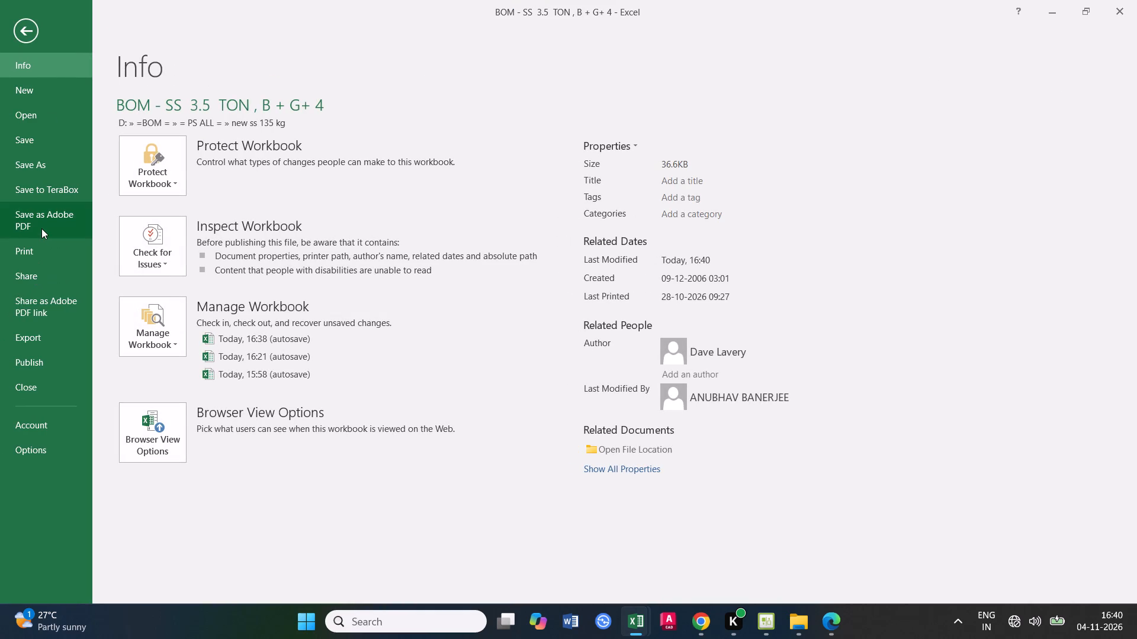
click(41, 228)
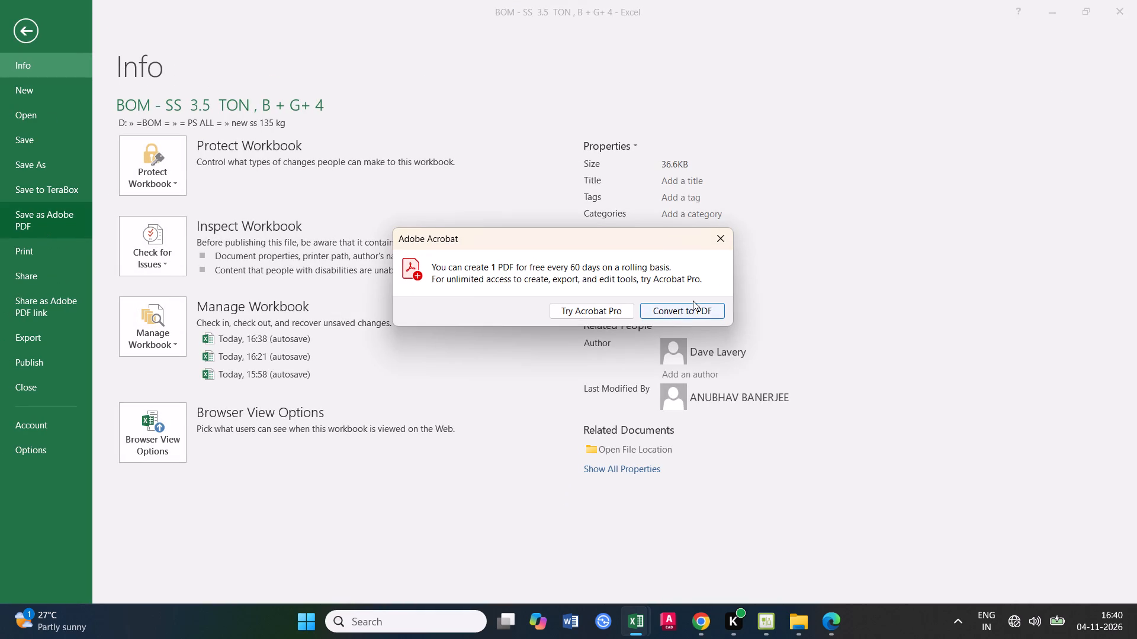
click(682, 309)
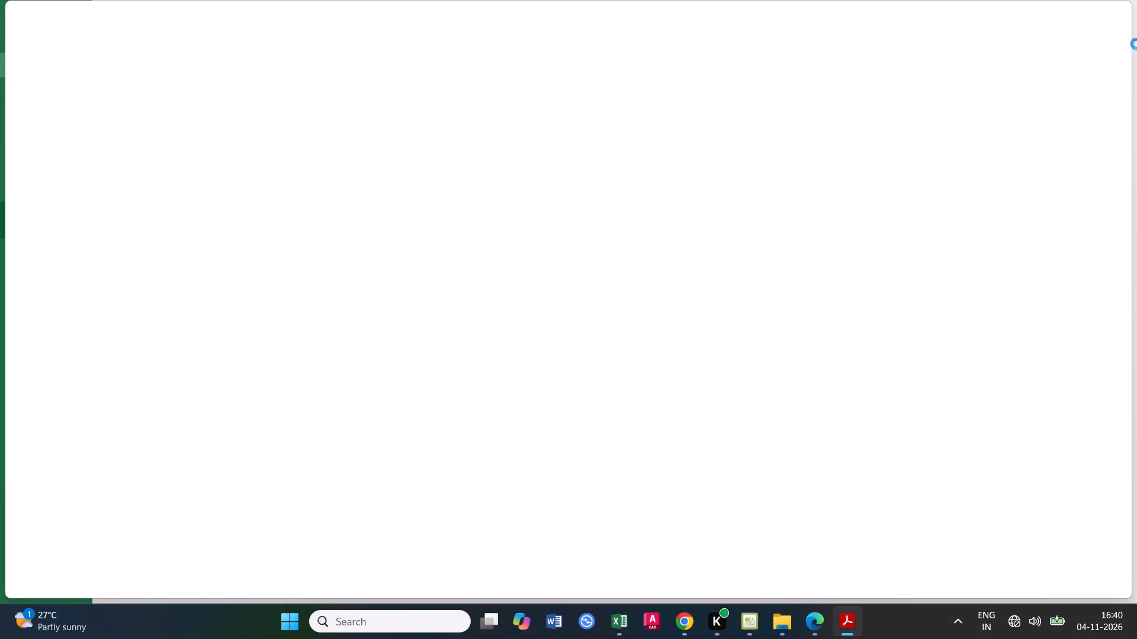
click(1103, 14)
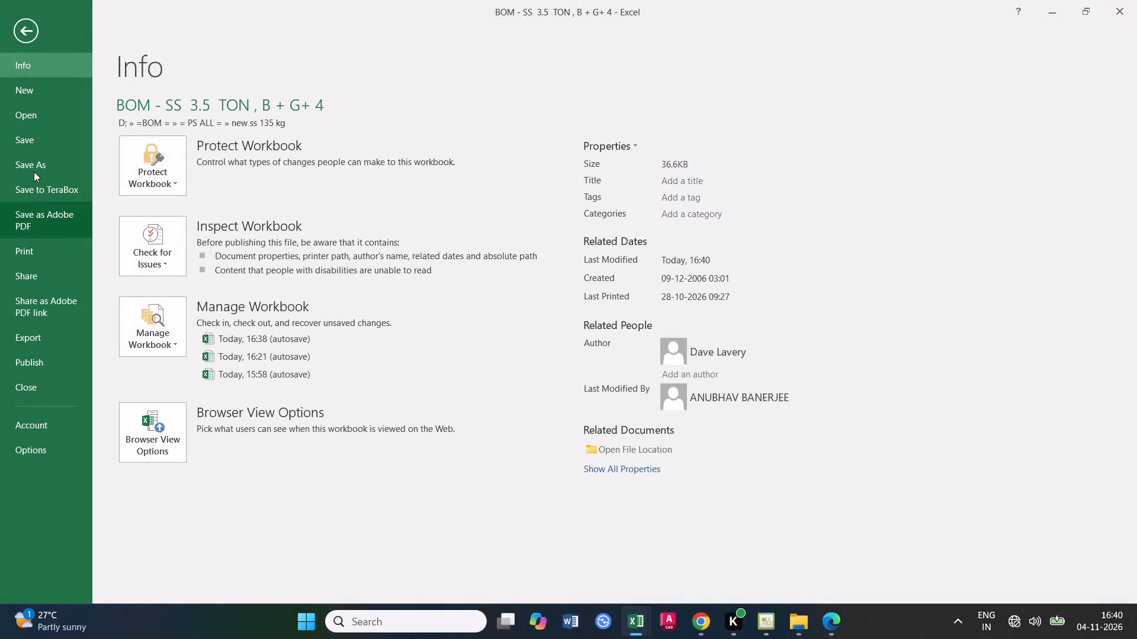
Save a PDF copy of the BOM - SS 3.5 TON, B + G+ 4 workbook in the new ss 135 kg folder.
click(35, 172)
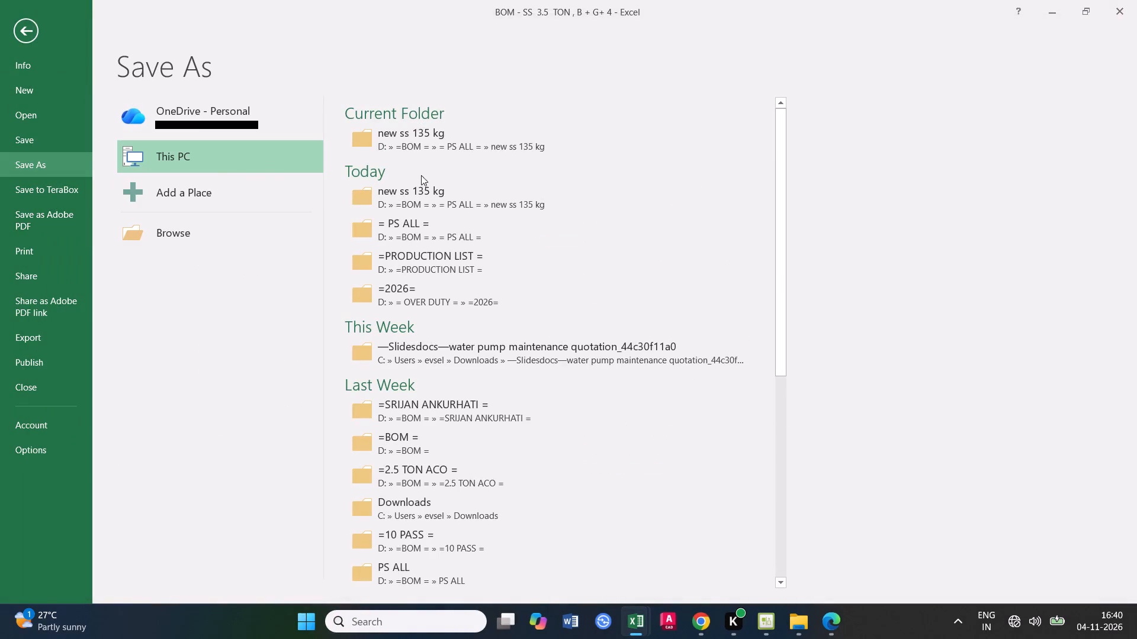
click(432, 138)
click(198, 262)
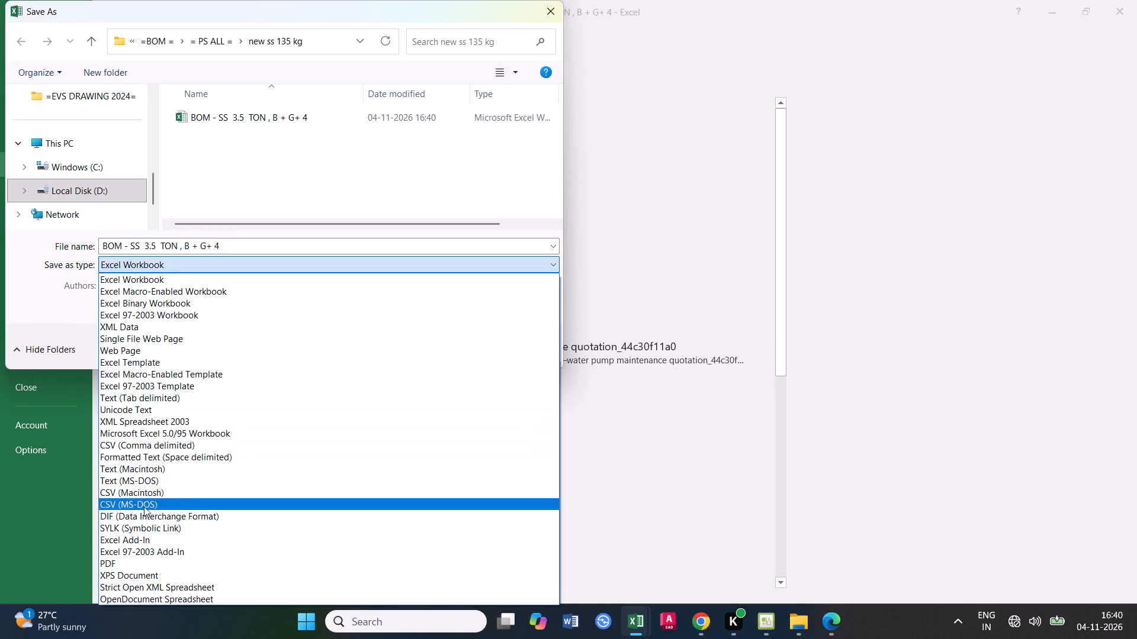
click(117, 561)
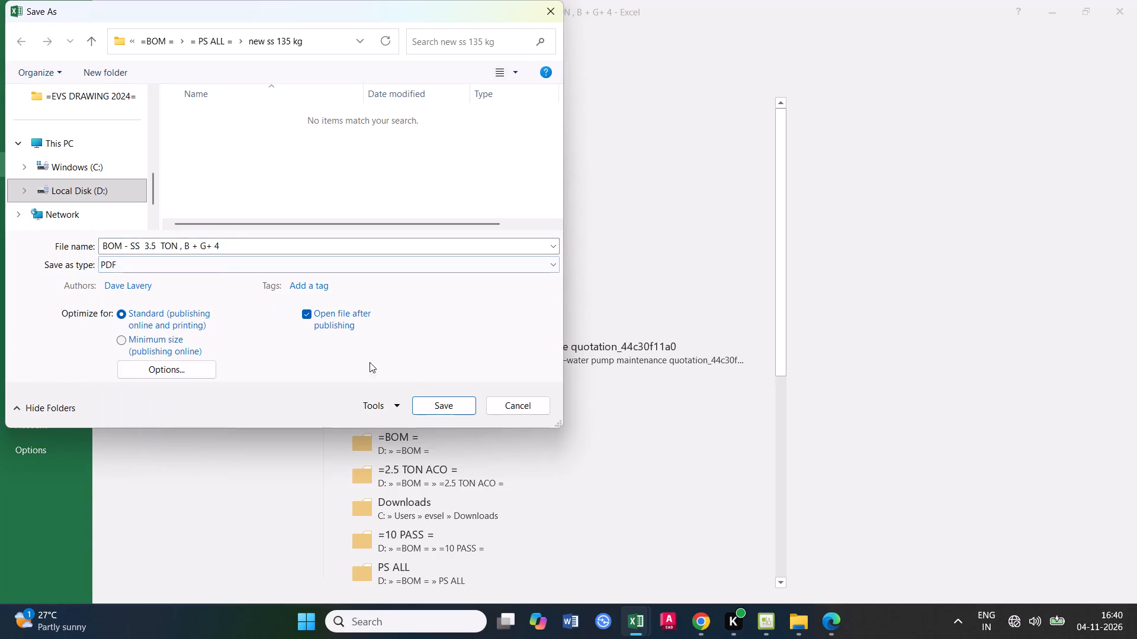
click(440, 401)
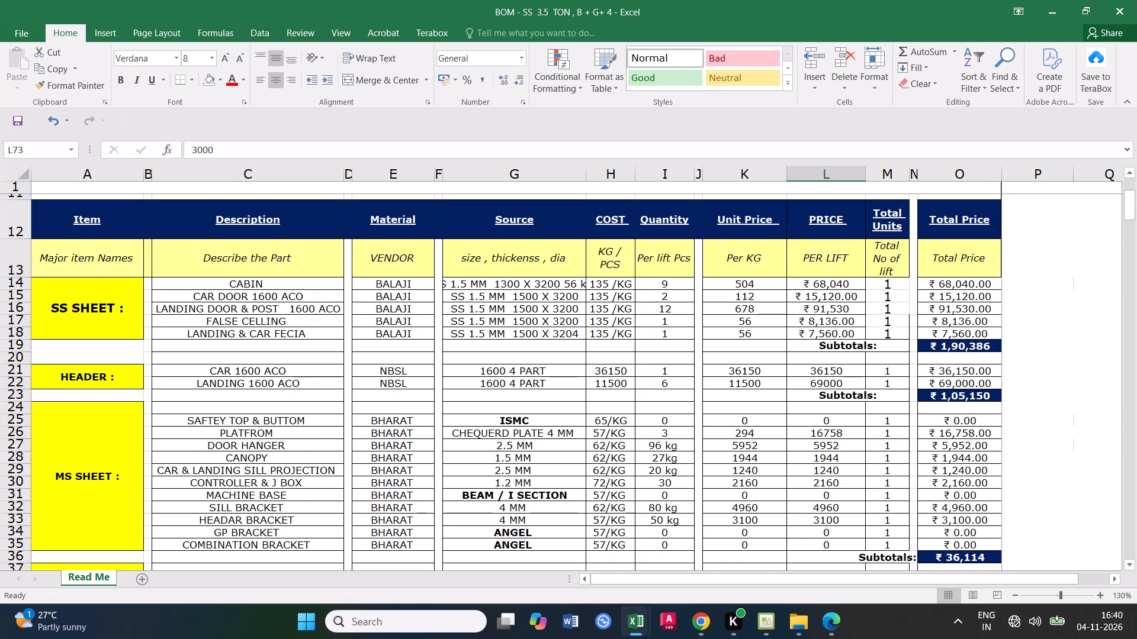
Close the published bill of materials PDF and its Excel workbook.
click(203, 87)
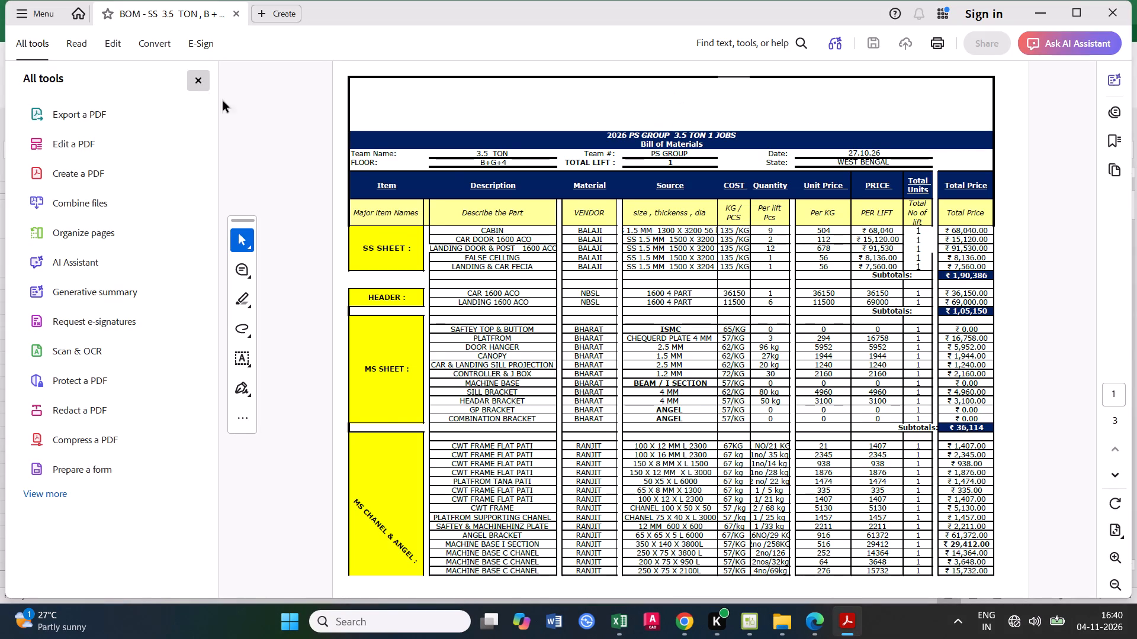
click(1105, 12)
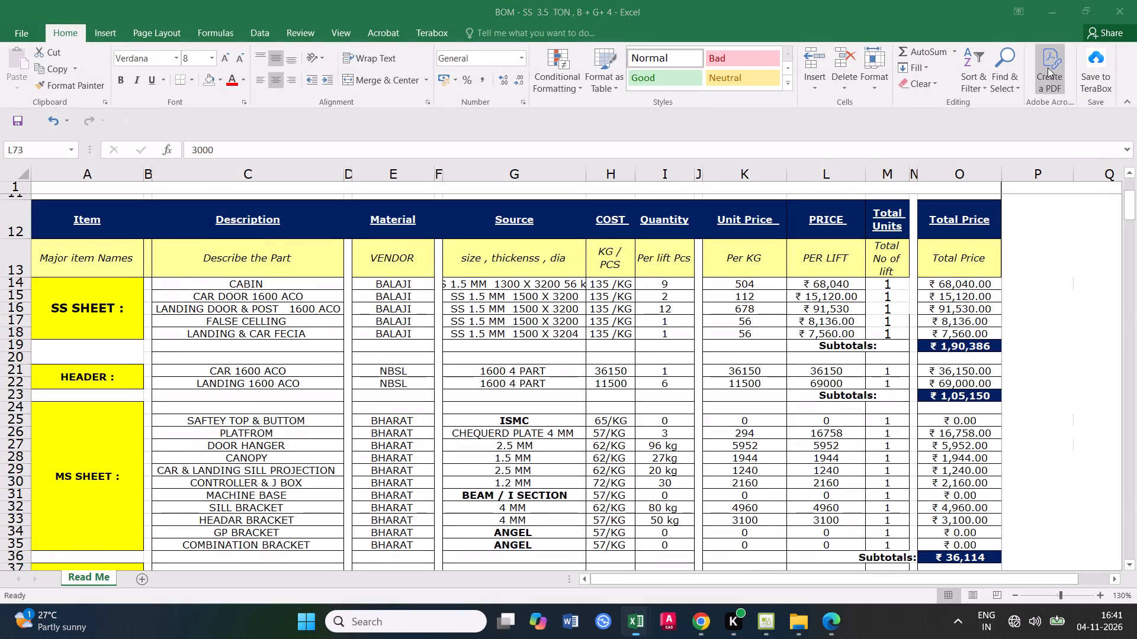
click(1114, 15)
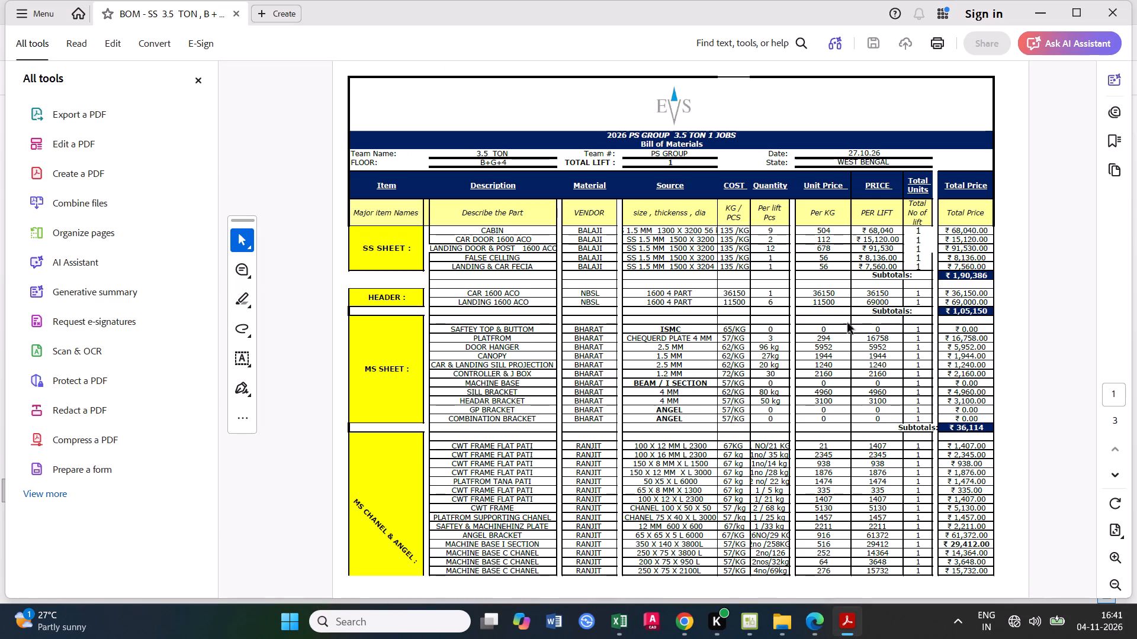
click(1122, 7)
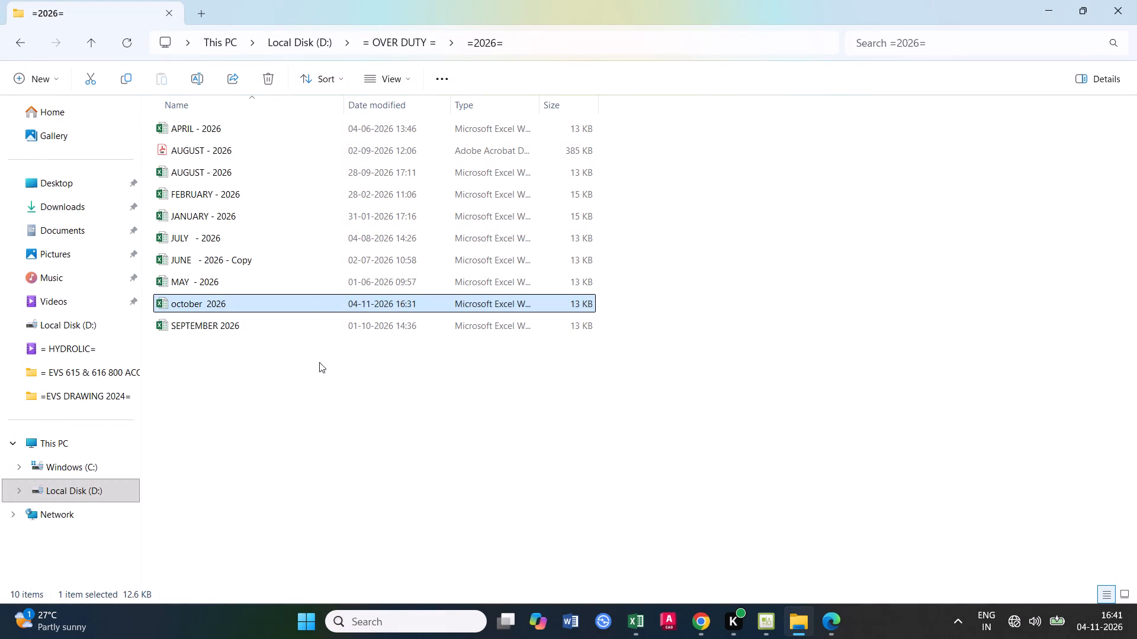
Open Local Disk (D:) in File Explorer.
click(83, 490)
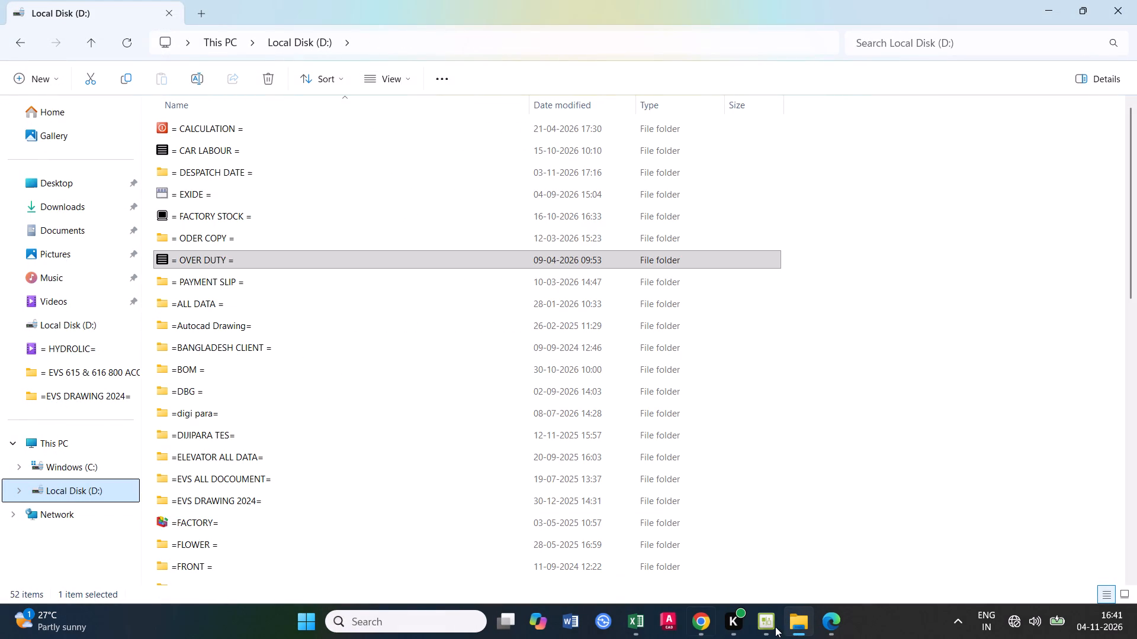
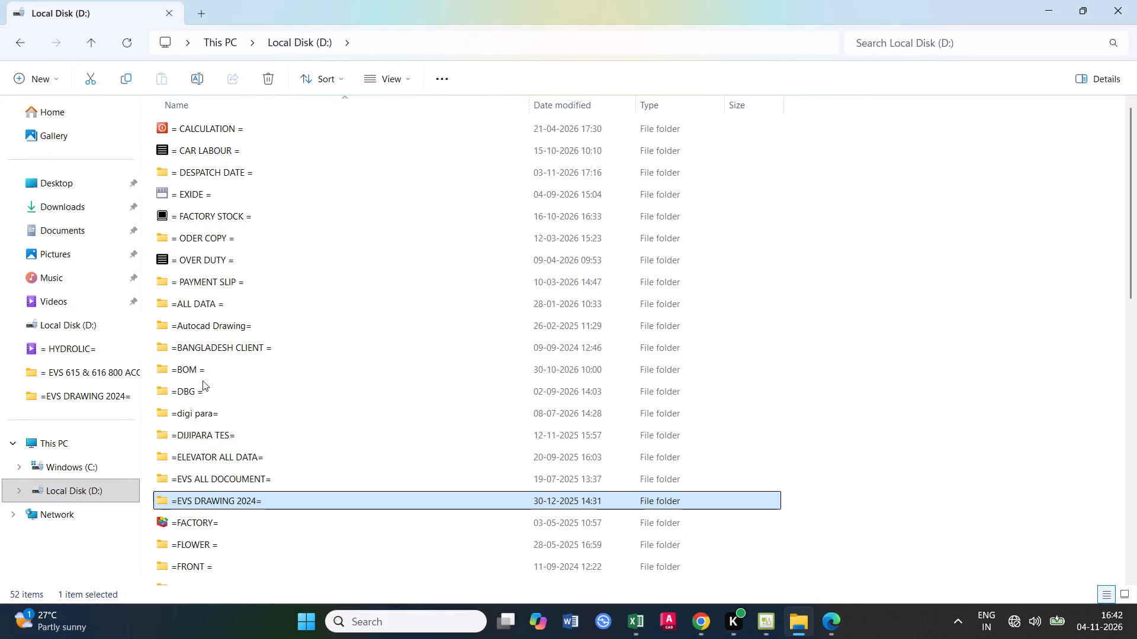
Open the BOM - SS MS 1.2 +SS 0.4 3.5 TON , B + G+ 4 workbook from the = PS ALL = folder inside =BOM =.
double_click(199, 366)
double_click(205, 194)
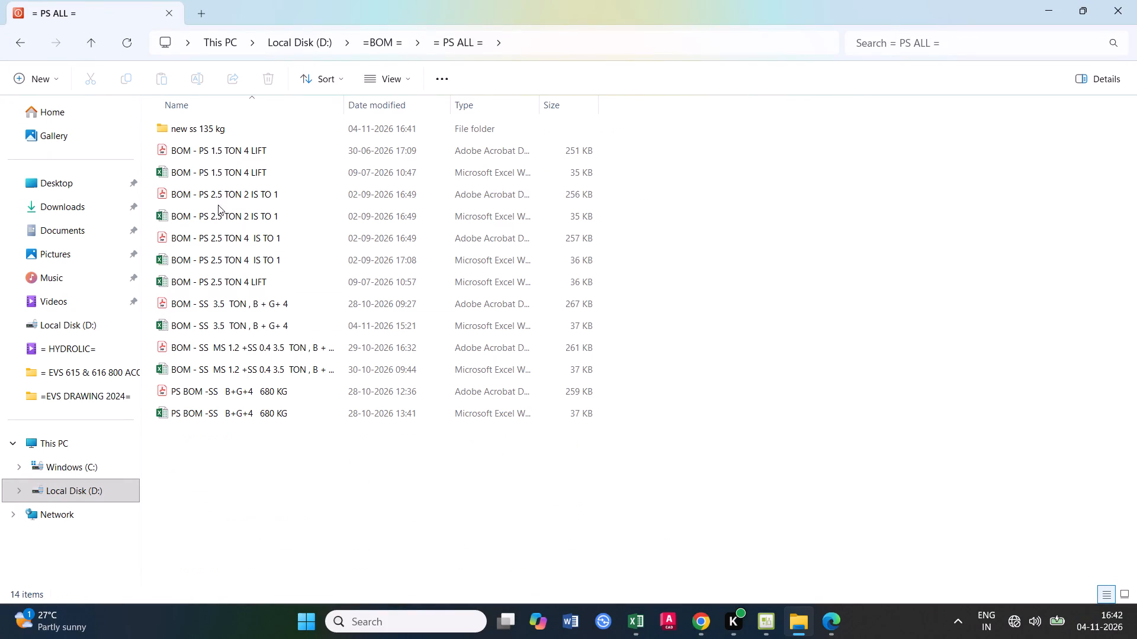
click(227, 299)
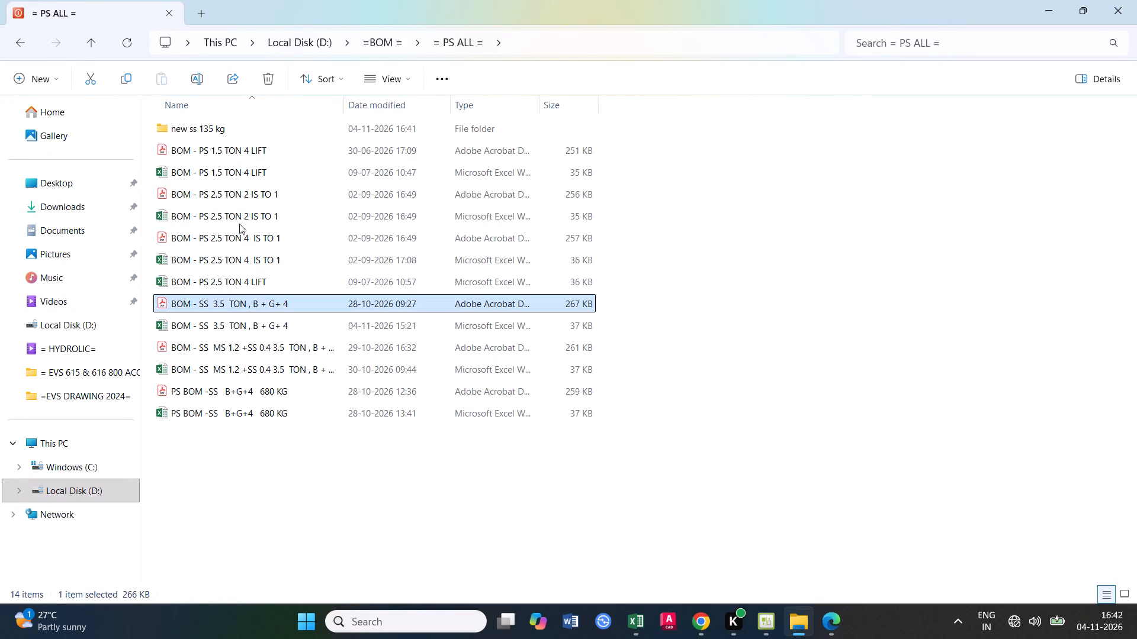
click(245, 171)
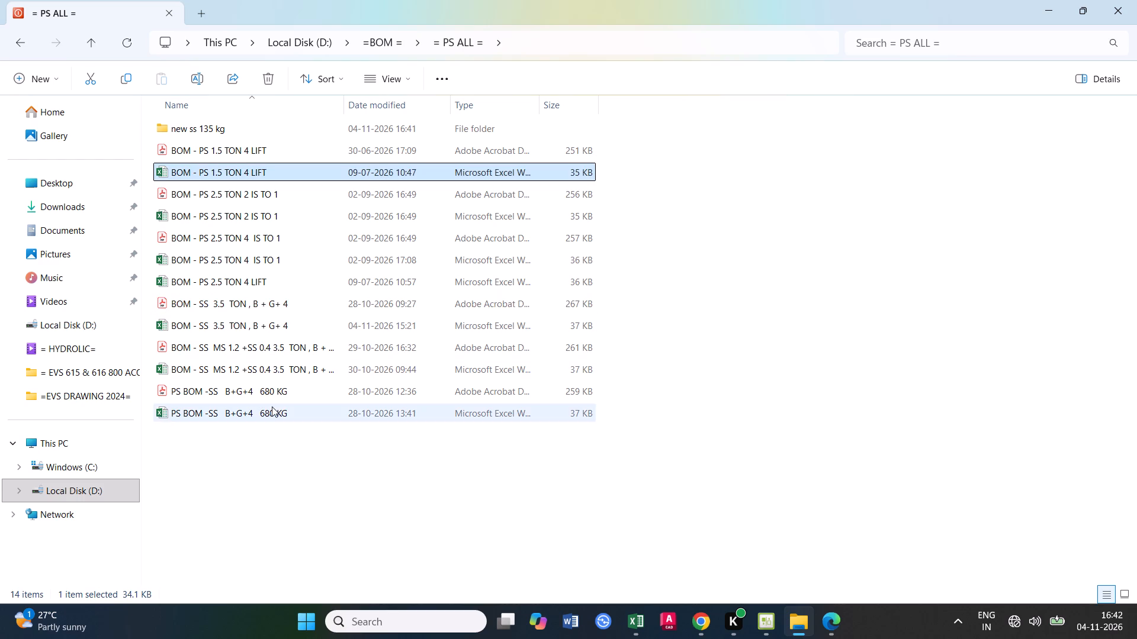
click(272, 406)
click(264, 392)
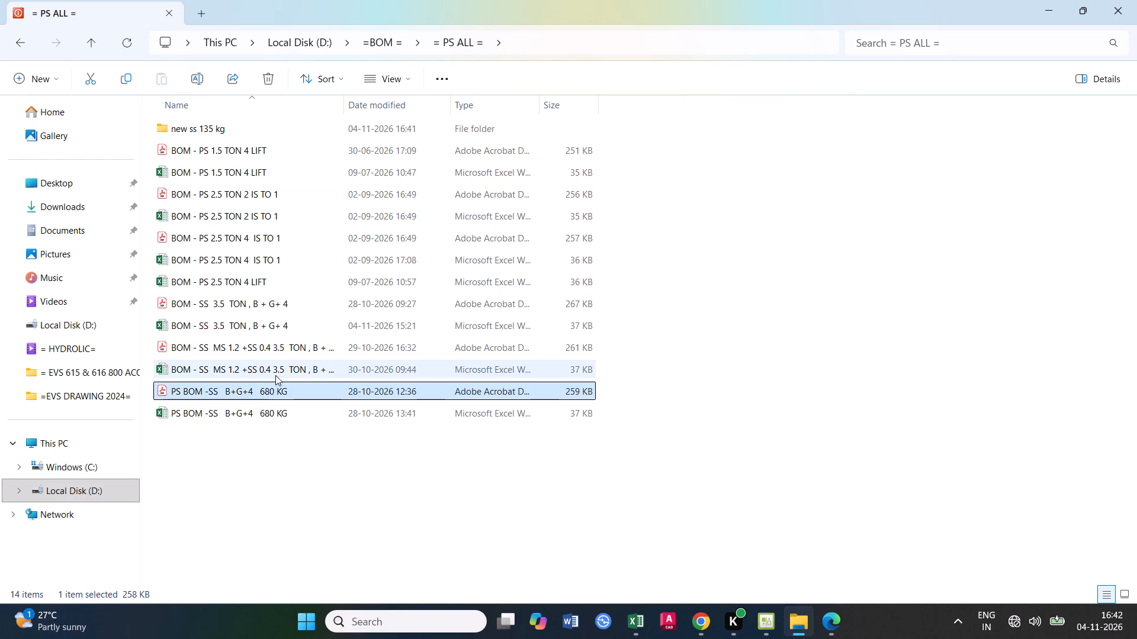
click(273, 302)
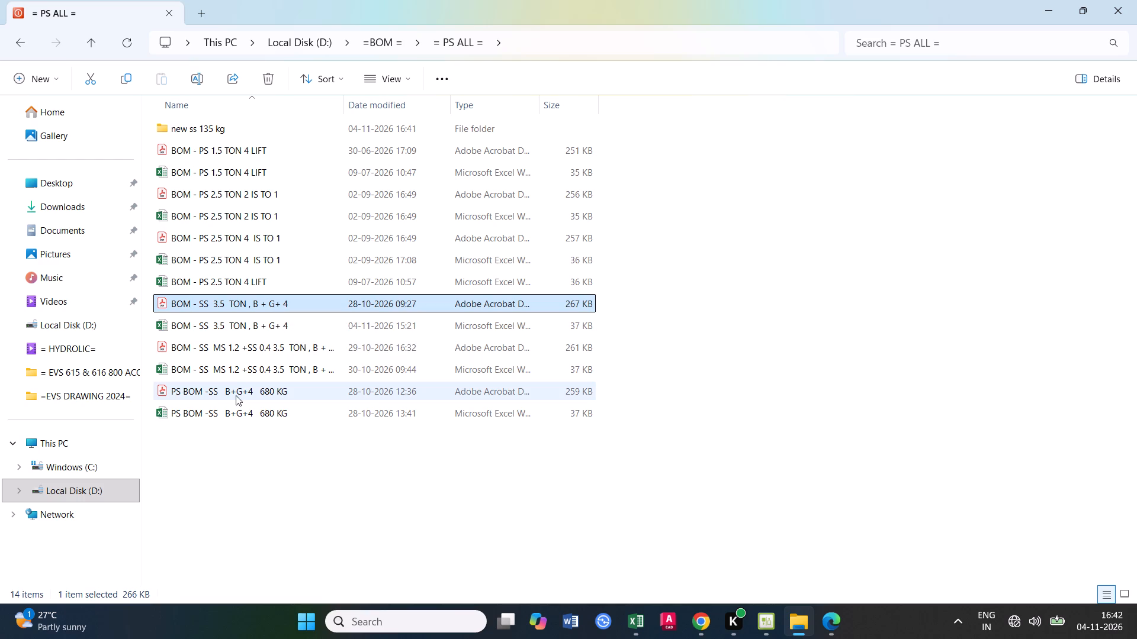
click(265, 369)
click(265, 369)
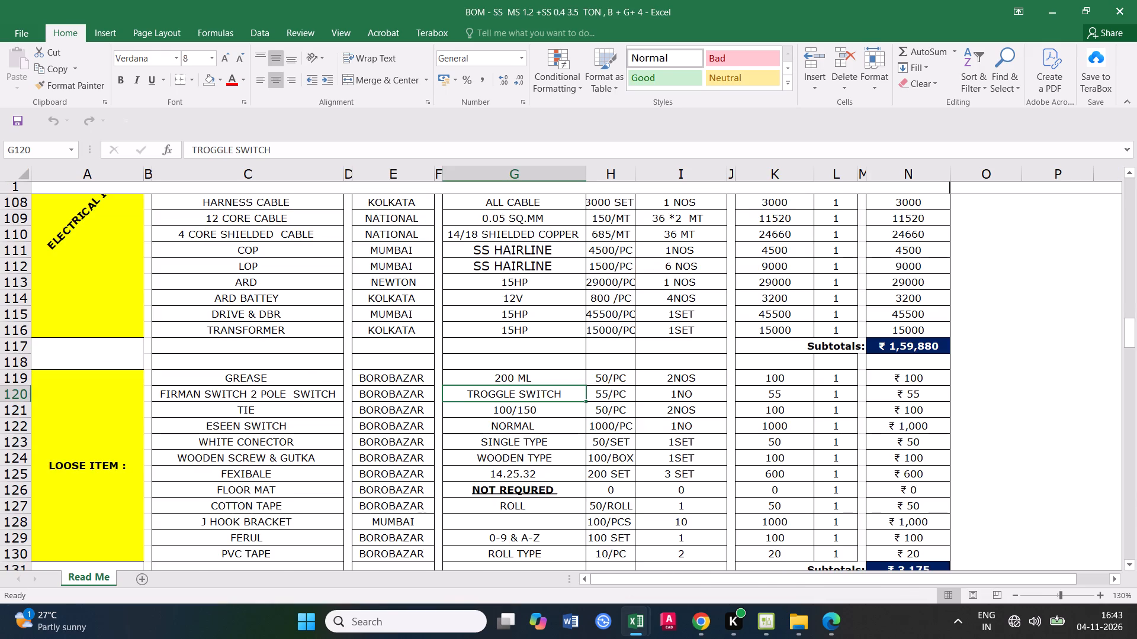
Look through the bill of materials from the SS sheet section to the electrical and loose items.
scroll(317, 394, up, 20)
scroll(317, 394, up, 16)
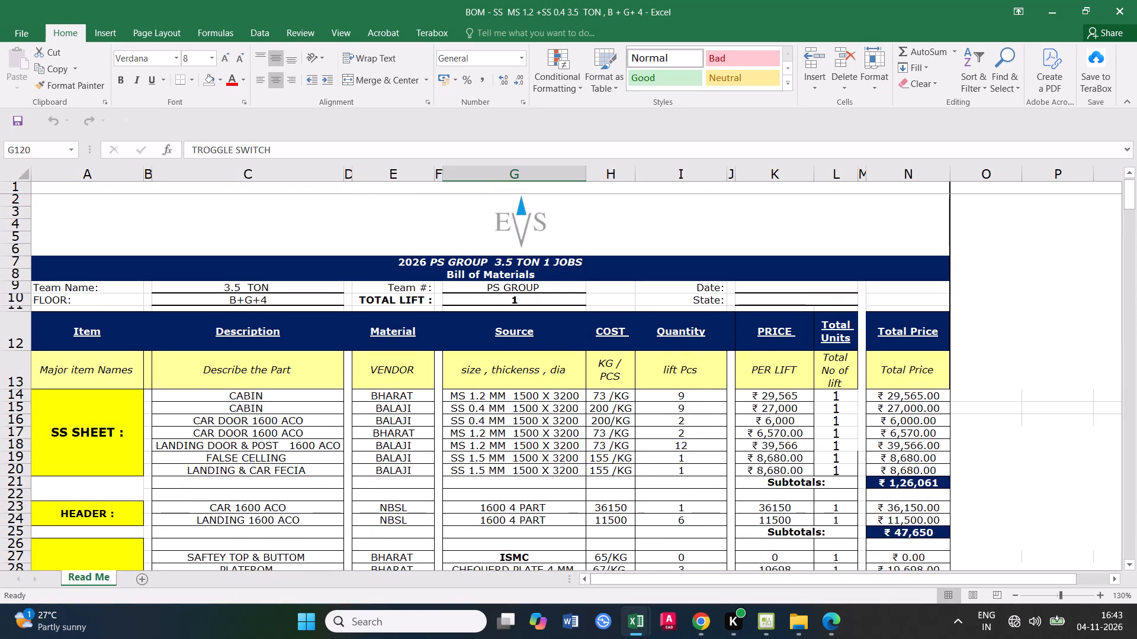
scroll(500, 359, up, 5)
scroll(498, 377, down, 14)
scroll(1030, 285, down, 14)
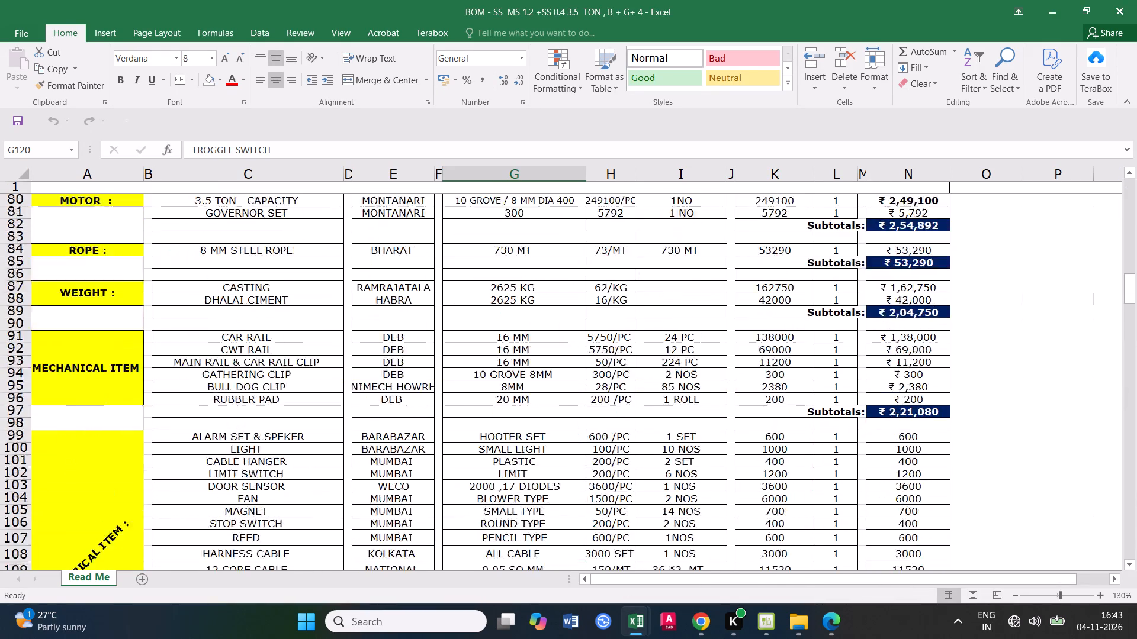
scroll(1032, 354, down, 12)
scroll(755, 429, up, 12)
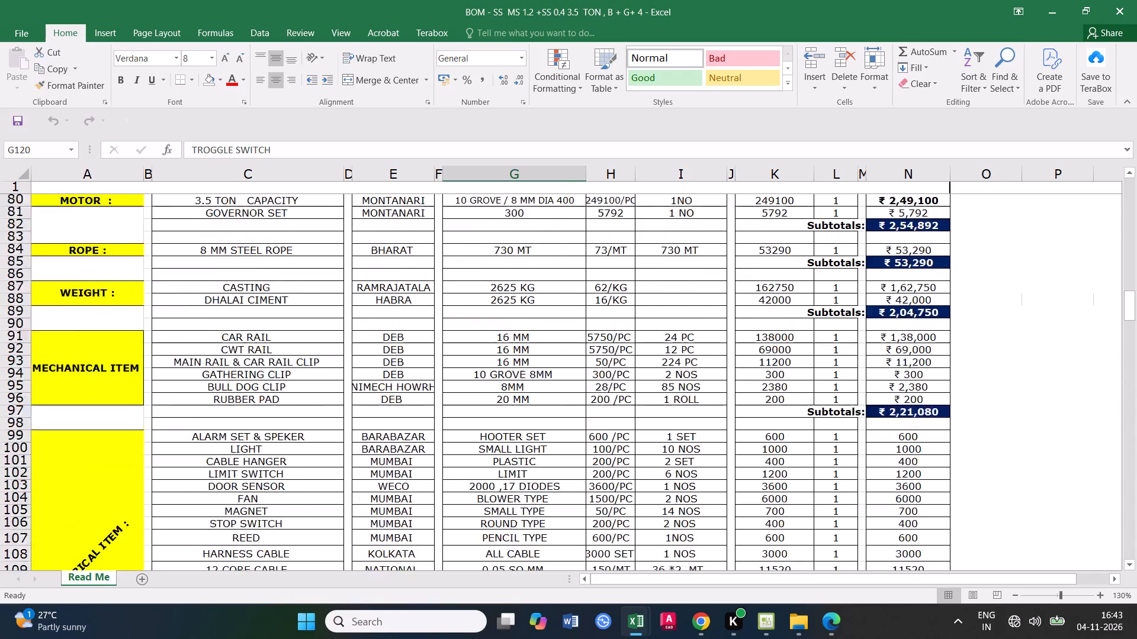
scroll(744, 400, up, 20)
scroll(744, 400, up, 11)
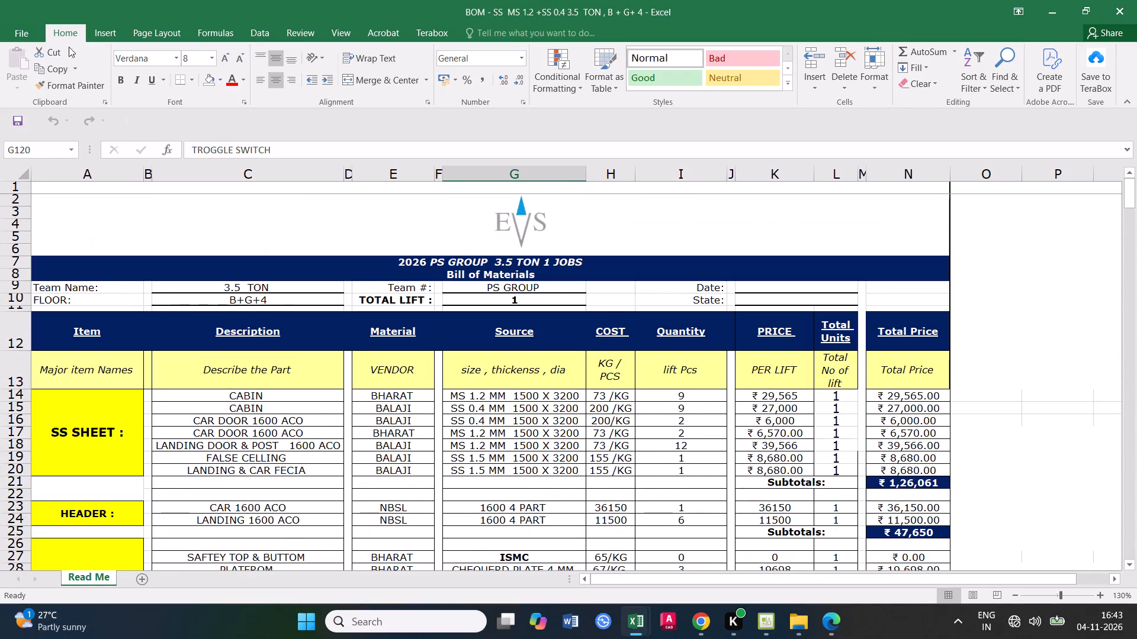
Save a copy of the workbook in the new ss 135 kg folder, keeping its file name and Excel Workbook format.
click(28, 121)
click(27, 24)
click(27, 30)
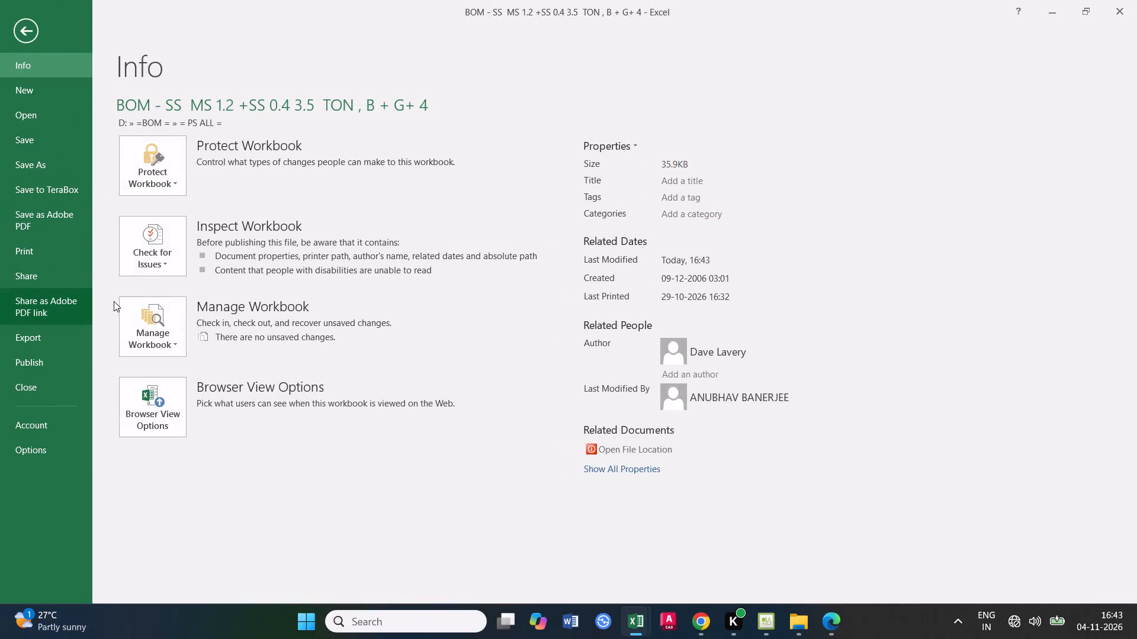
click(37, 162)
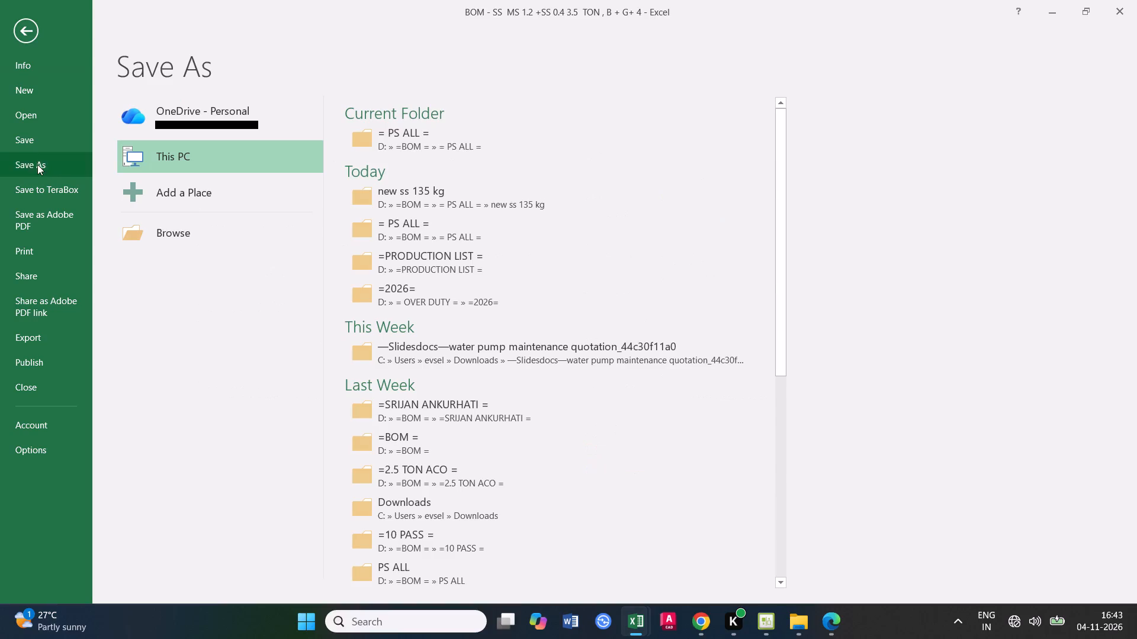
click(417, 201)
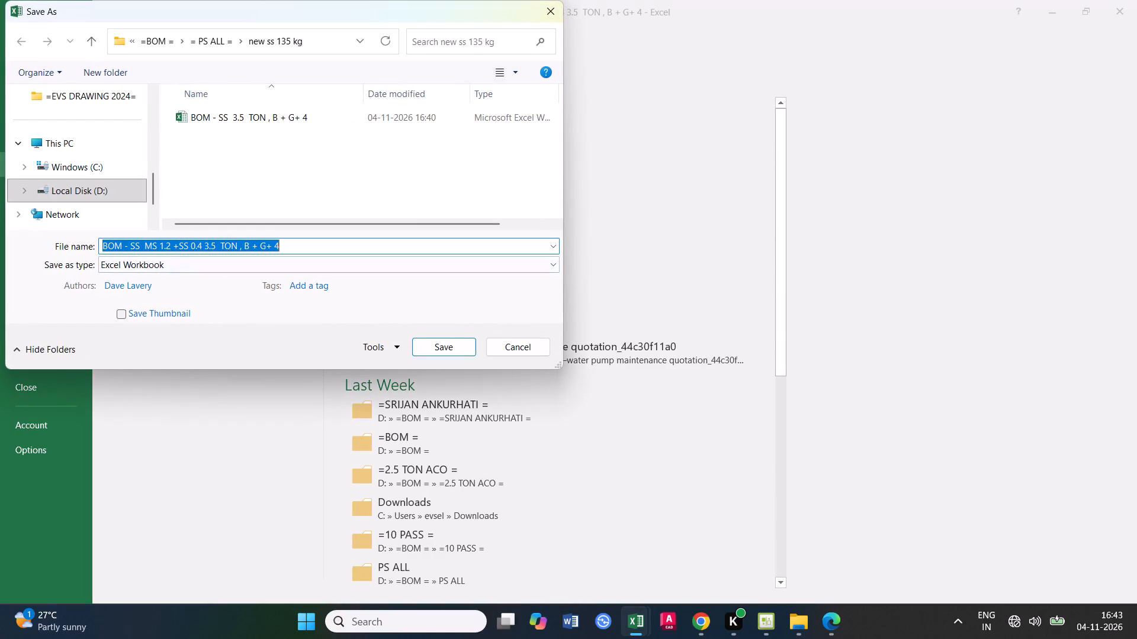
click(170, 246)
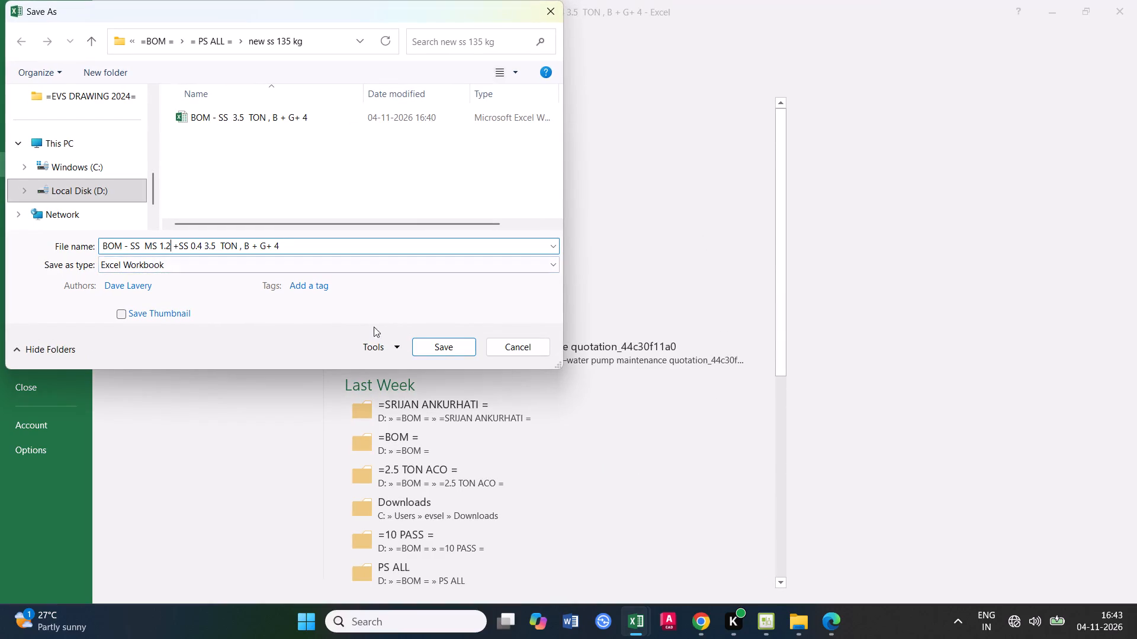
click(459, 346)
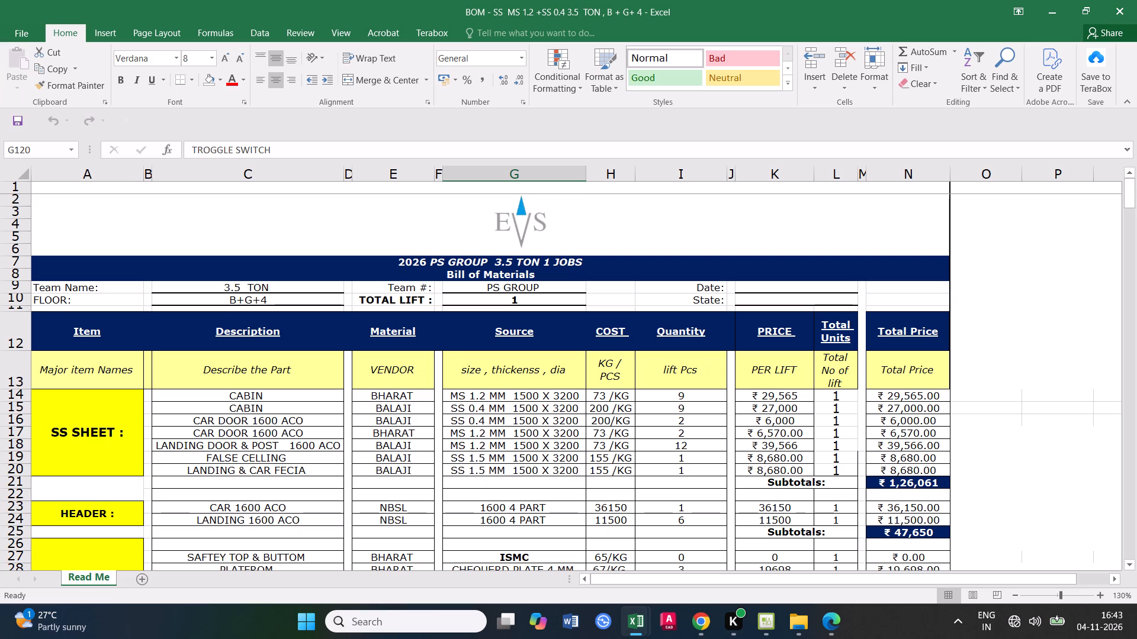
Set the cost of the MS 1.2 MM cabin sheet in the SS SHEET section to 72 /KG.
scroll(371, 409, down, 1)
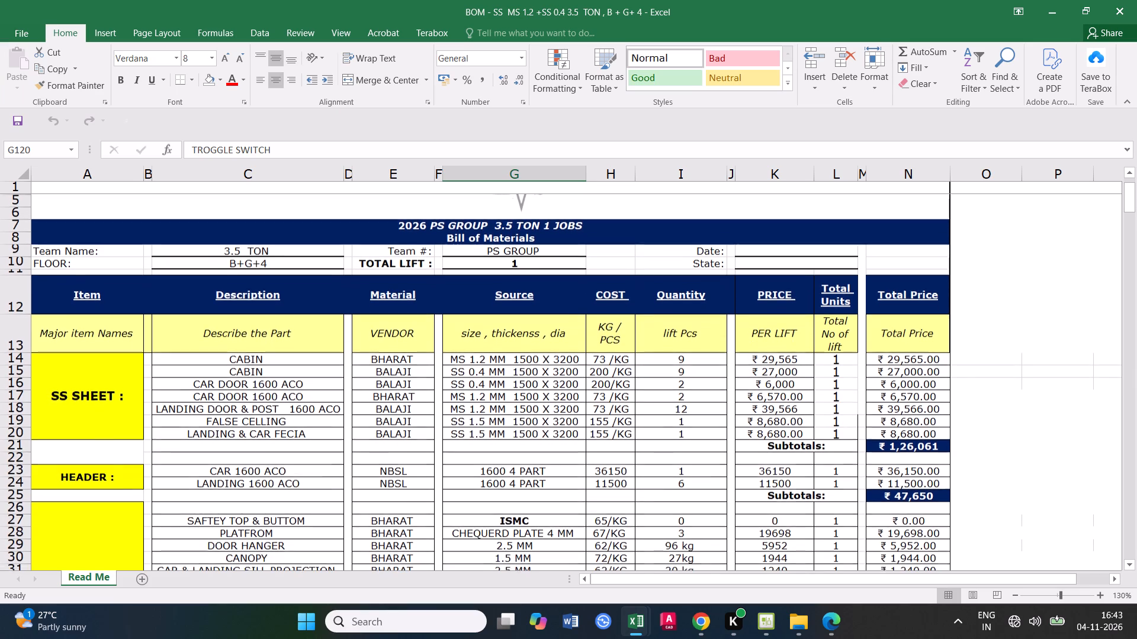
scroll(431, 393, down, 1)
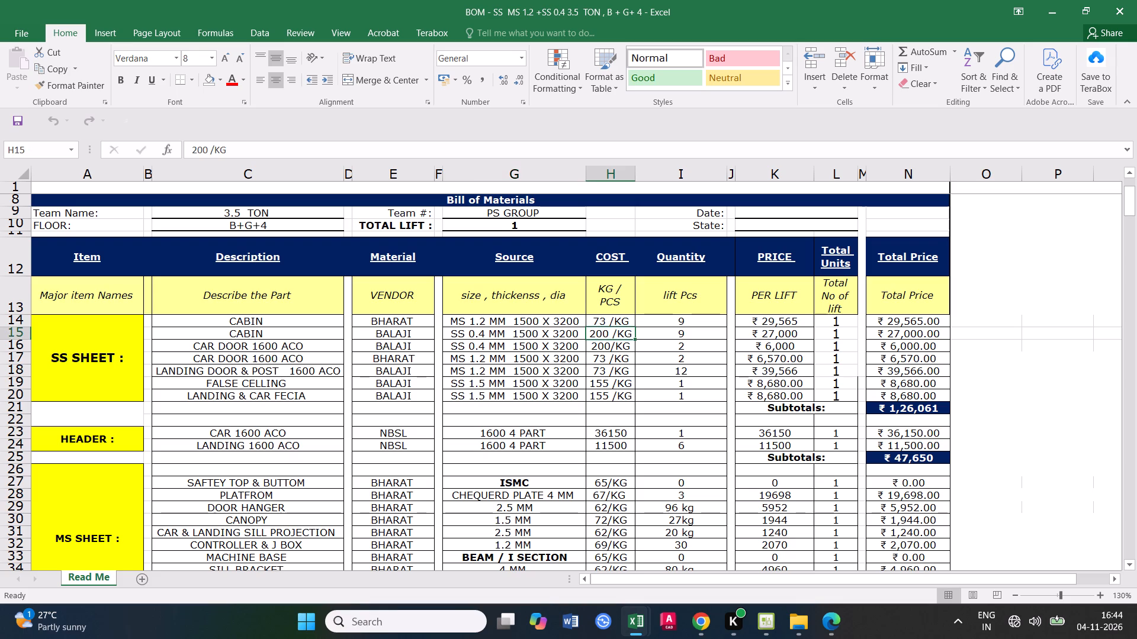
click(696, 333)
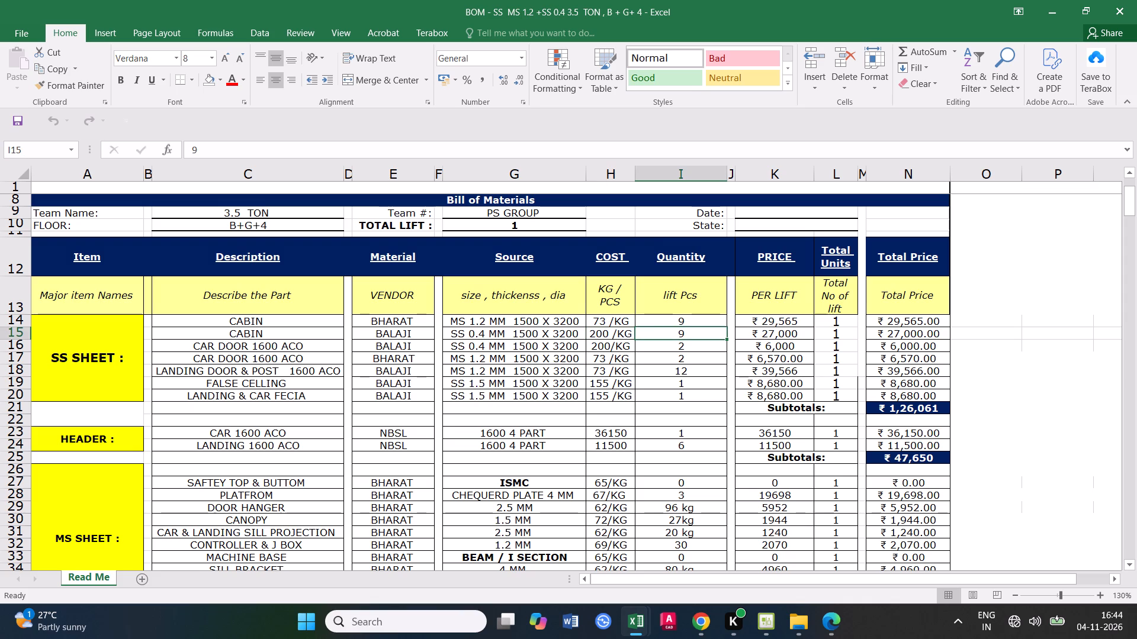
click(611, 333)
click(681, 334)
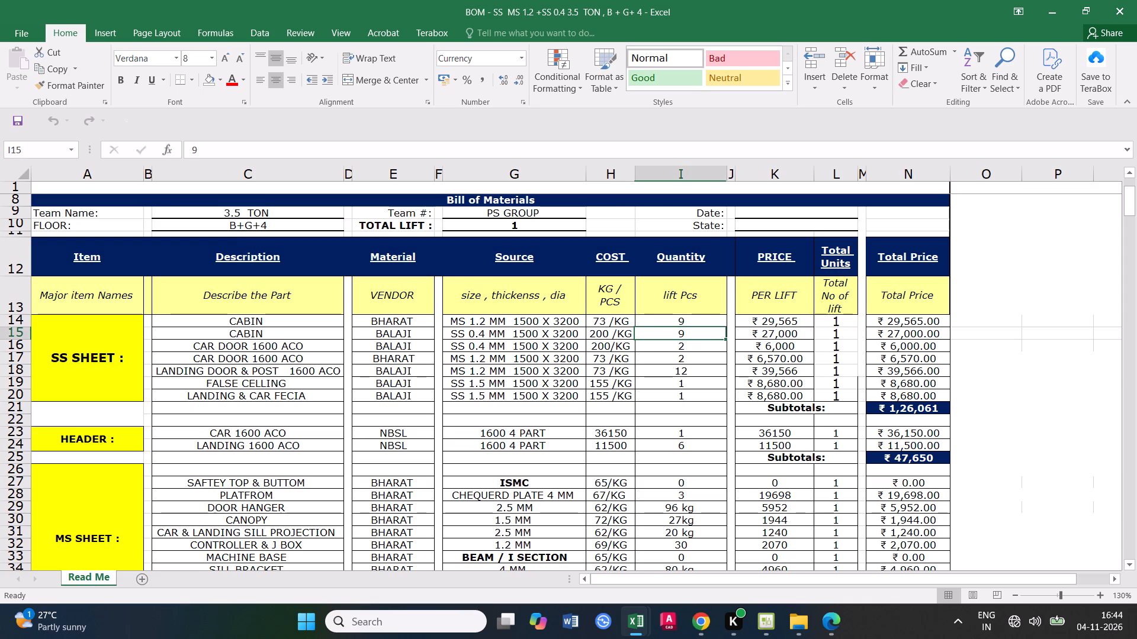
click(688, 321)
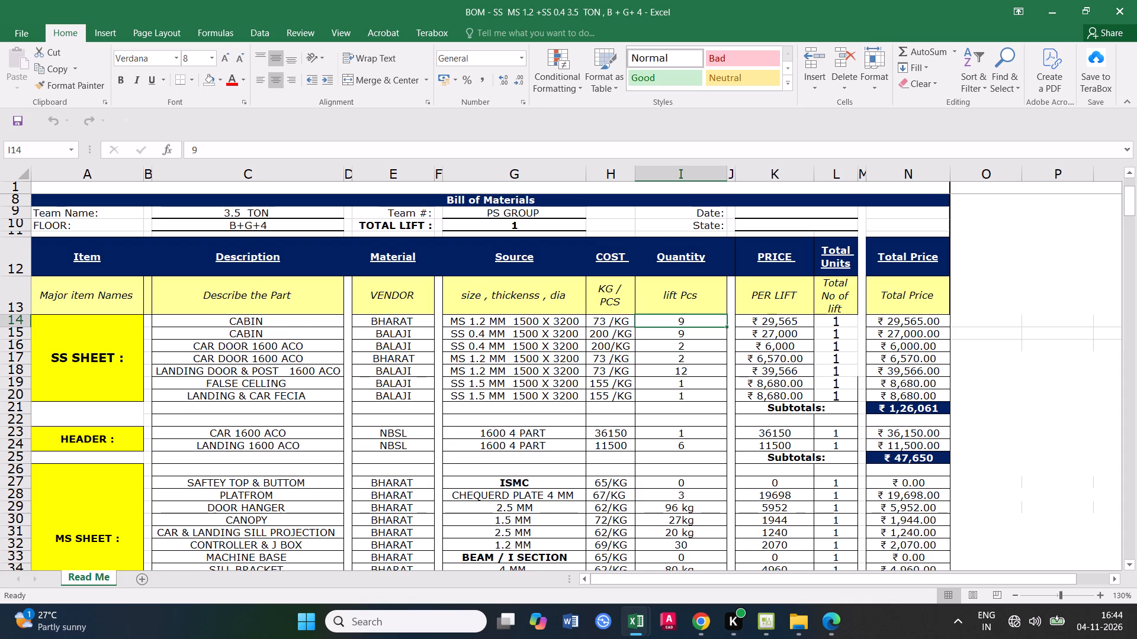
double_click(603, 319)
key(BackSpace)
key(2)
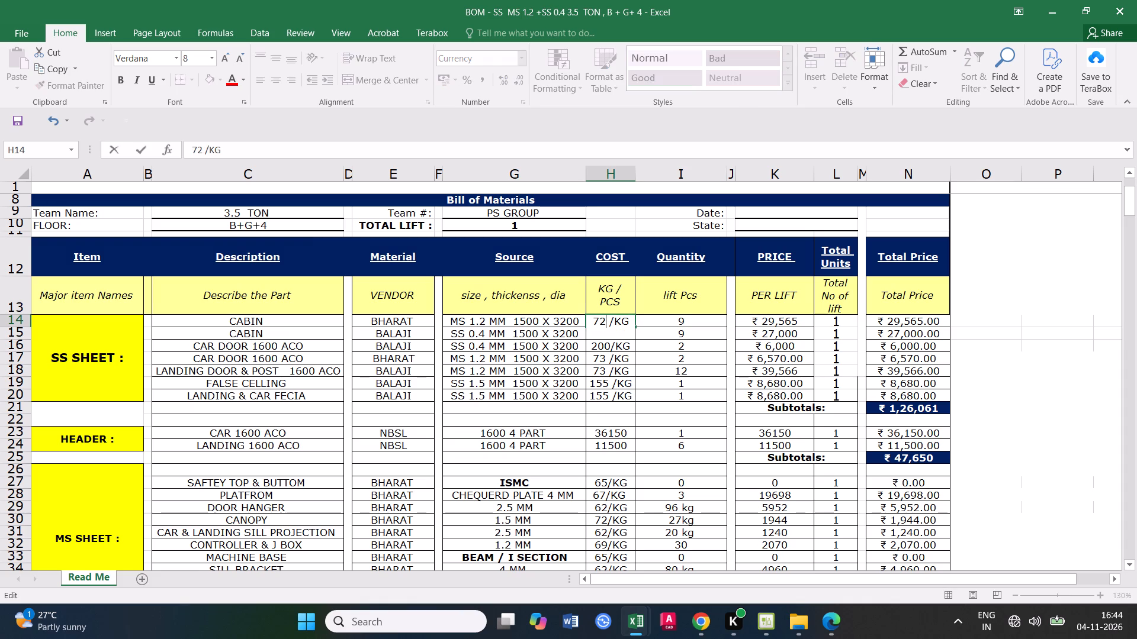
click(685, 423)
click(704, 323)
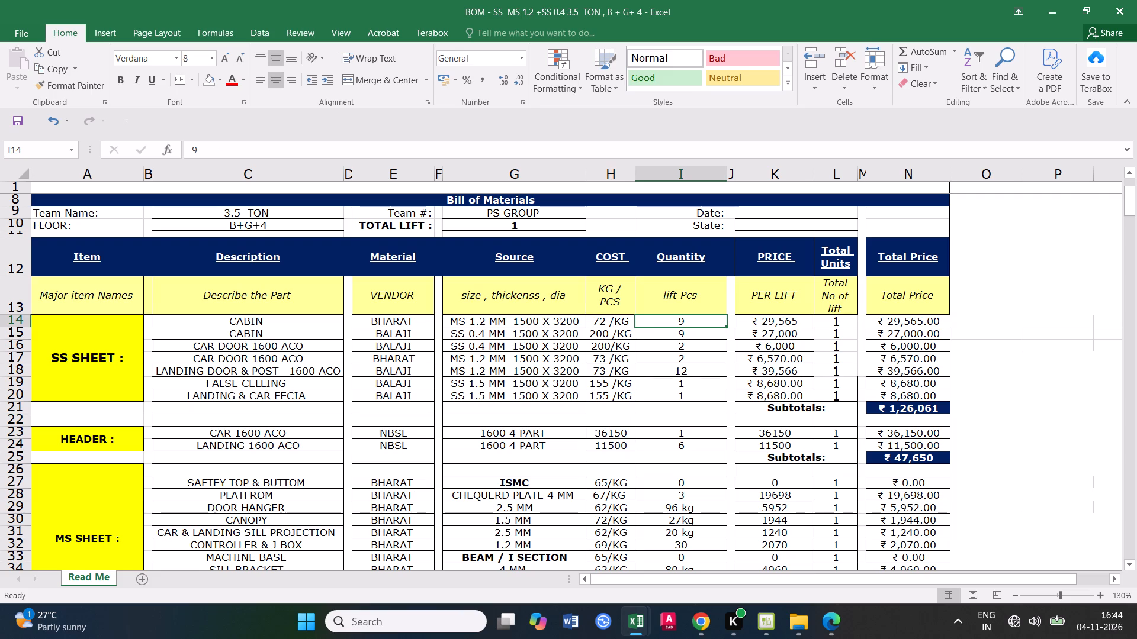
Open the MS 1.2 MM cabin sheet's source size for editing and select its 3200 dimension.
double_click(580, 319)
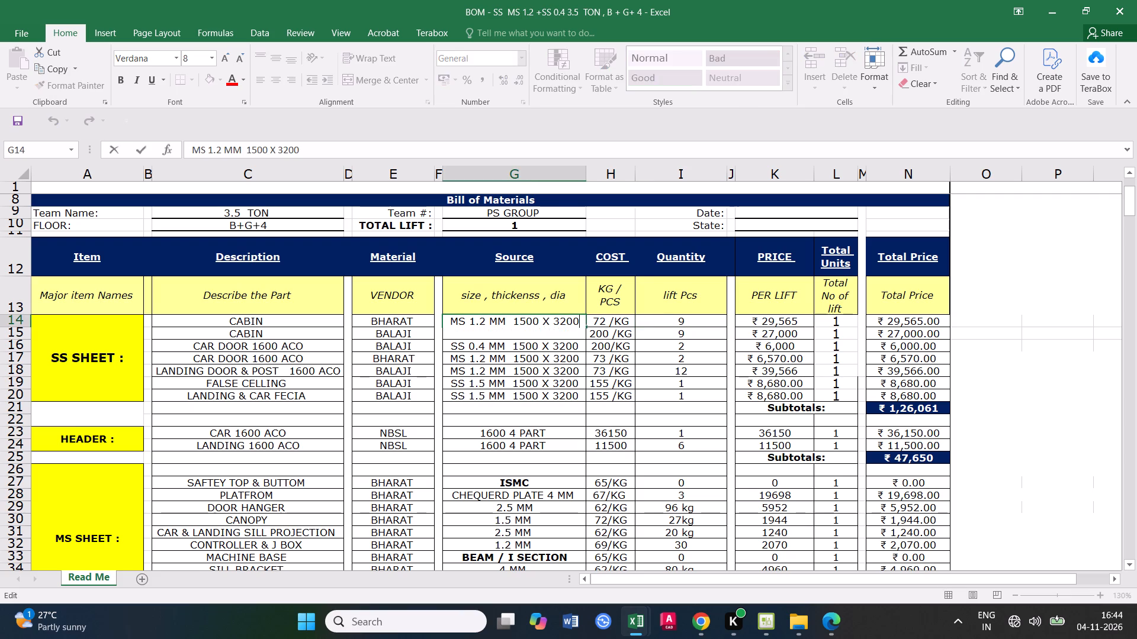
drag(580, 321, 556, 323)
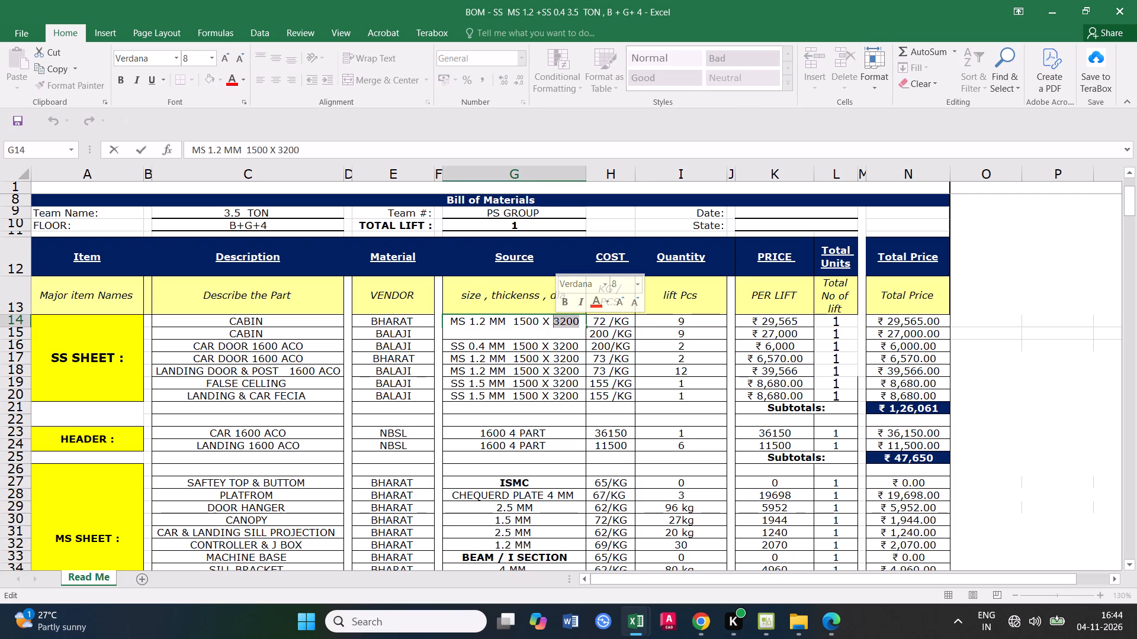
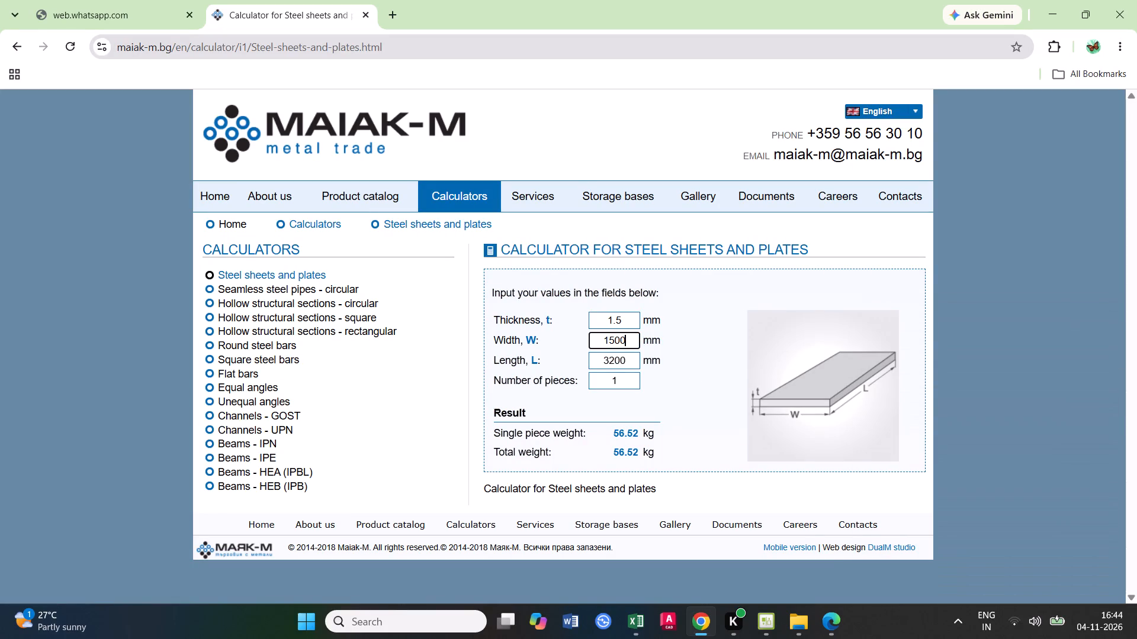
Set the steel sheet calculator's thickness to 1.2 mm to check the sheet weight, and return to the Excel workbook.
drag(623, 321, 584, 318)
text(1.2)
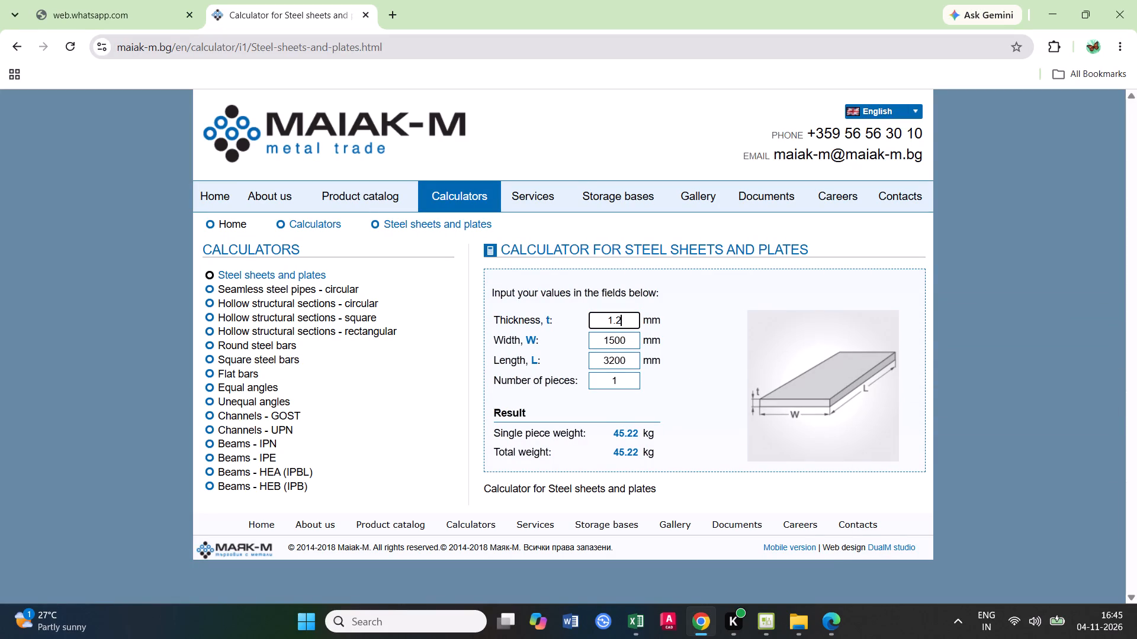
click(692, 408)
click(1057, 11)
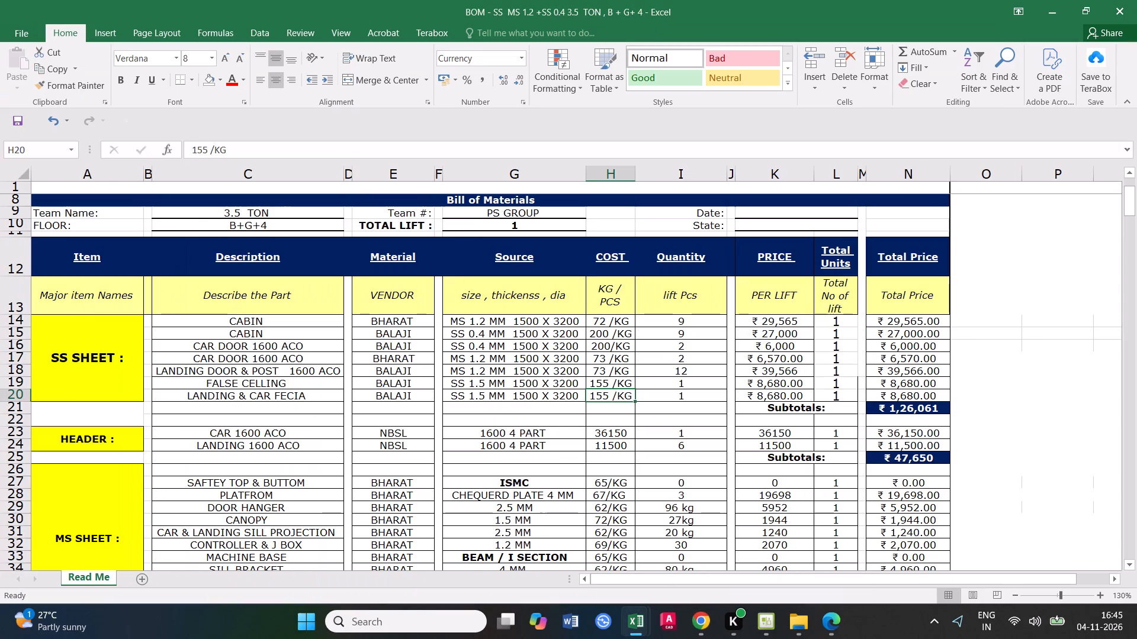
Calculate 45 × 9 in Calculator for the total weight of the MS 1.2 MM cabin sheets.
click(705, 324)
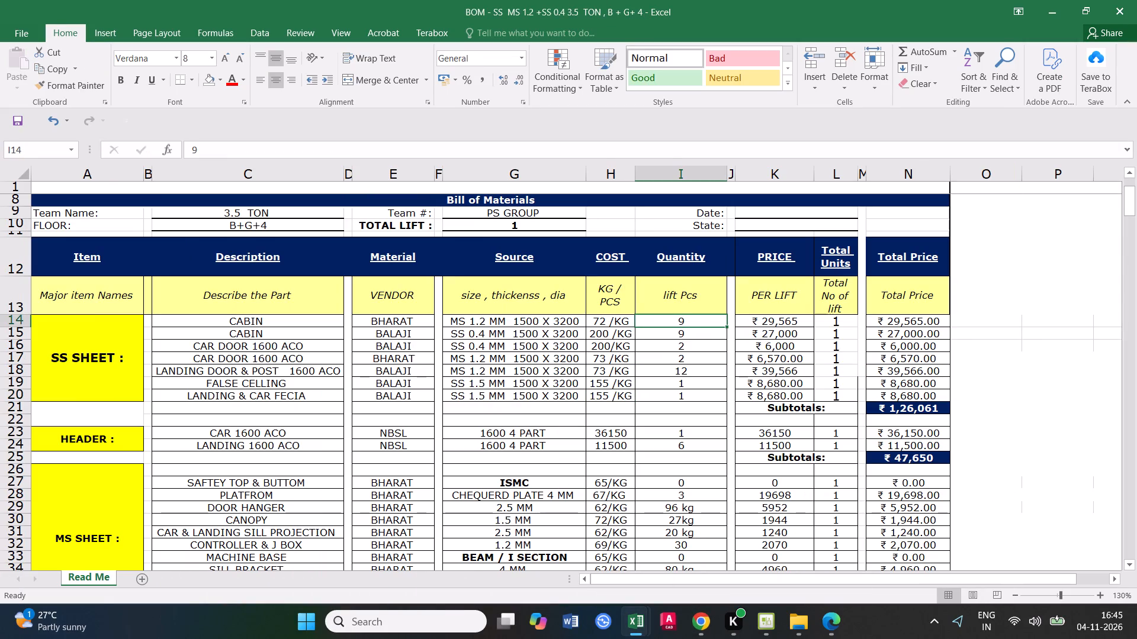
text(45*)
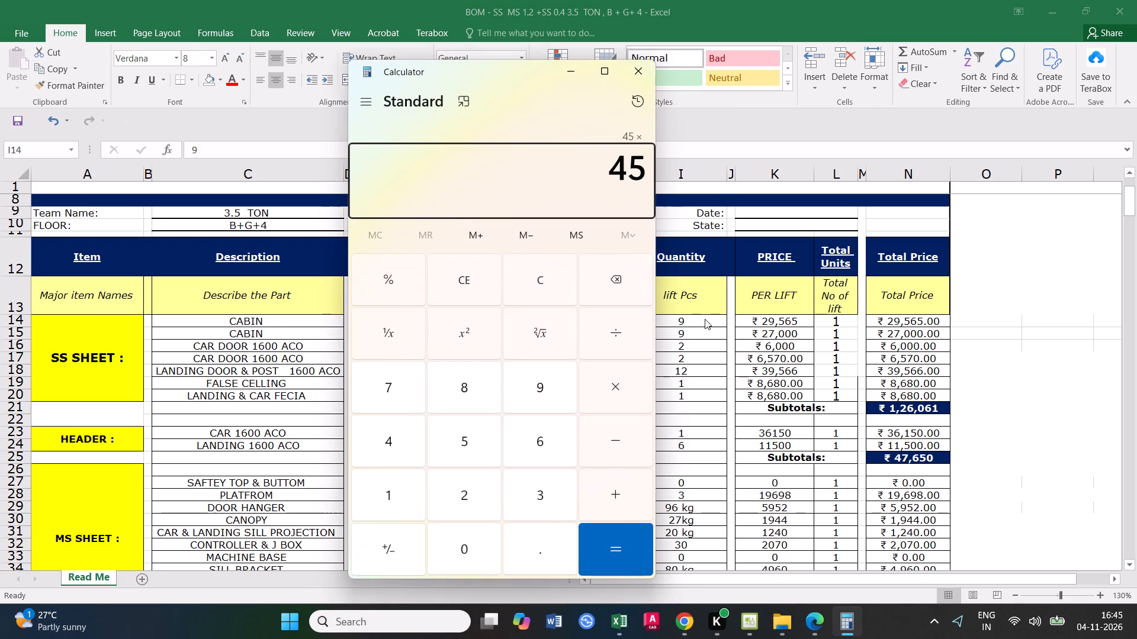
key(9)
key(Return)
click(647, 73)
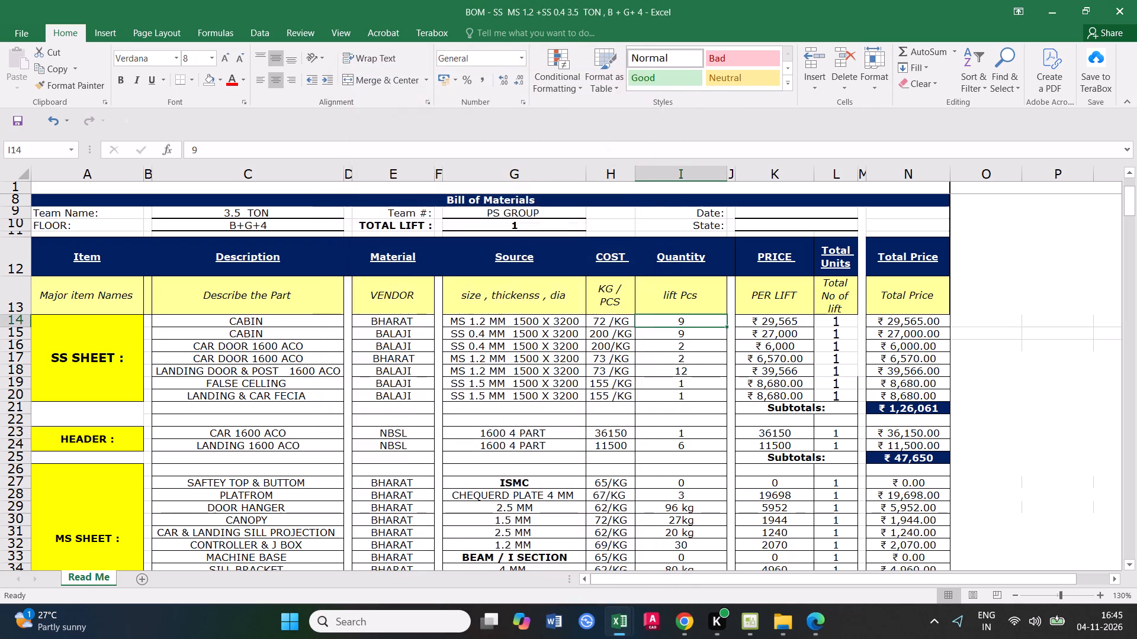
Append "9 nos" to the cost entry of the MS 1.2 MM cabin sheet.
double_click(631, 319)
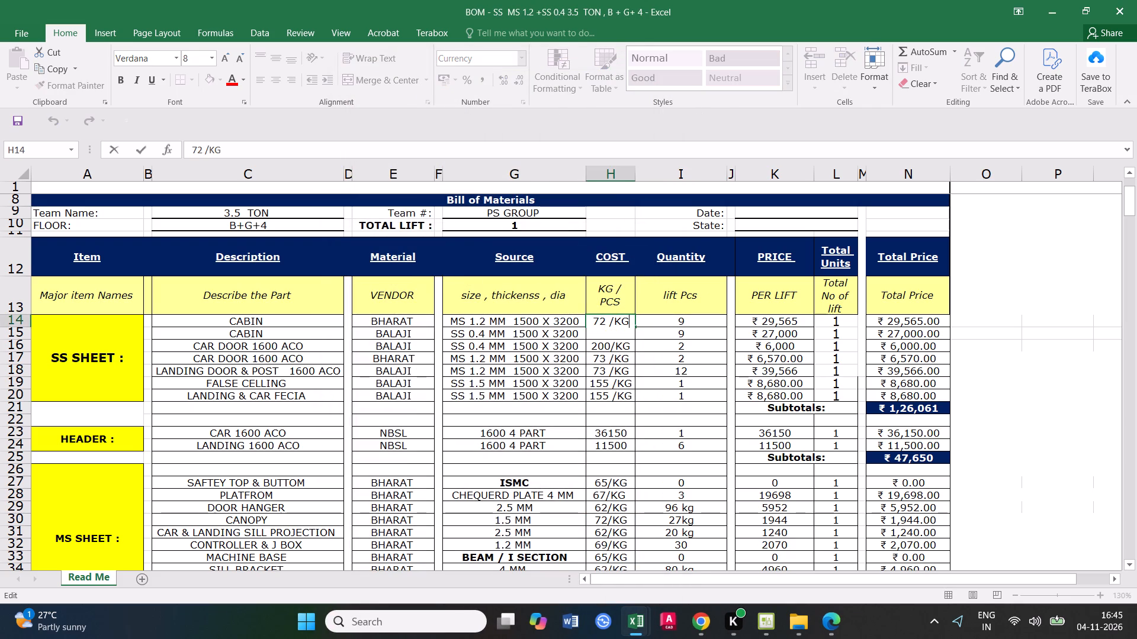
text(9 nos)
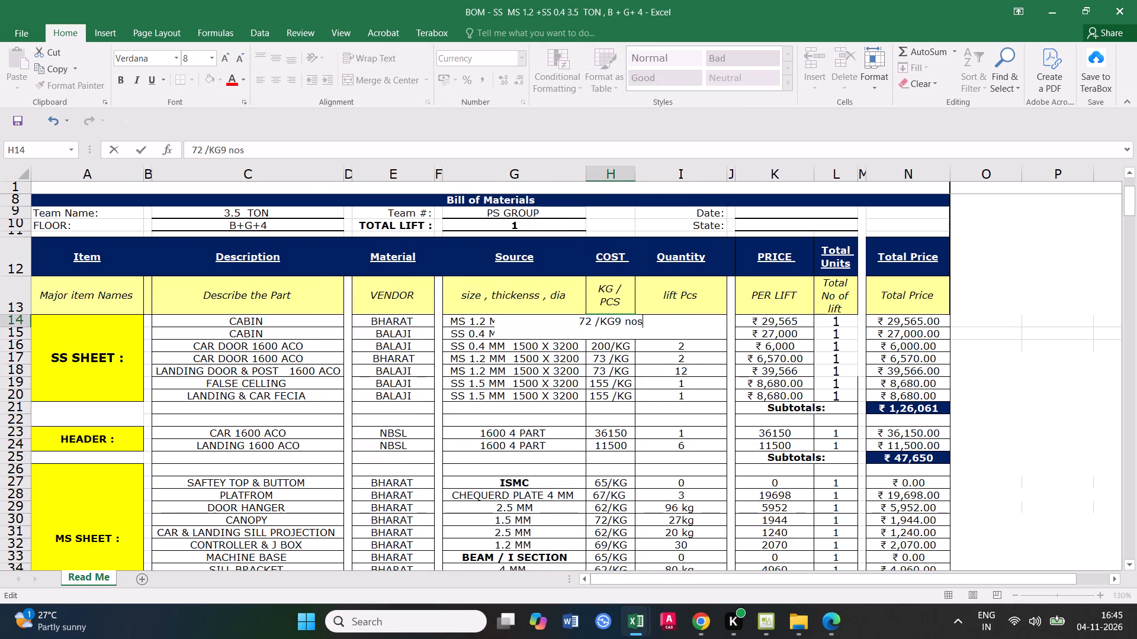
key(space)
click(670, 404)
Set the quantity of the MS 1.2 MM cabin sheet to "405 kg".
click(689, 318)
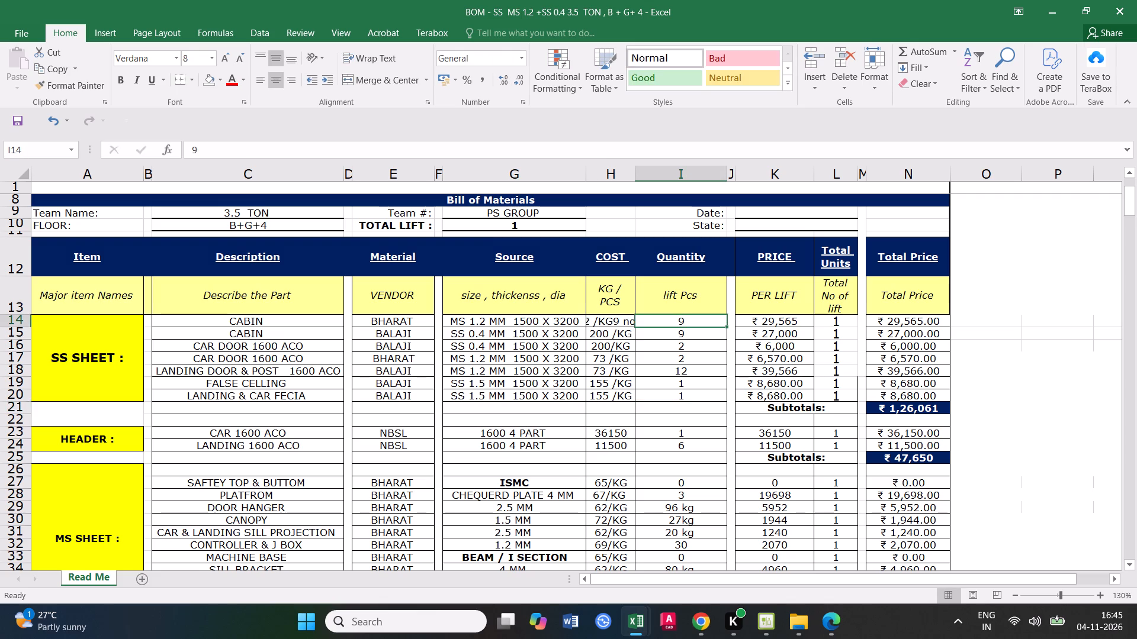
text(405)
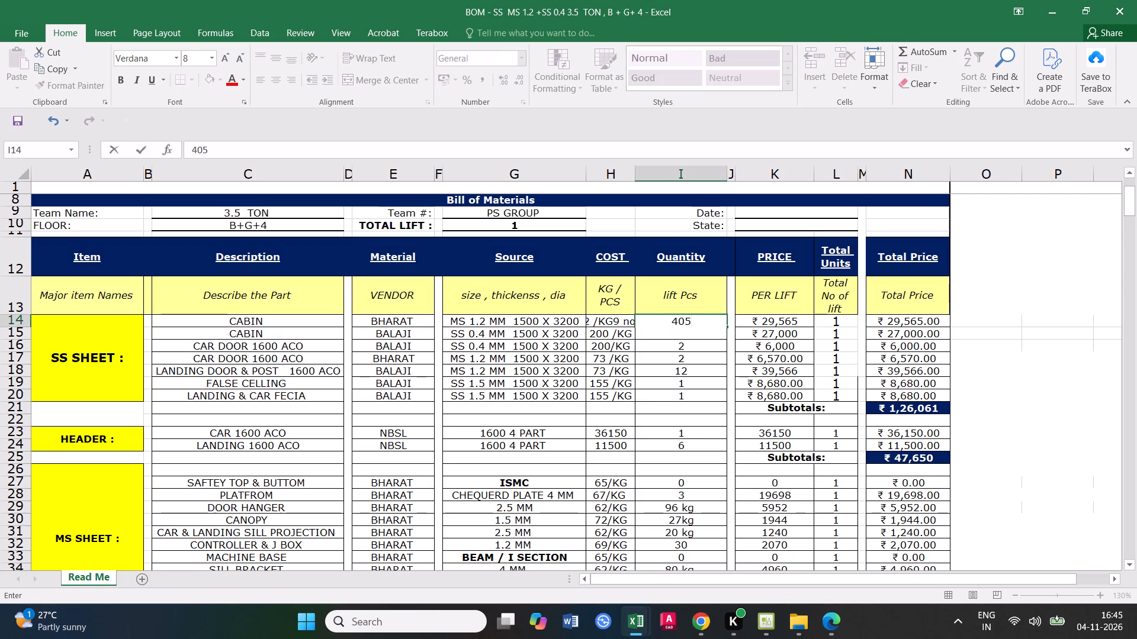
click(702, 394)
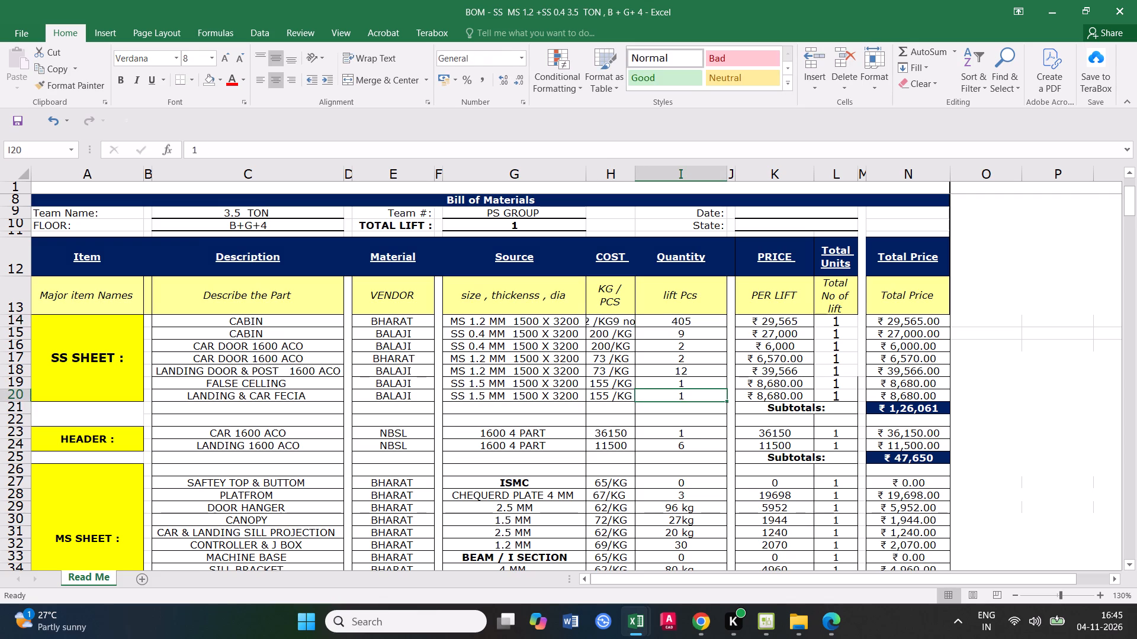
double_click(701, 321)
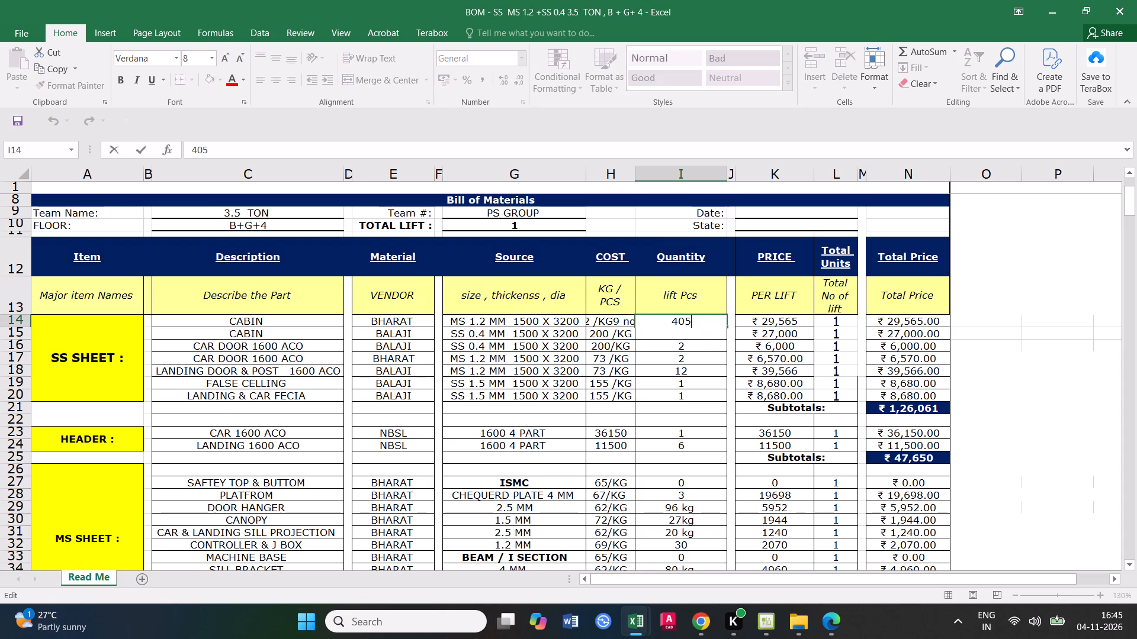
key(space)
text(kg)
key(space)
click(705, 379)
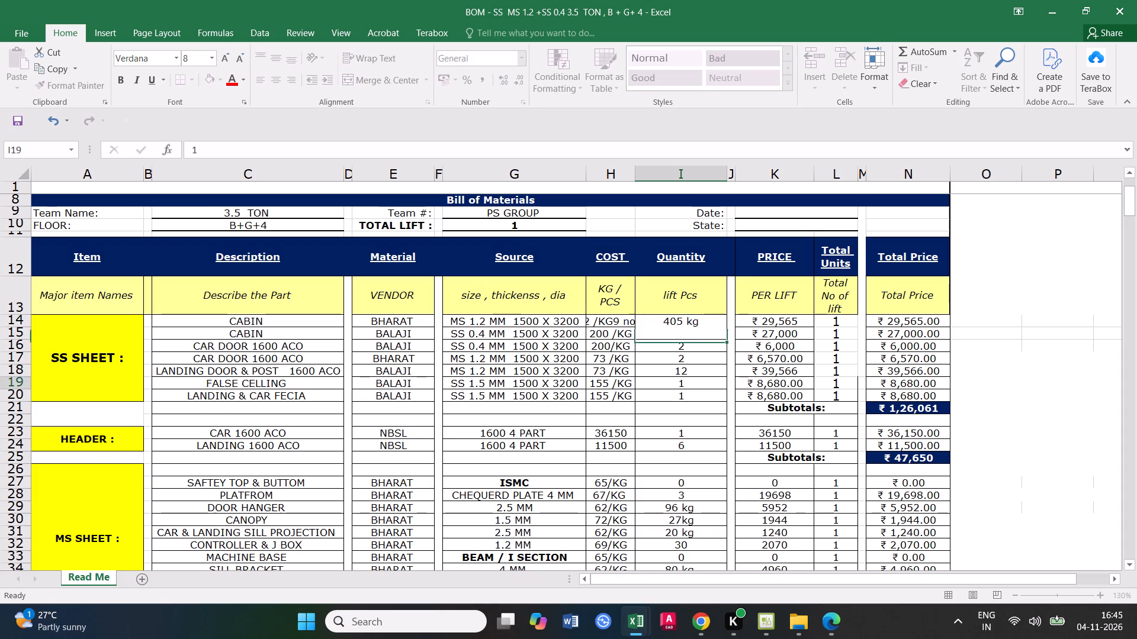
Add a slash in front of the COST column's subheading so it reads "/KG / PCS".
double_click(705, 297)
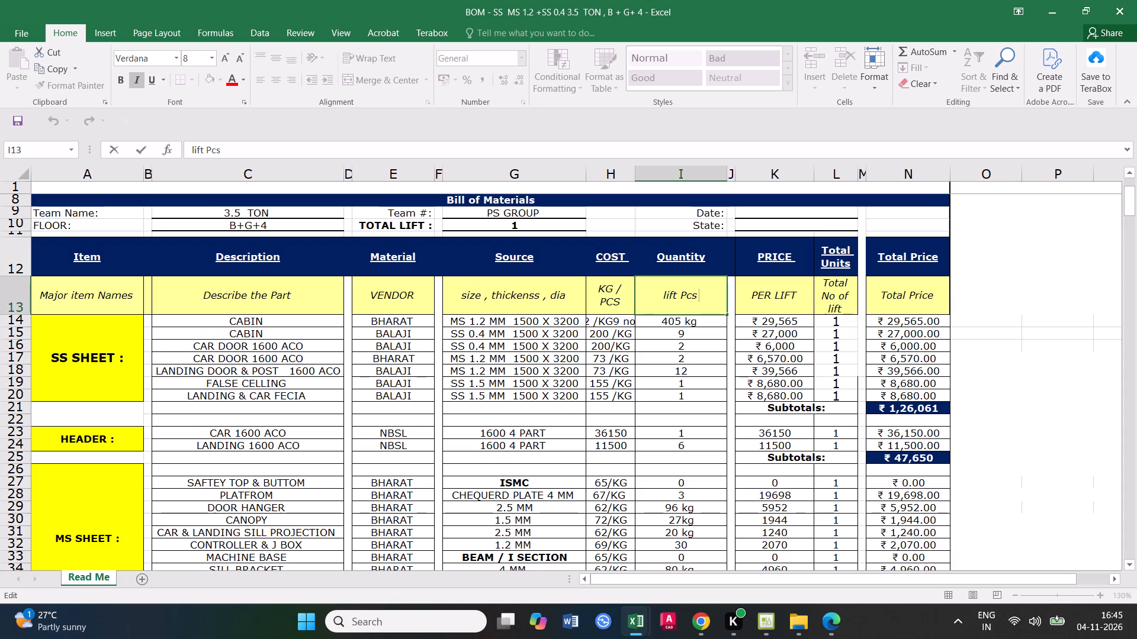
double_click(599, 286)
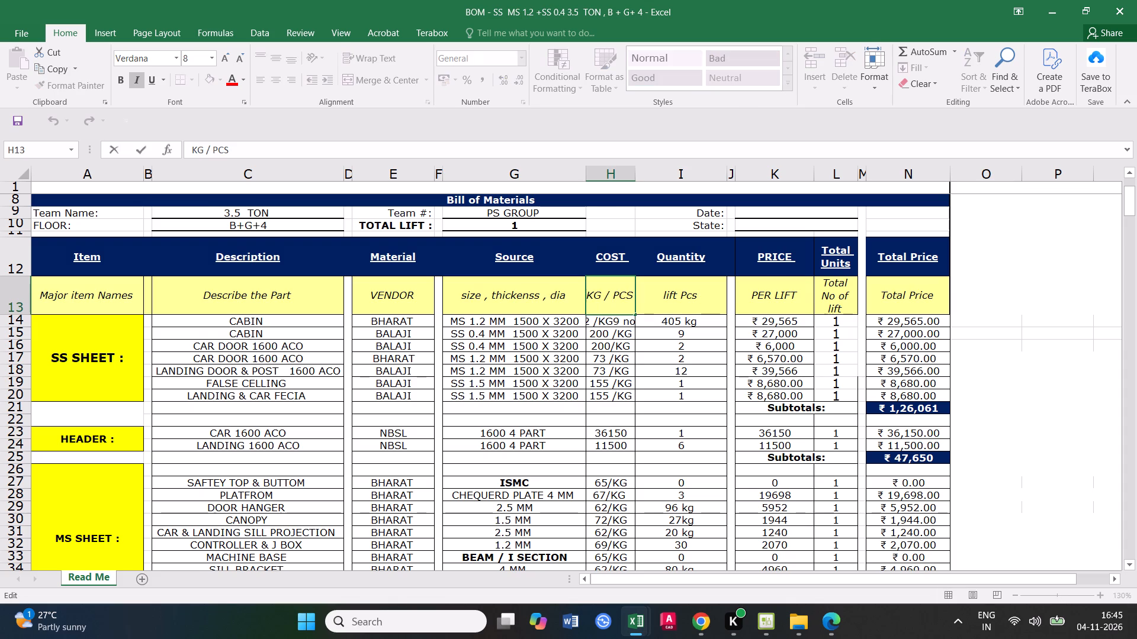
key(slash)
click(621, 300)
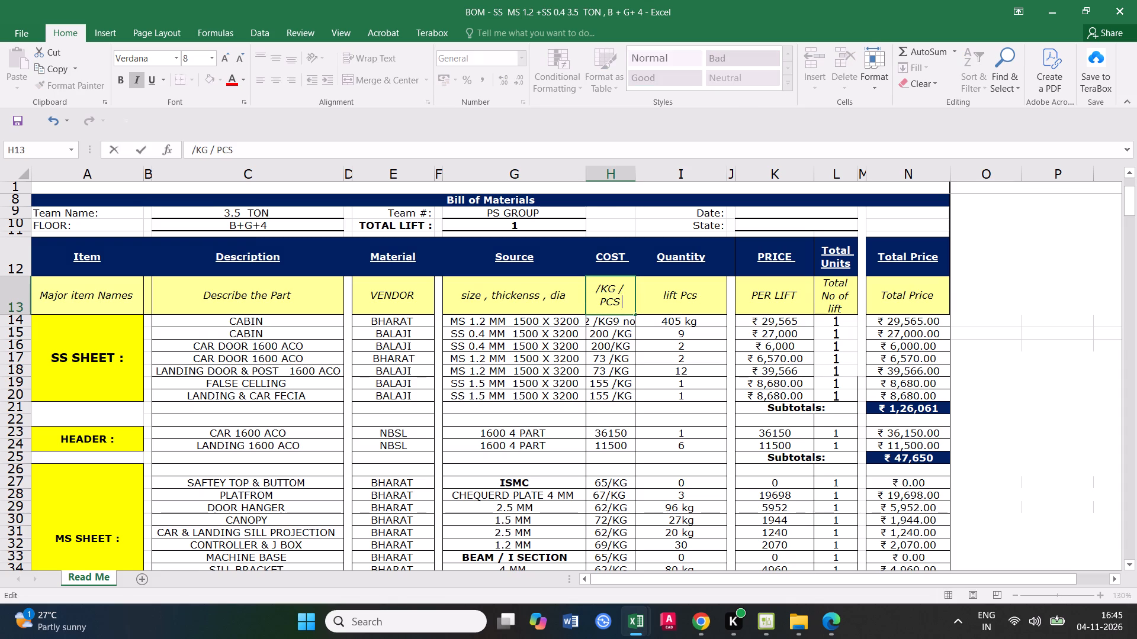
click(624, 343)
click(616, 372)
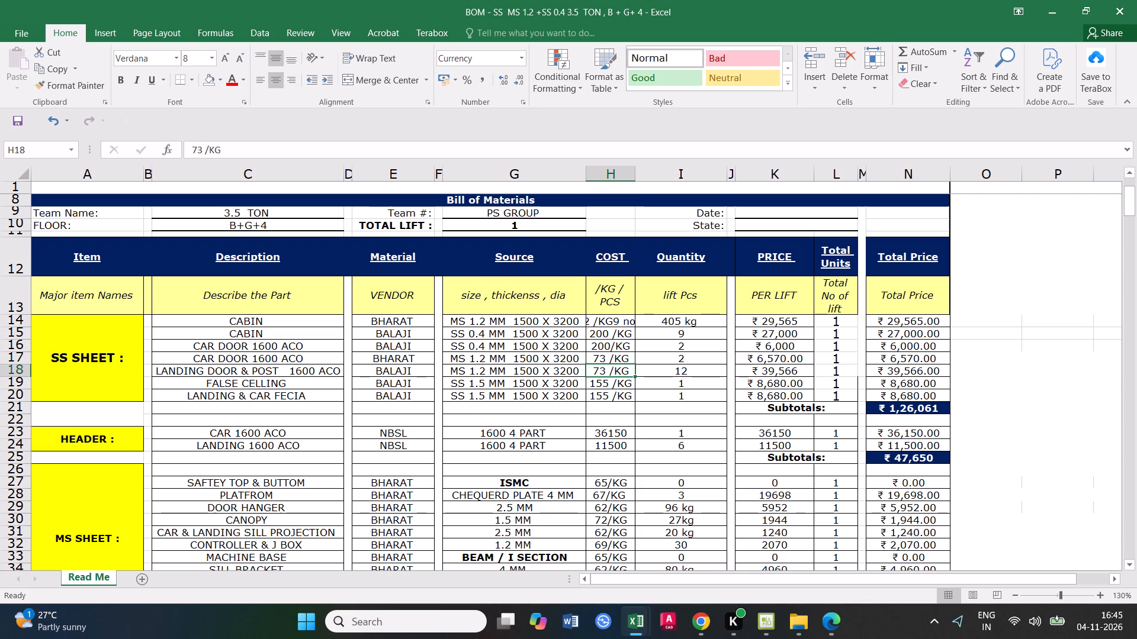
Replace the Quantity column's subheading with "total kg".
double_click(688, 298)
drag(699, 296, 665, 296)
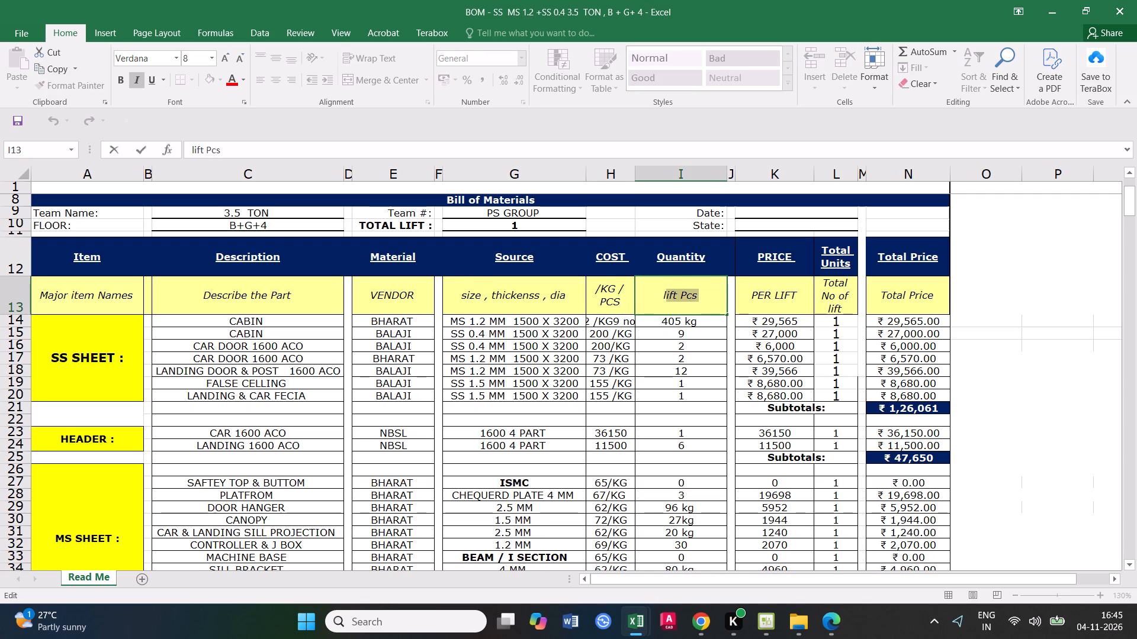
drag(665, 296, 661, 296)
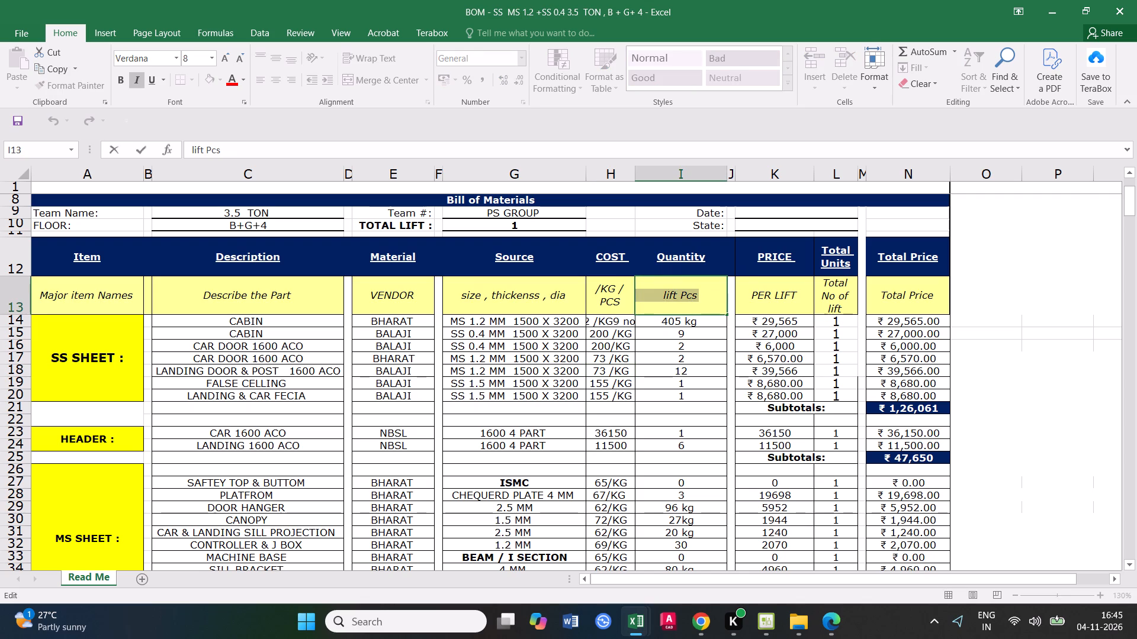
text(total kg)
key(space)
click(701, 364)
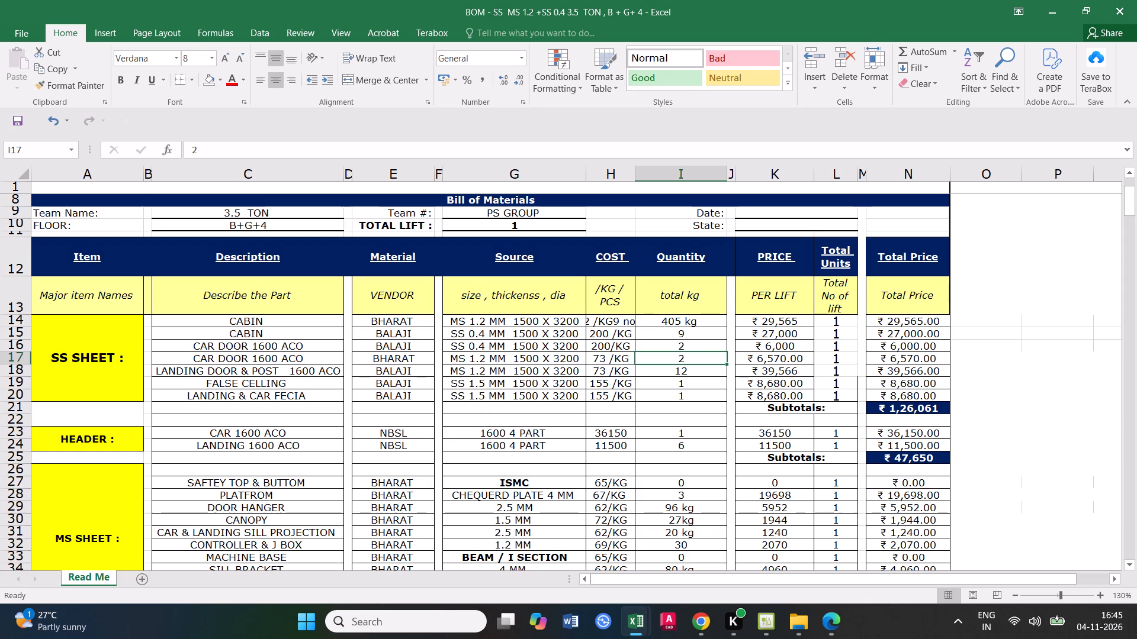
Check the MS 1.2 MM cabin sheet's price per lift by calculating 405 × 73 in Calculator.
click(699, 318)
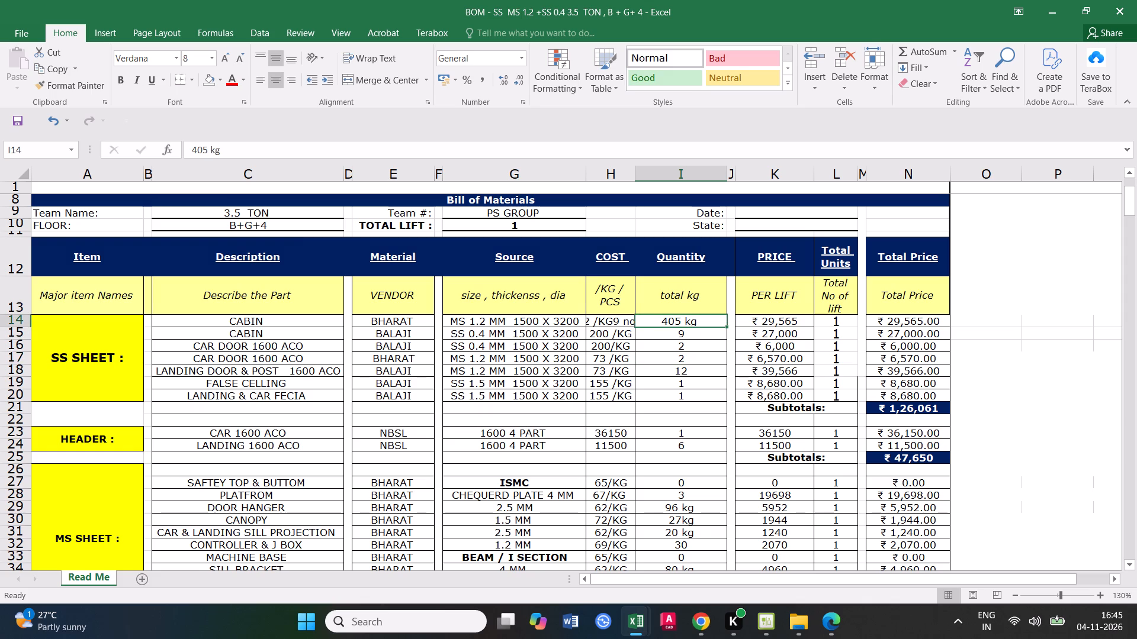
click(693, 359)
click(609, 321)
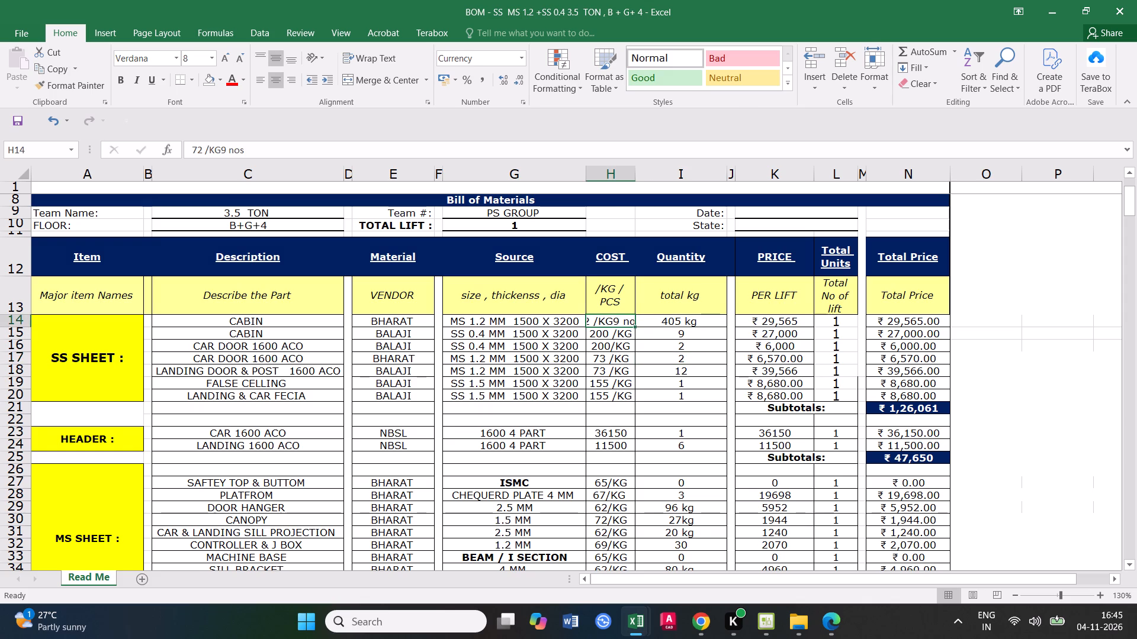
click(732, 414)
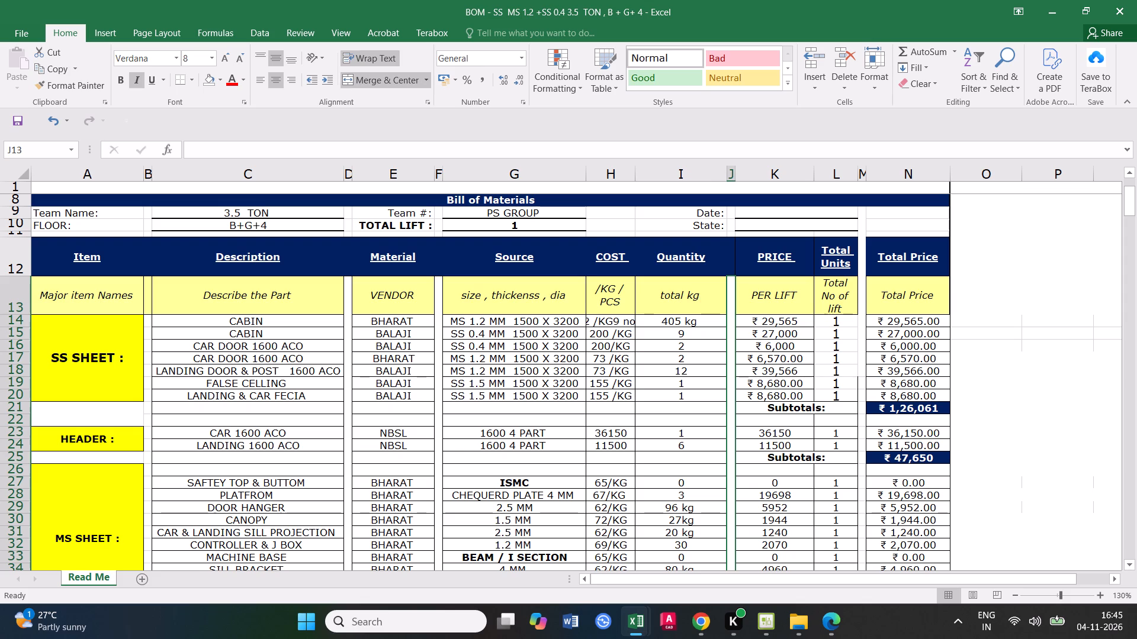
click(776, 324)
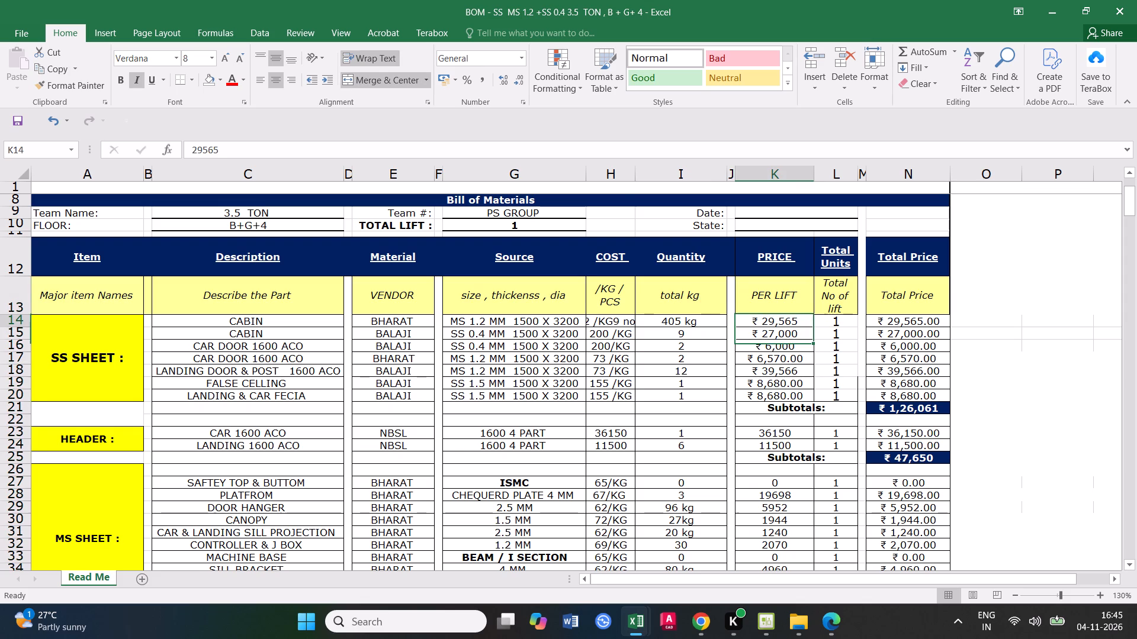
text(405)
text(*73)
key(Return)
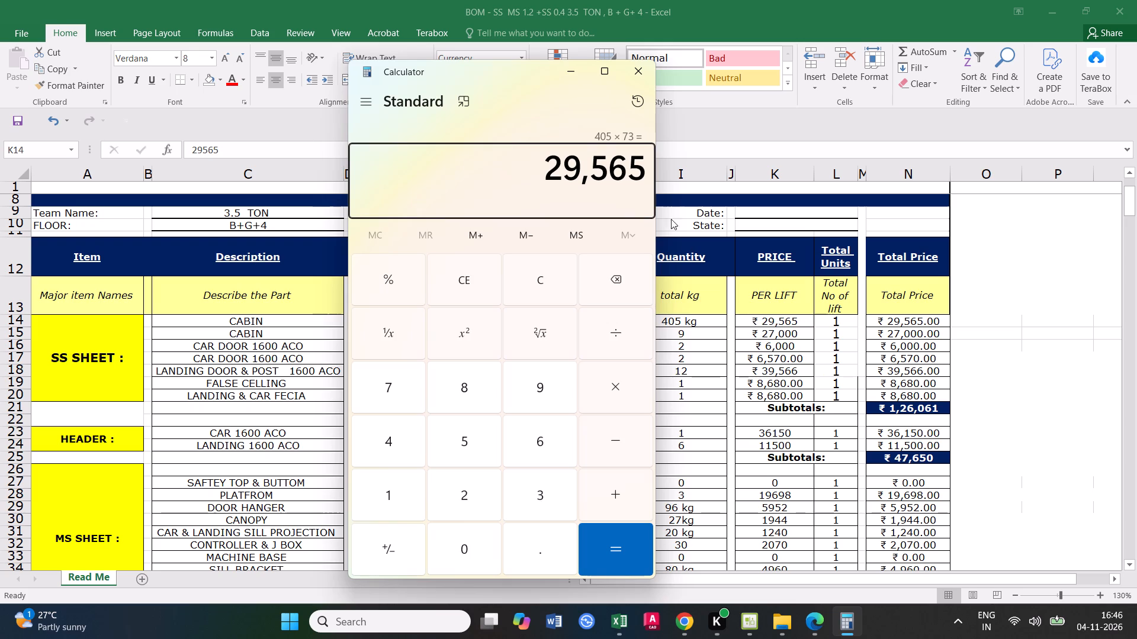
click(632, 75)
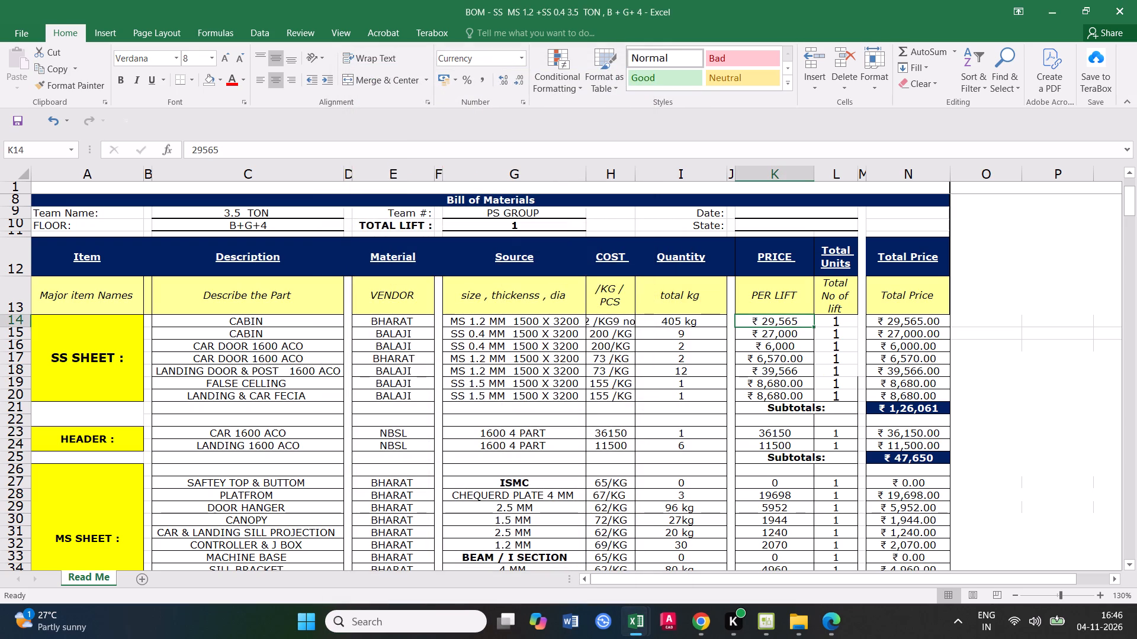
click(779, 377)
click(784, 318)
Fill the MS cabin quantity down to the SS 0.4 MM cabin row and correct it to 405 kg.
click(689, 335)
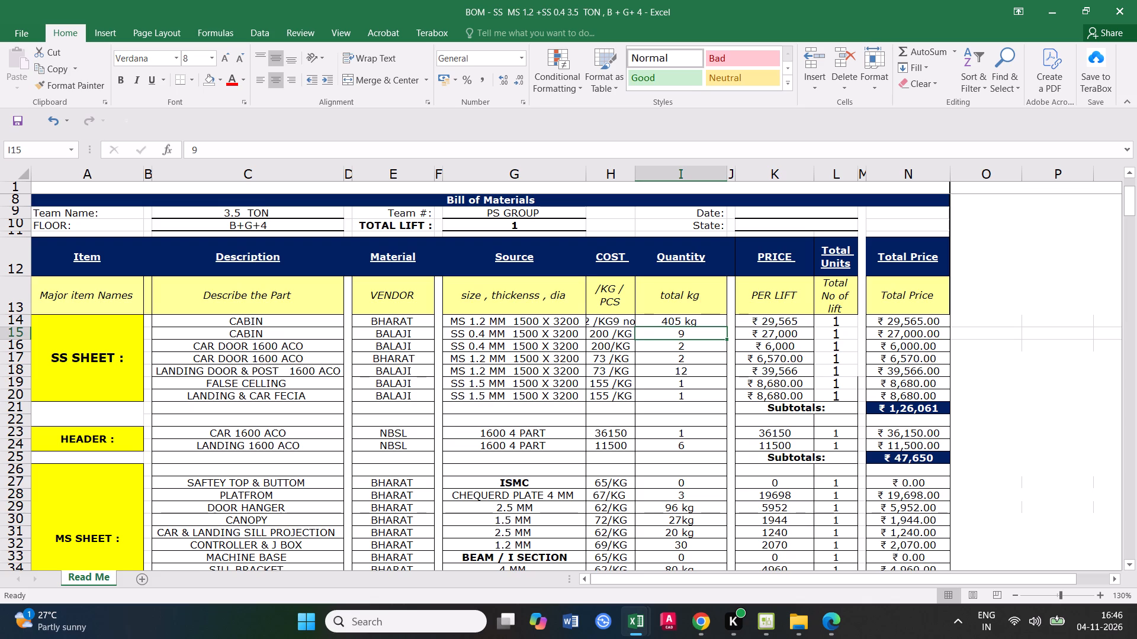
click(705, 324)
drag(726, 327, 724, 335)
double_click(682, 334)
key(BackSpace)
key(5)
click(688, 380)
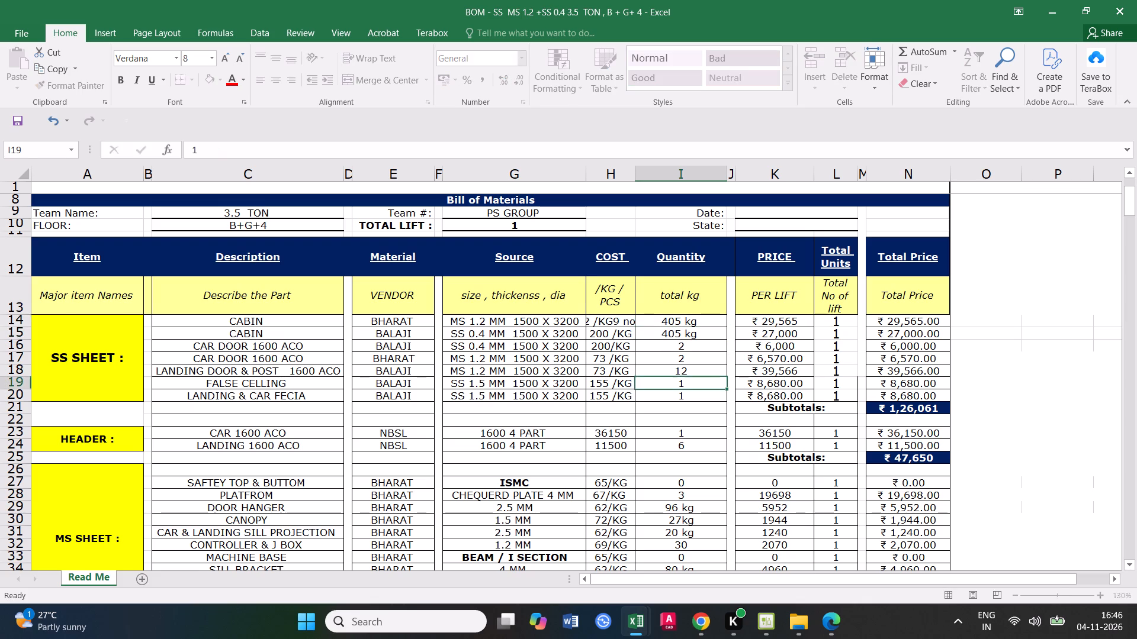
Set the cost of the SS 0.4 MM cabin sheet to 135 /KG.
click(609, 334)
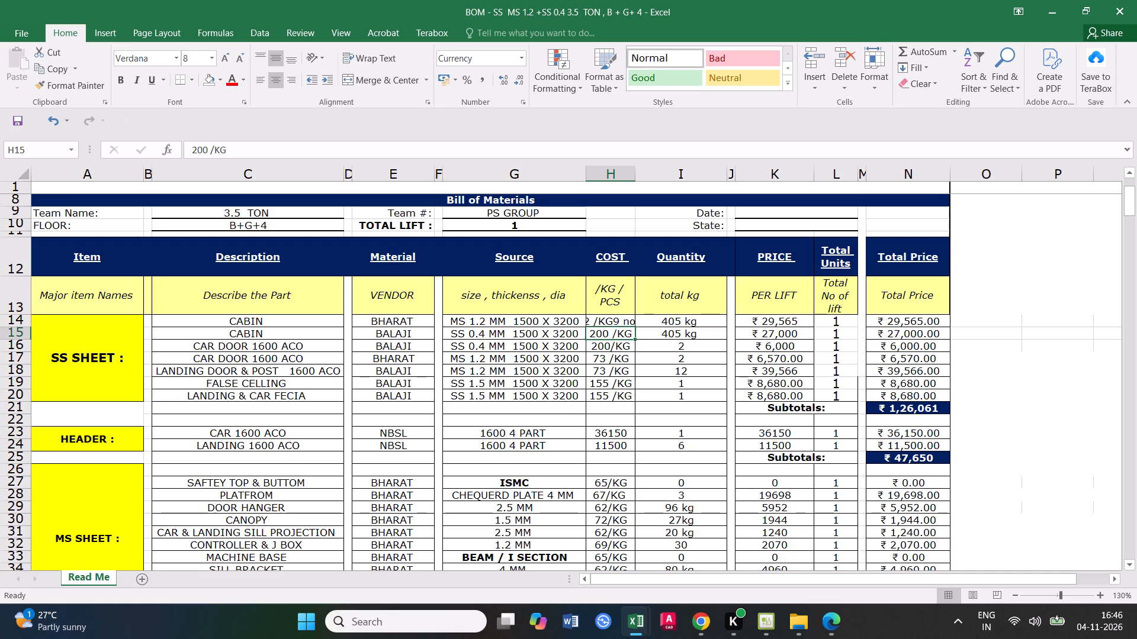
double_click(609, 334)
key(BackSpace)
key(BackSpace)
key(BackSpace)
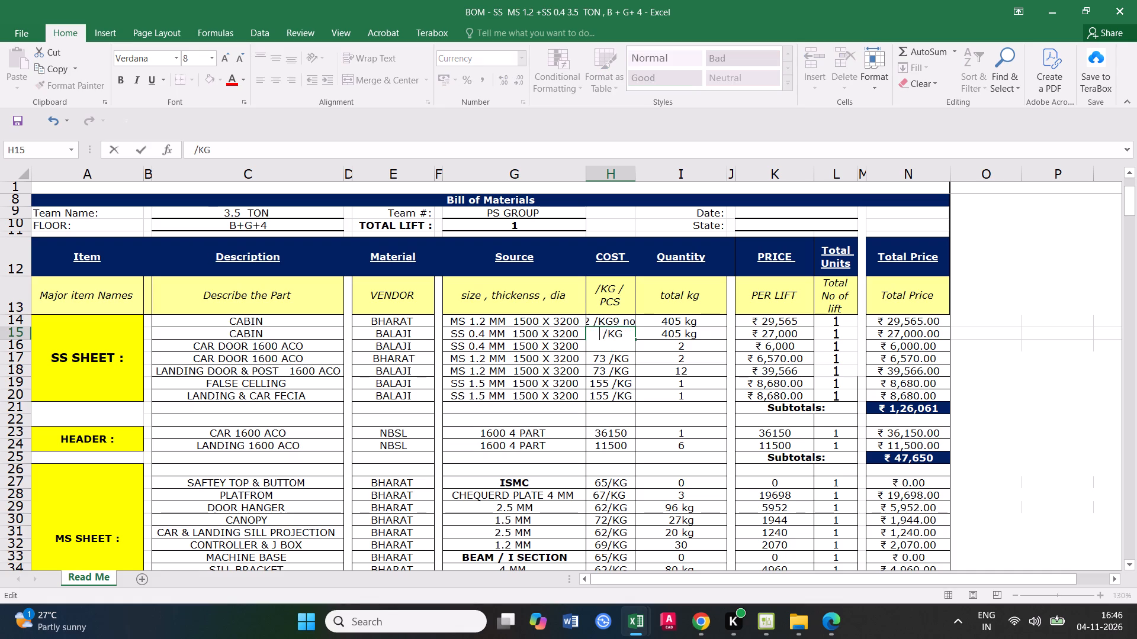
key(BackSpace)
text(135)
click(684, 411)
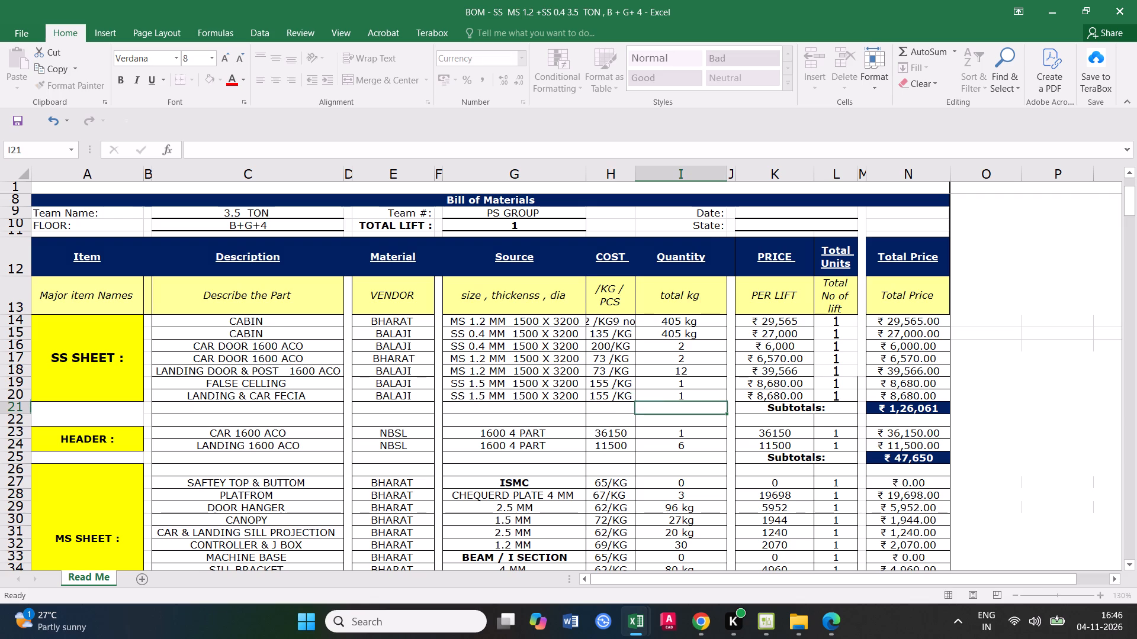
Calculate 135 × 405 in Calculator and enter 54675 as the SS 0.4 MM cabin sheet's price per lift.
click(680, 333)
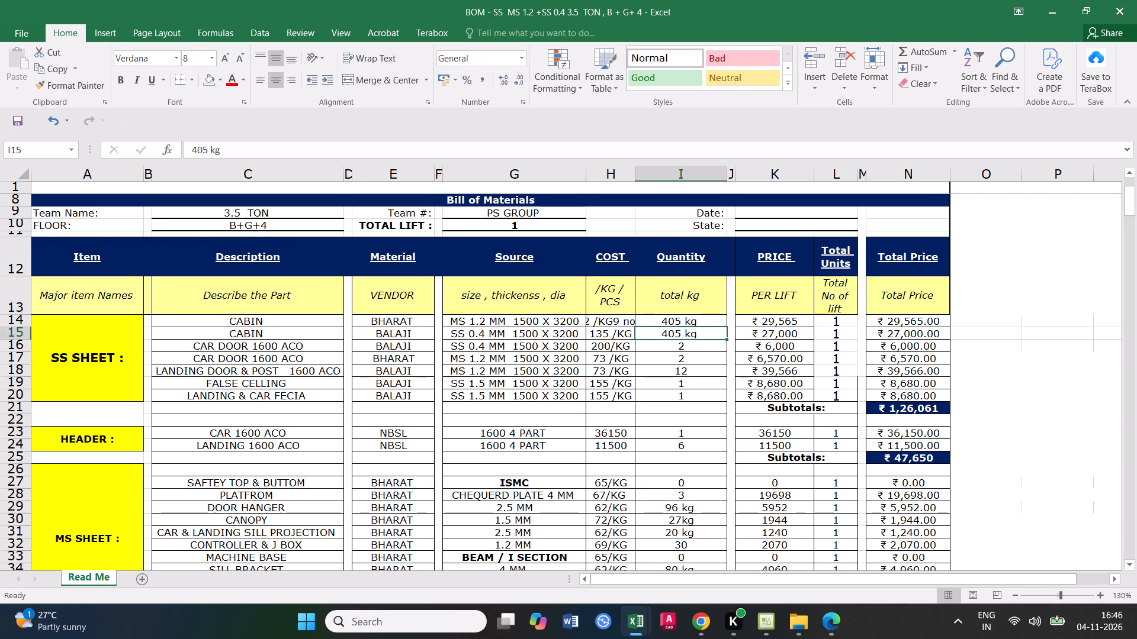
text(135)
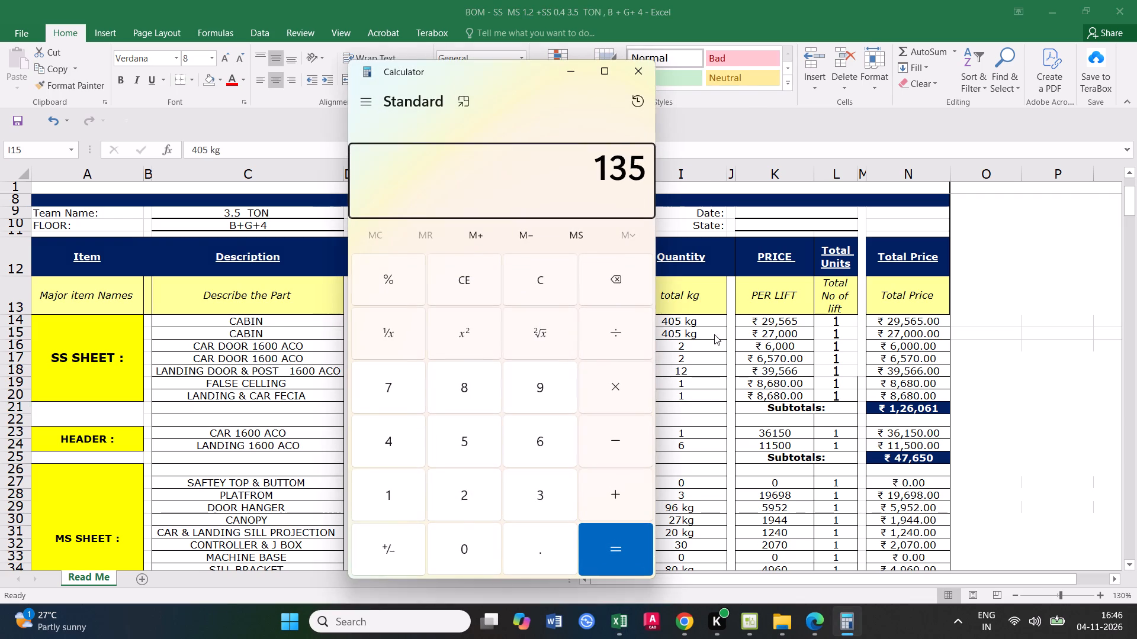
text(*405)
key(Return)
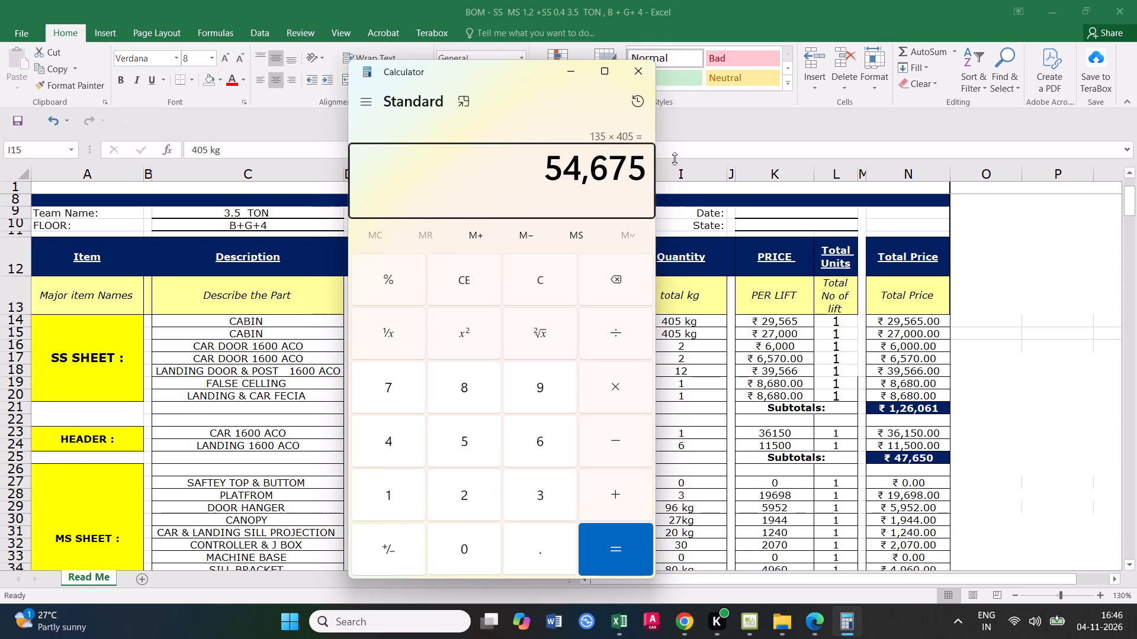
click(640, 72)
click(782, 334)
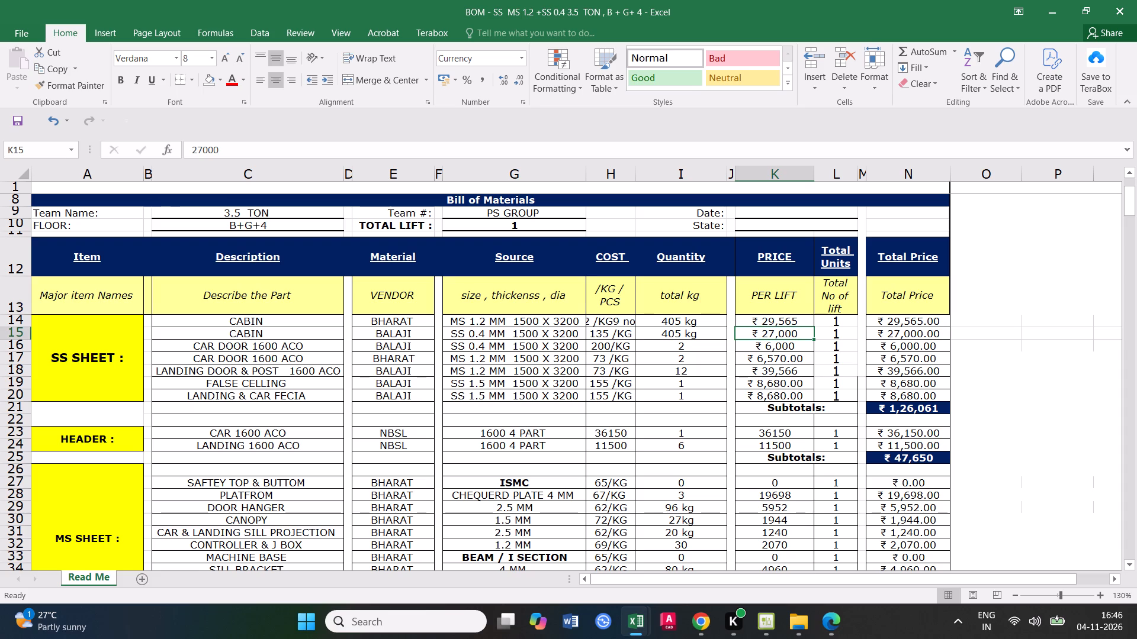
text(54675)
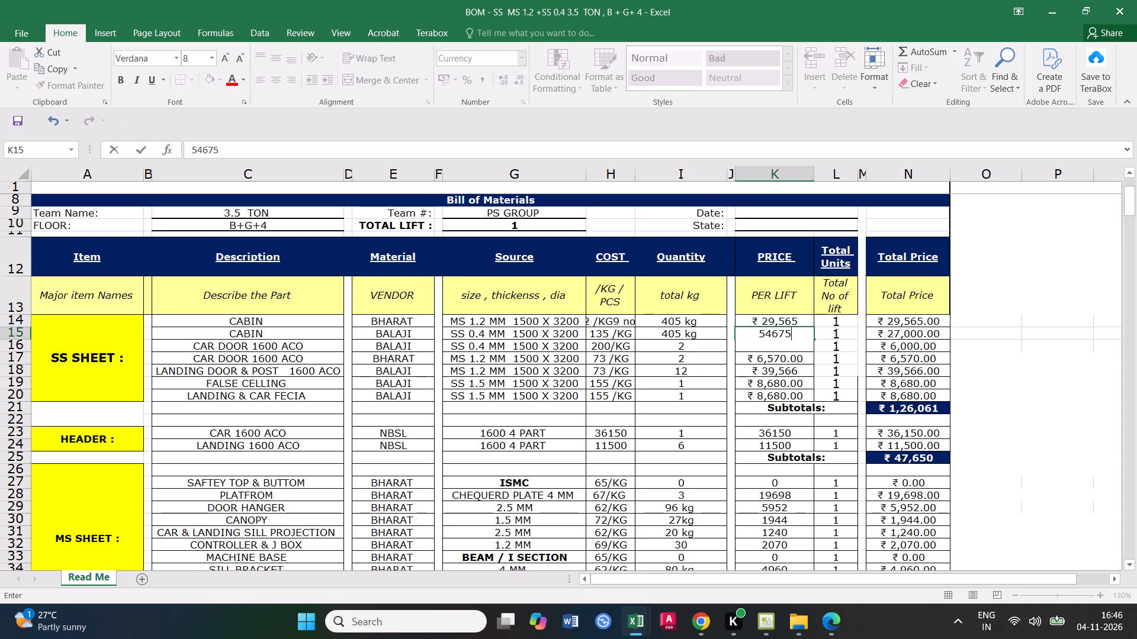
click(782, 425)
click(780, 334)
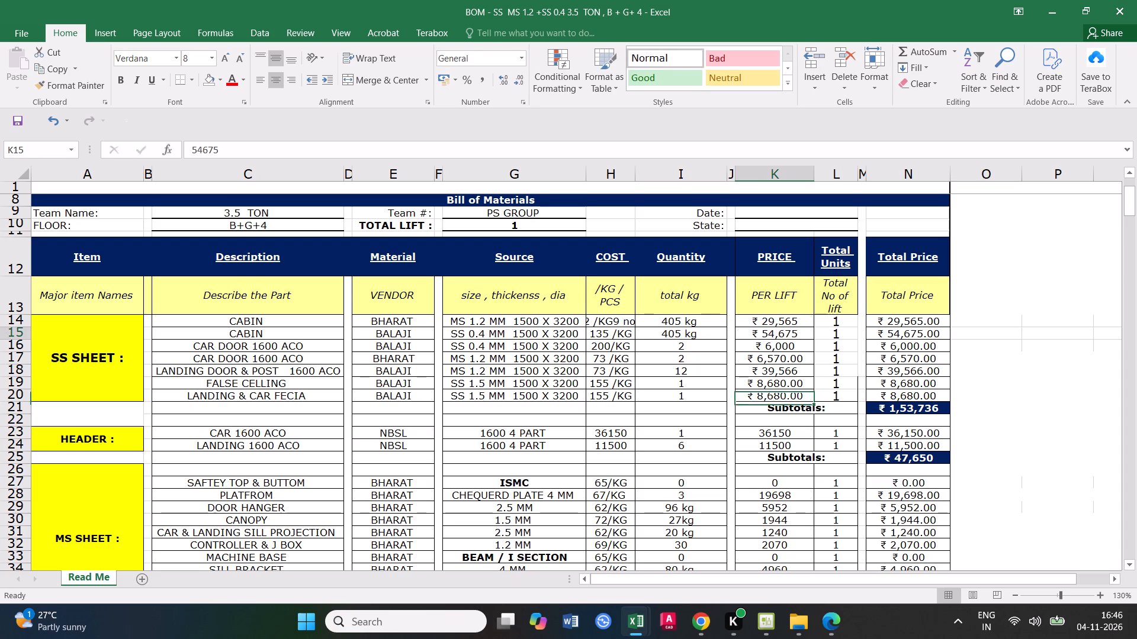
Calculate the total weight of nine 1500 × 3200 mm sheets at 0.5 mm thickness in the browser's steel sheet calculator.
click(782, 347)
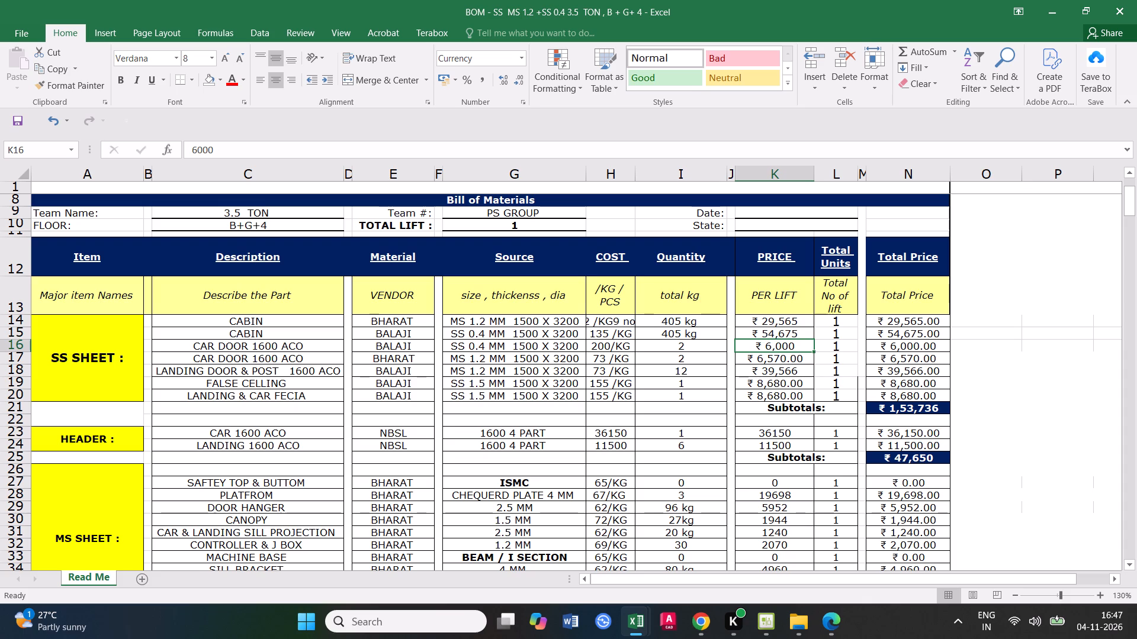
click(690, 348)
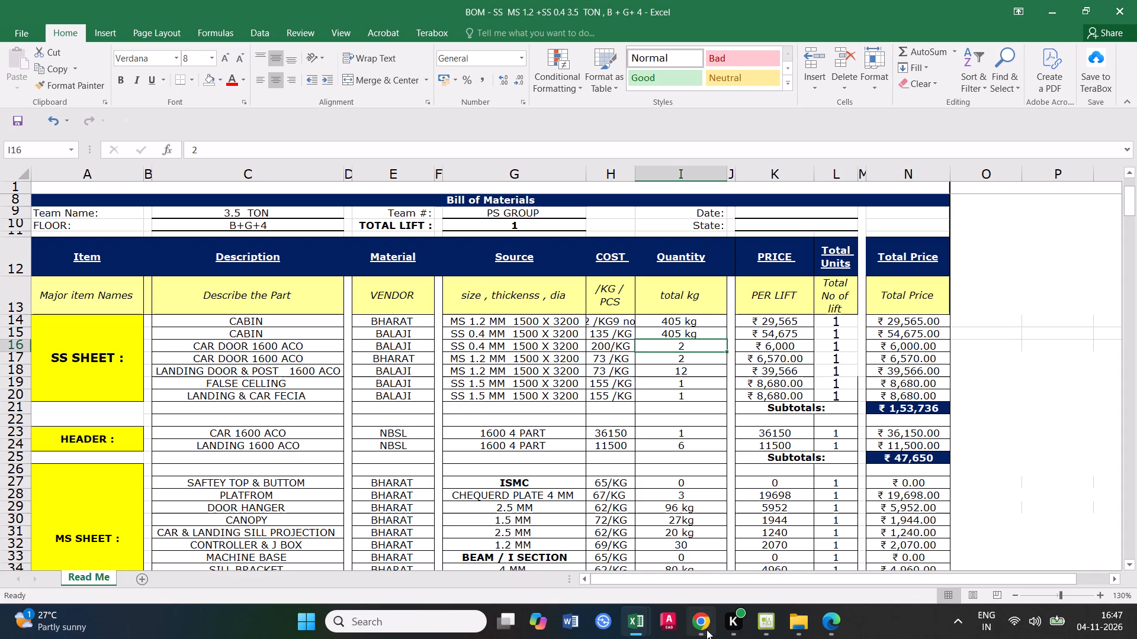
click(701, 564)
drag(623, 318, 608, 323)
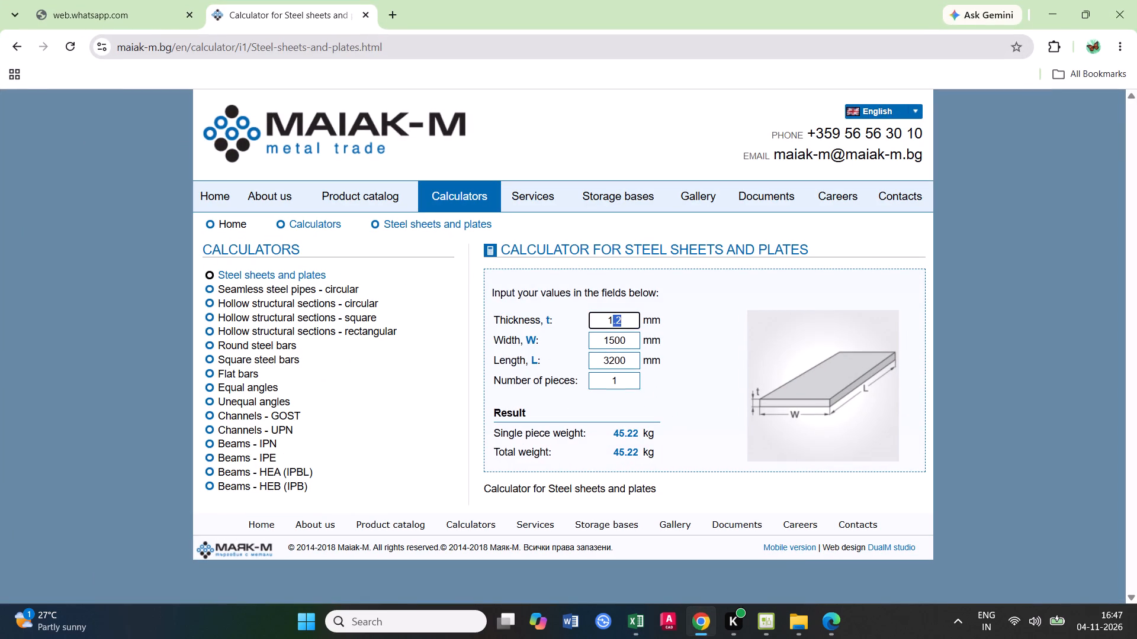
drag(608, 323, 595, 327)
text(0.4)
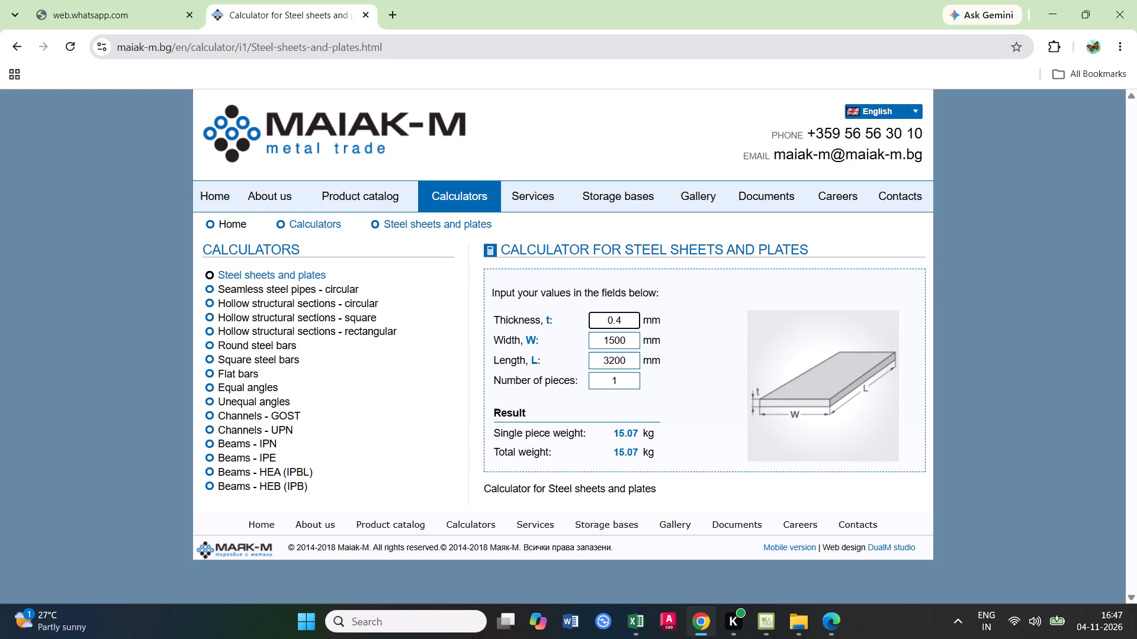
drag(620, 378, 602, 382)
key(9)
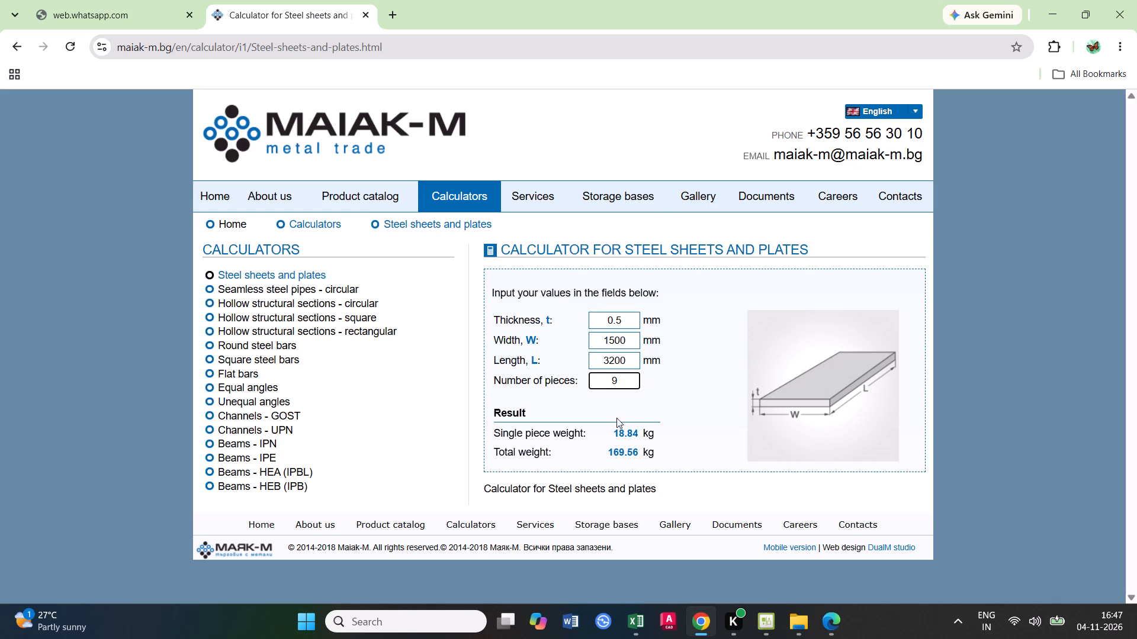
click(1054, 11)
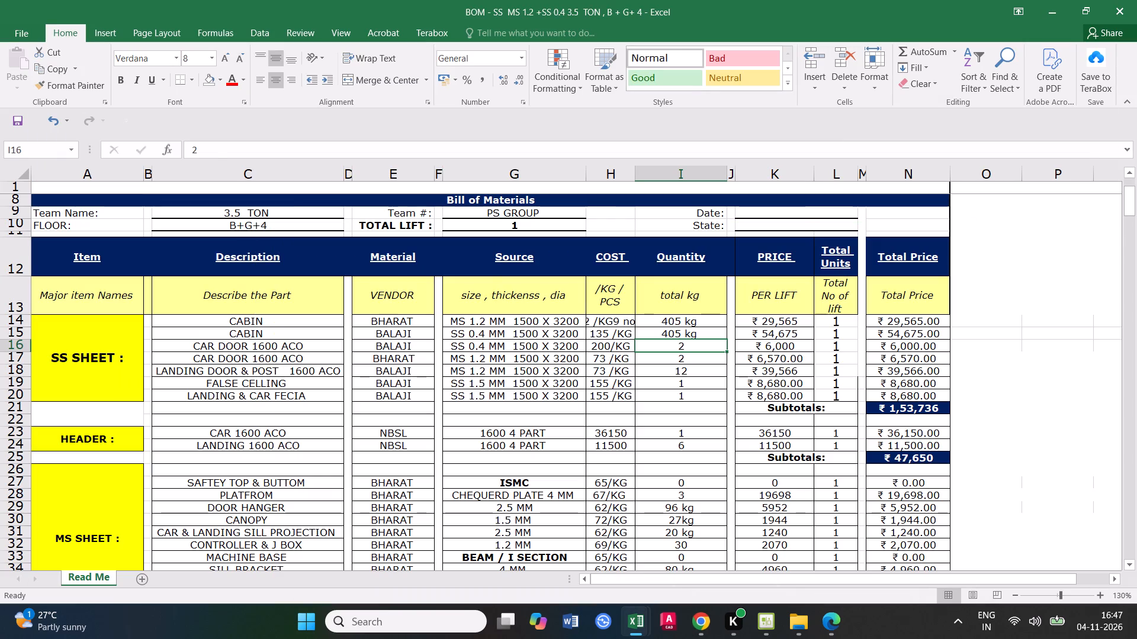
Set the total quantity of the SS 0.4 MM cabin sheet to 169 kg in the bill of materials.
click(685, 330)
double_click(683, 333)
drag(682, 333, 662, 333)
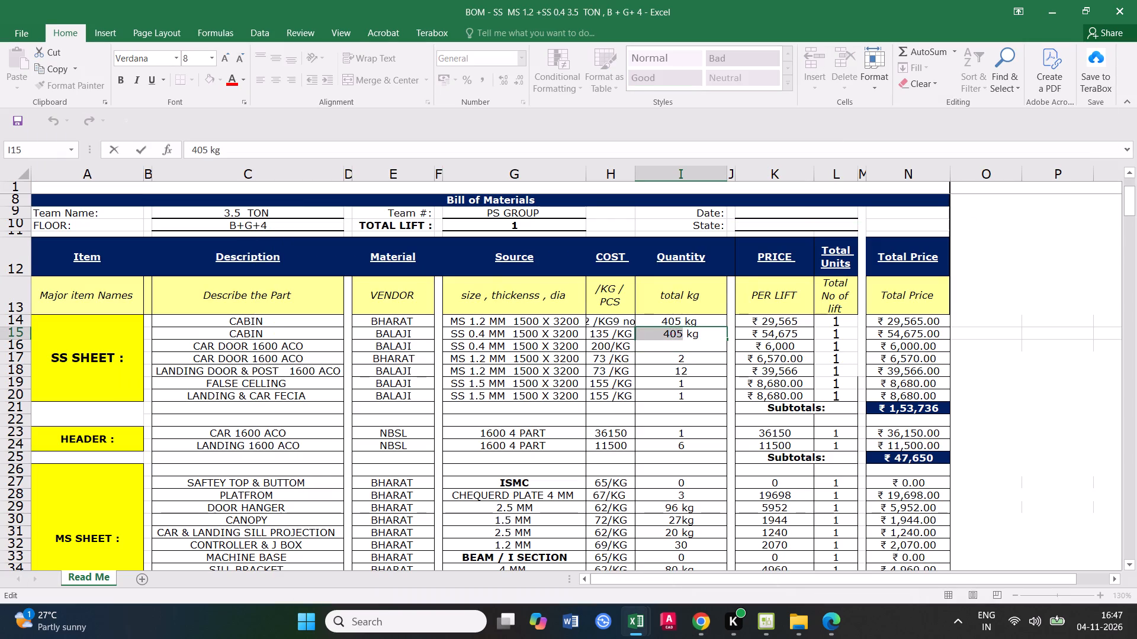
text(169)
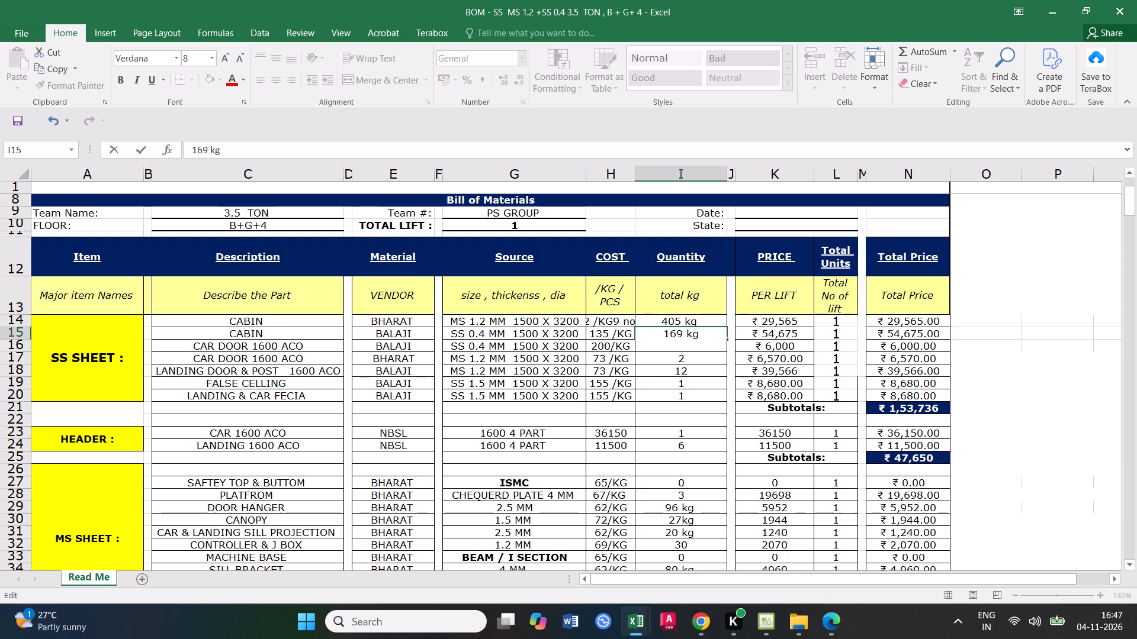
click(725, 427)
Calculate 169 × 135 in Calculator and enter 22815 as the SS 0.4 MM cabin sheet's price per lift.
click(791, 334)
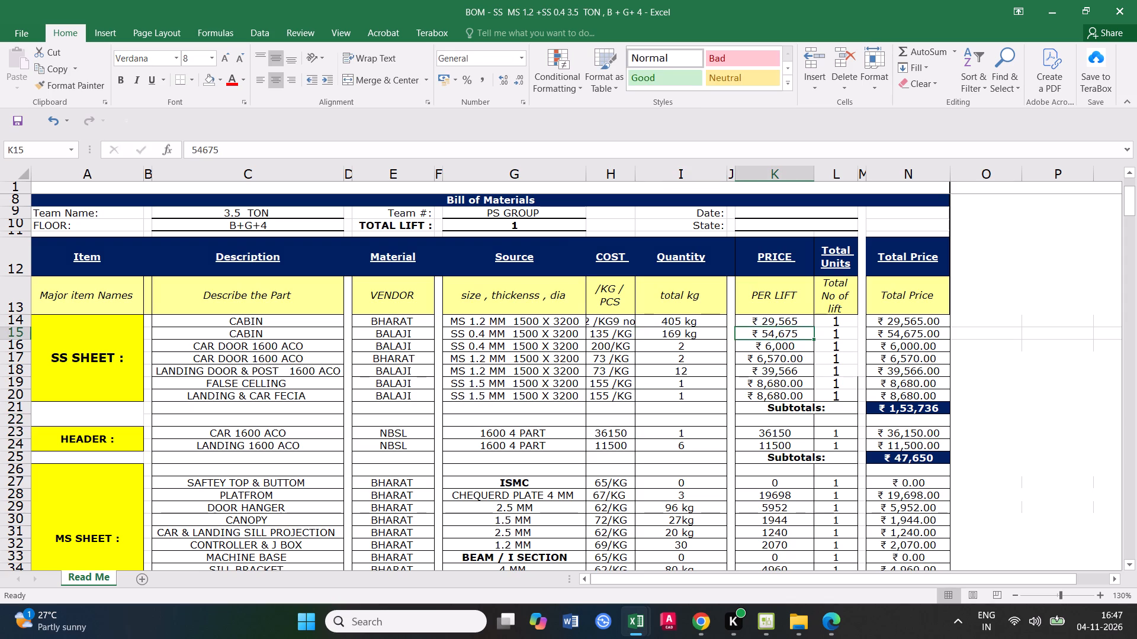
text(169)
text(*135)
key(Return)
click(637, 69)
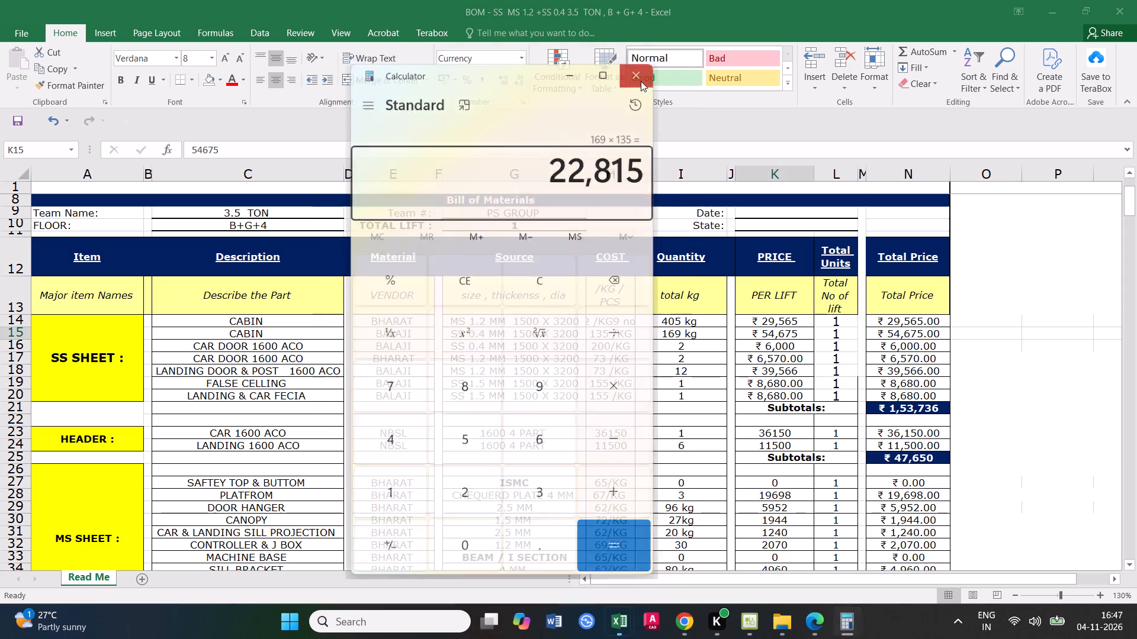
text(22815)
click(765, 380)
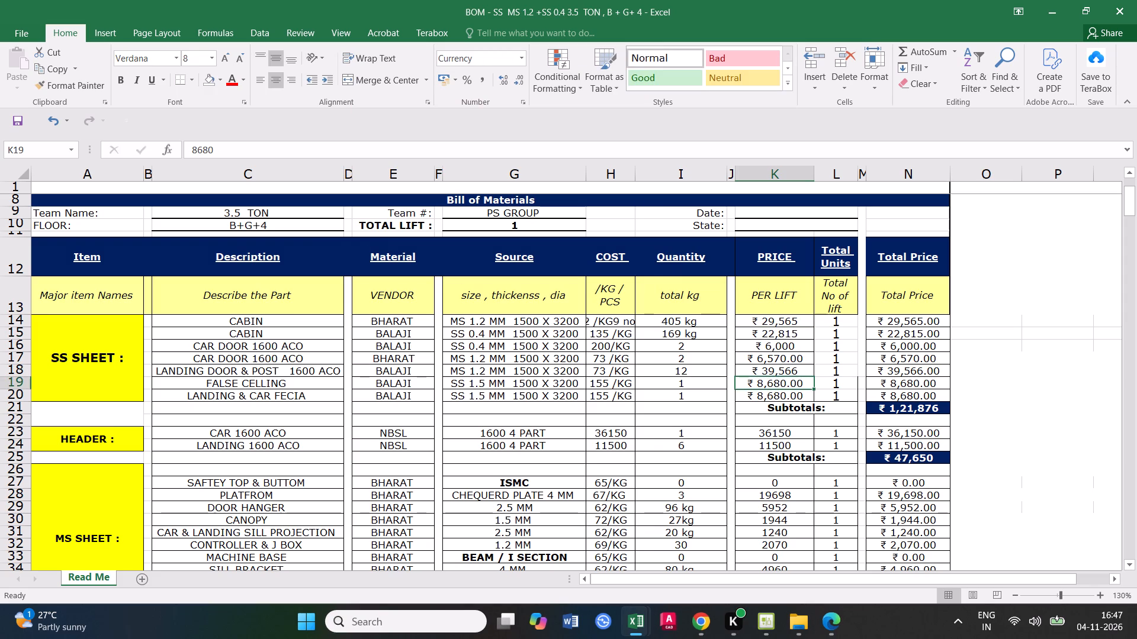
Set the cost of the SS 0.4 MM car door sheet to "72/KG 2 nos".
click(783, 347)
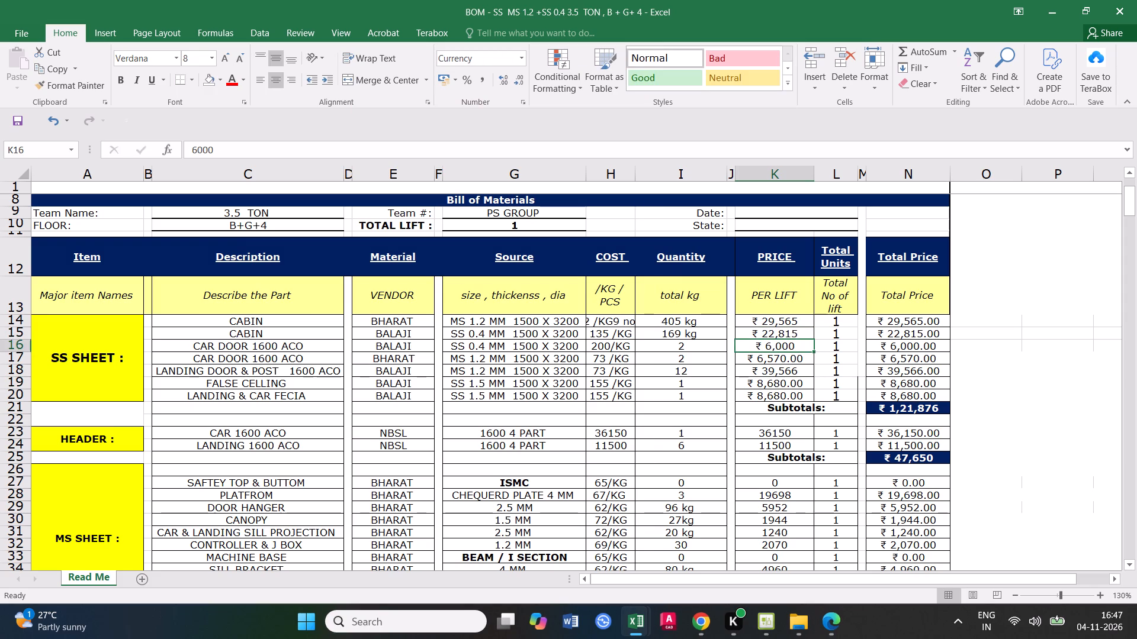
double_click(608, 347)
click(618, 378)
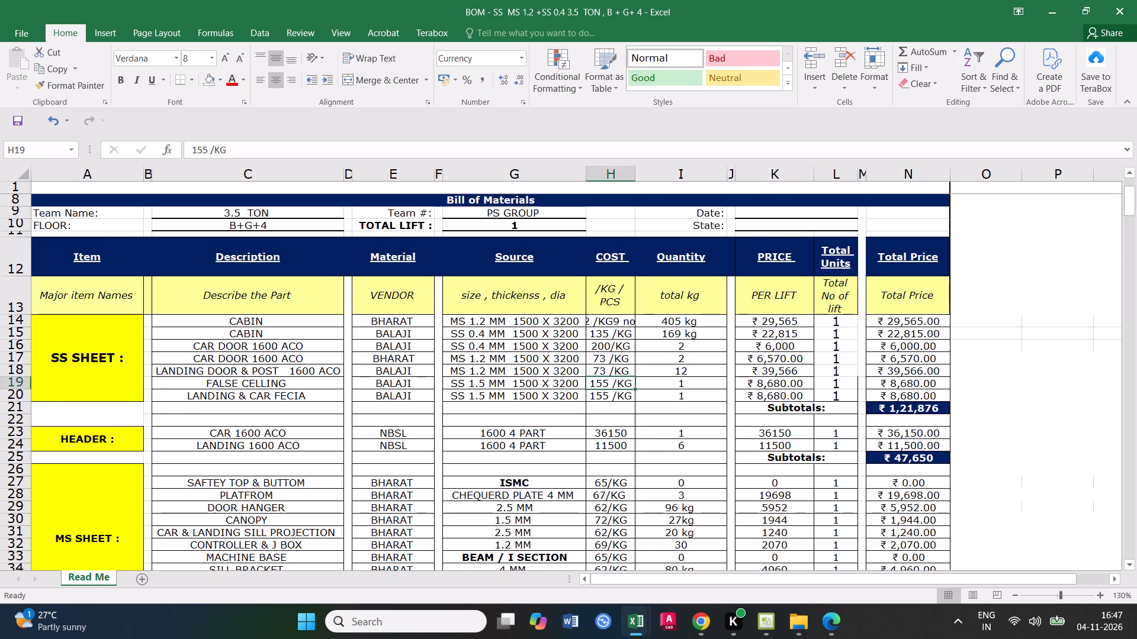
click(609, 345)
double_click(610, 346)
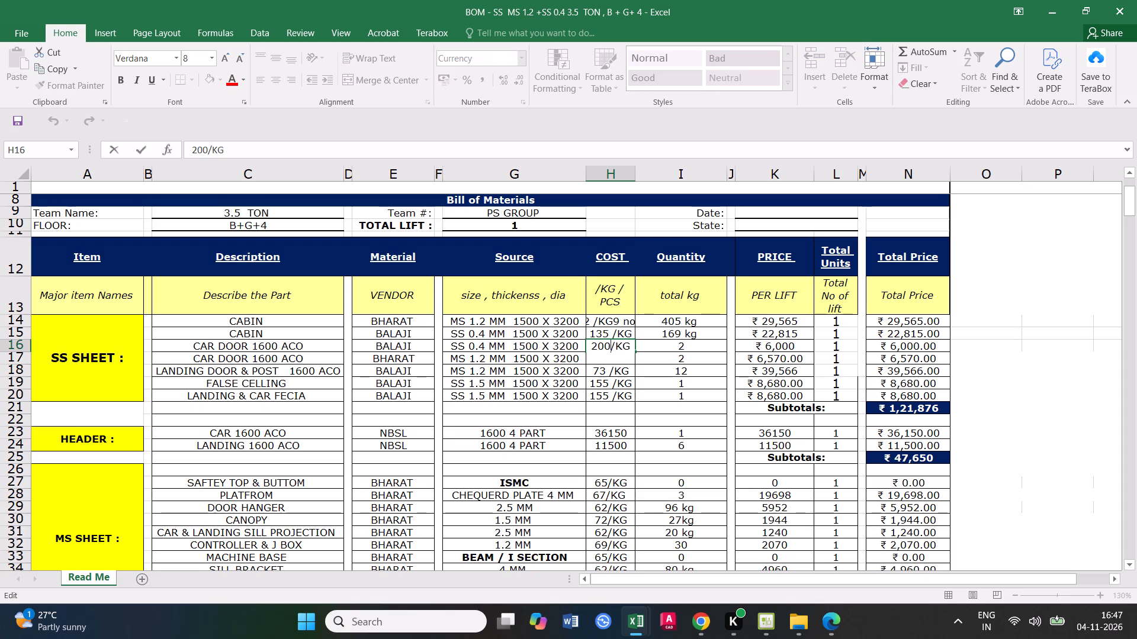
drag(610, 347, 591, 347)
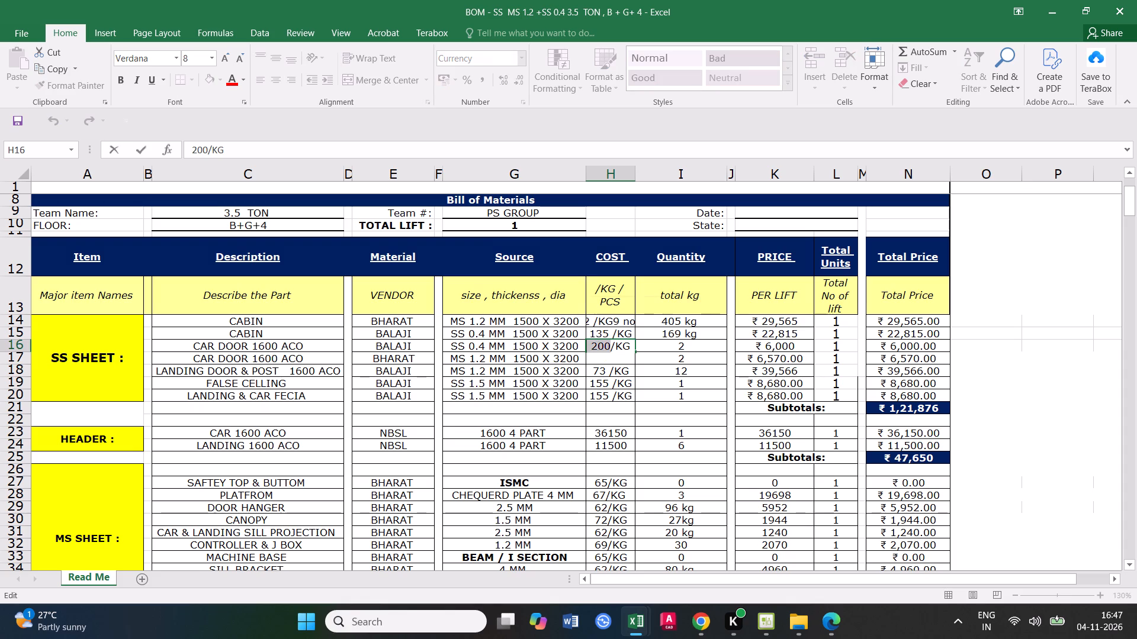
text(72)
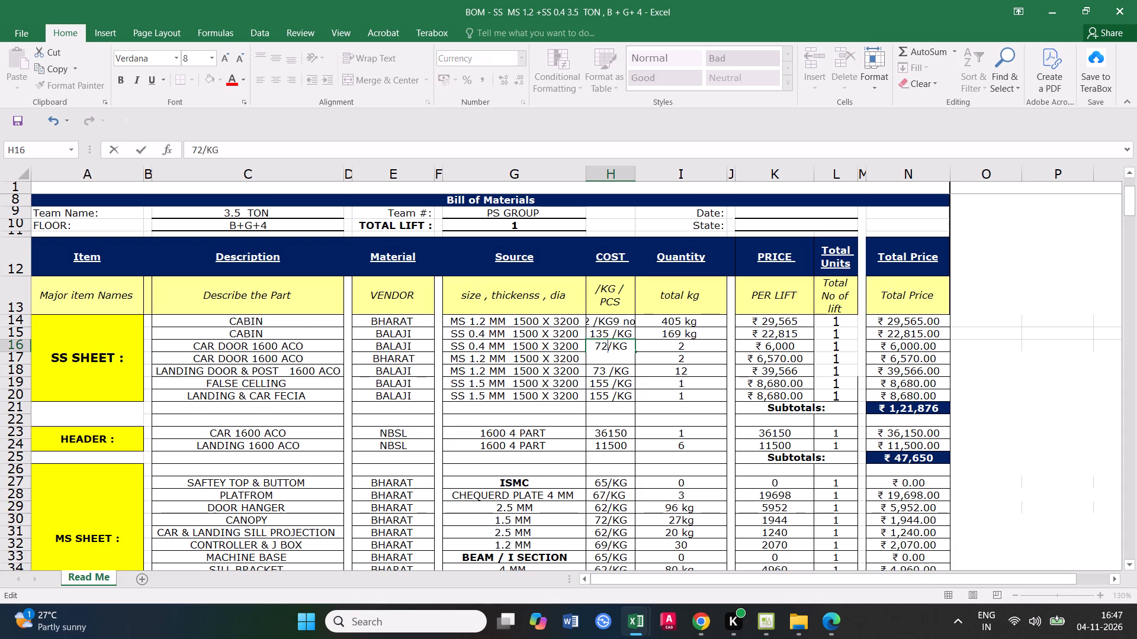
click(629, 351)
key(space)
text(2 nos)
key(space)
click(593, 417)
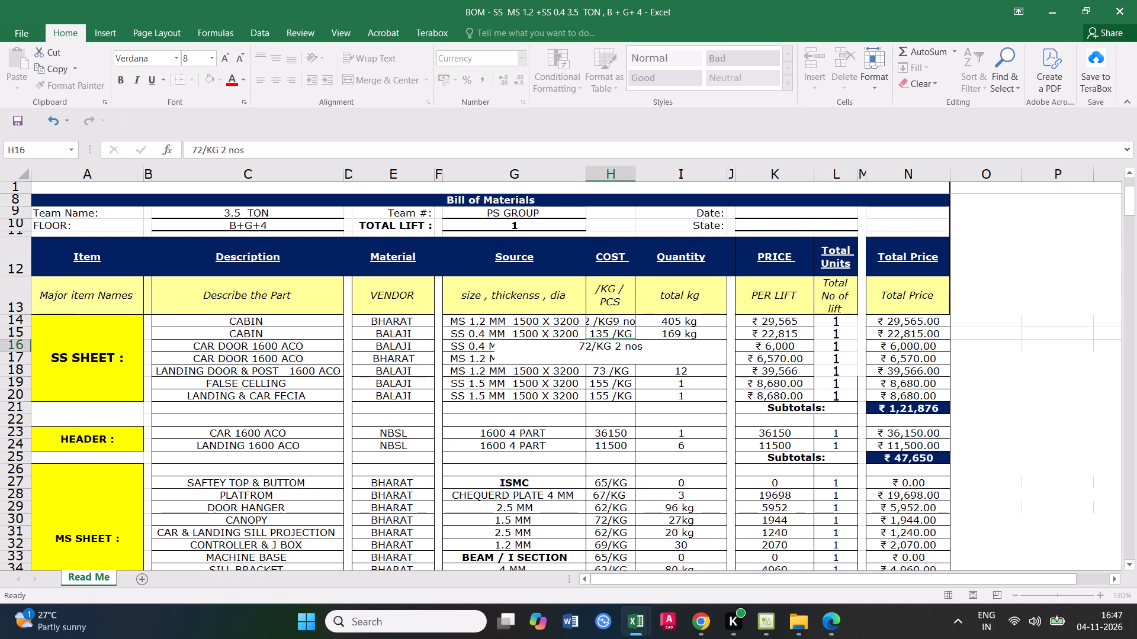
click(624, 346)
Calculate the total weight of two 1500 × 3200 mm sheets at 1.2 mm thickness in the browser's steel sheet calculator.
click(690, 350)
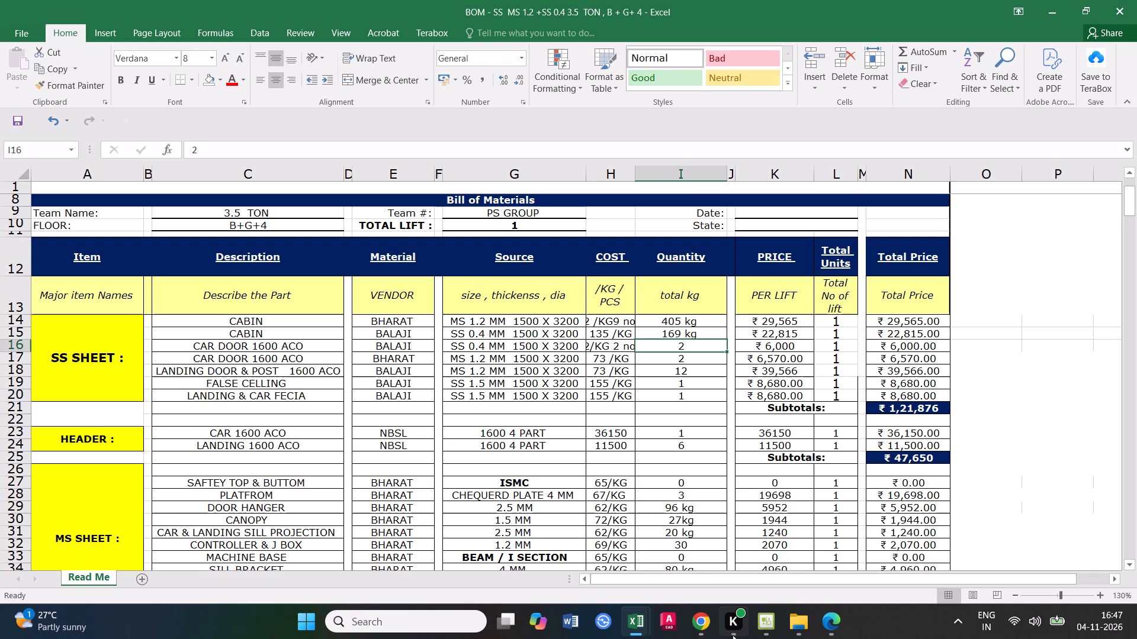
click(712, 557)
drag(627, 316, 594, 327)
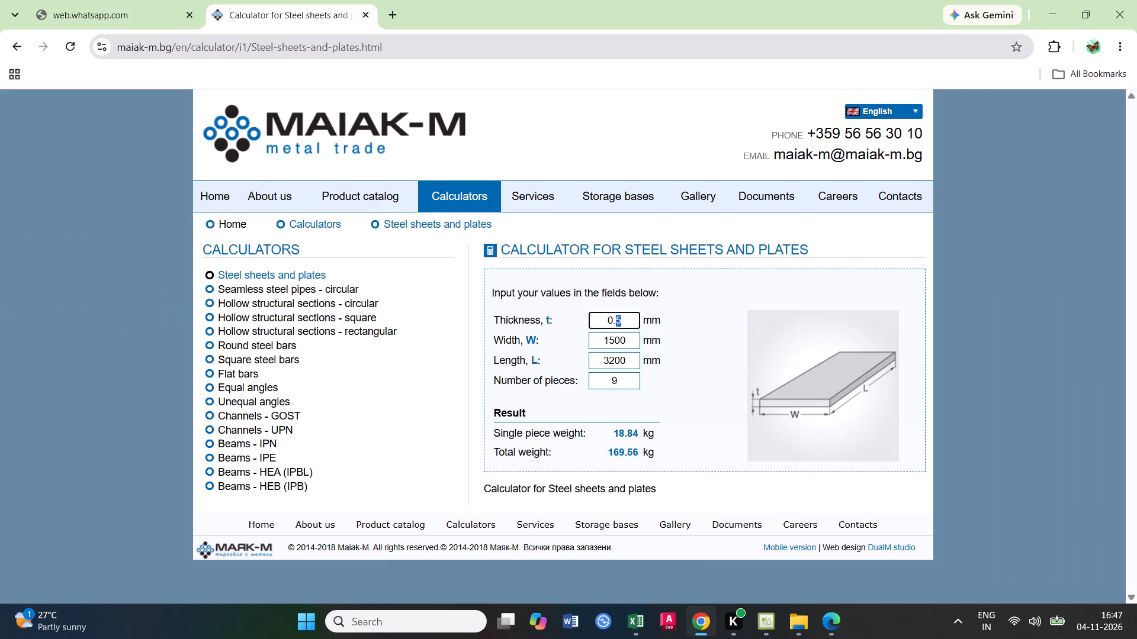
text(1.2)
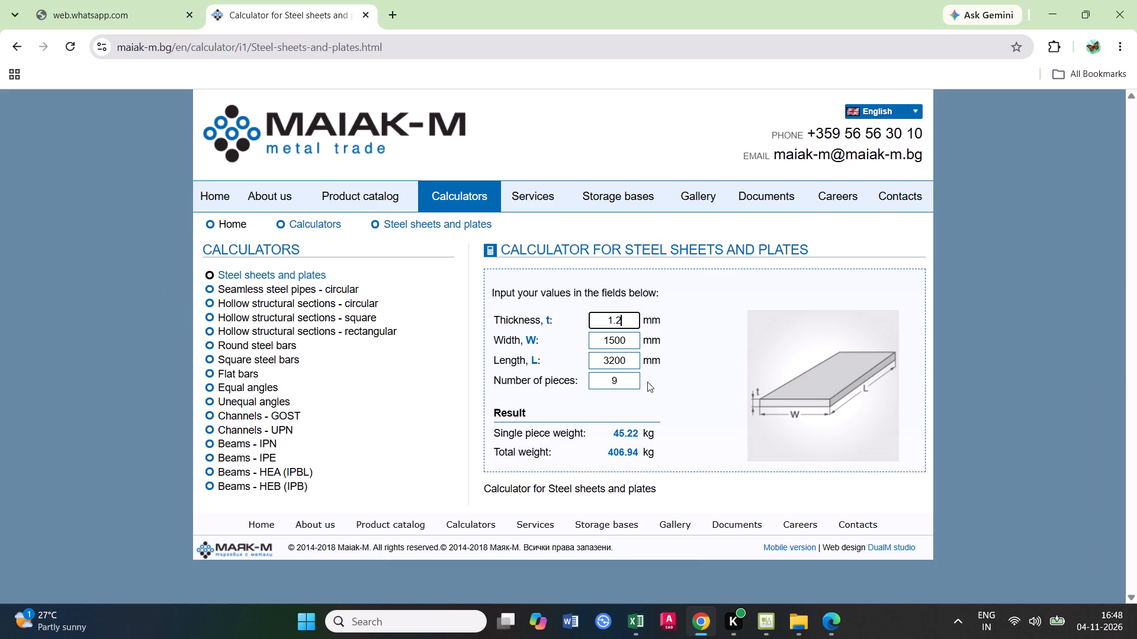
drag(628, 379, 609, 387)
key(1)
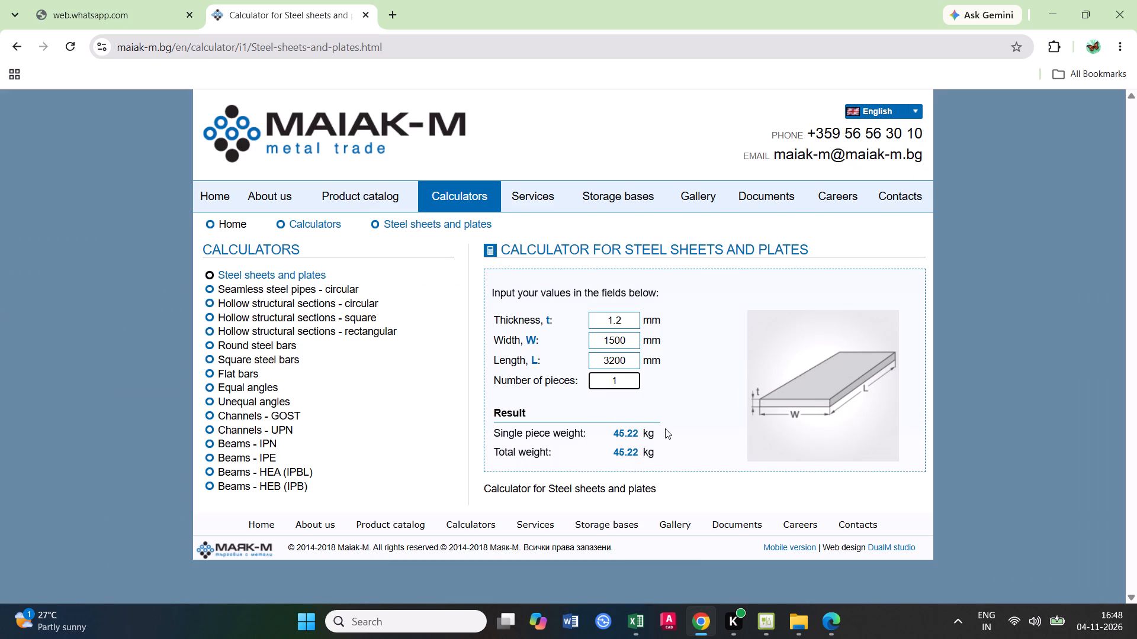
drag(622, 371, 618, 380)
drag(618, 380, 609, 383)
key(2)
click(1059, 13)
Set the total quantity of the SS 0.4 MM car door sheet to 90 kg in the bill of materials.
click(684, 351)
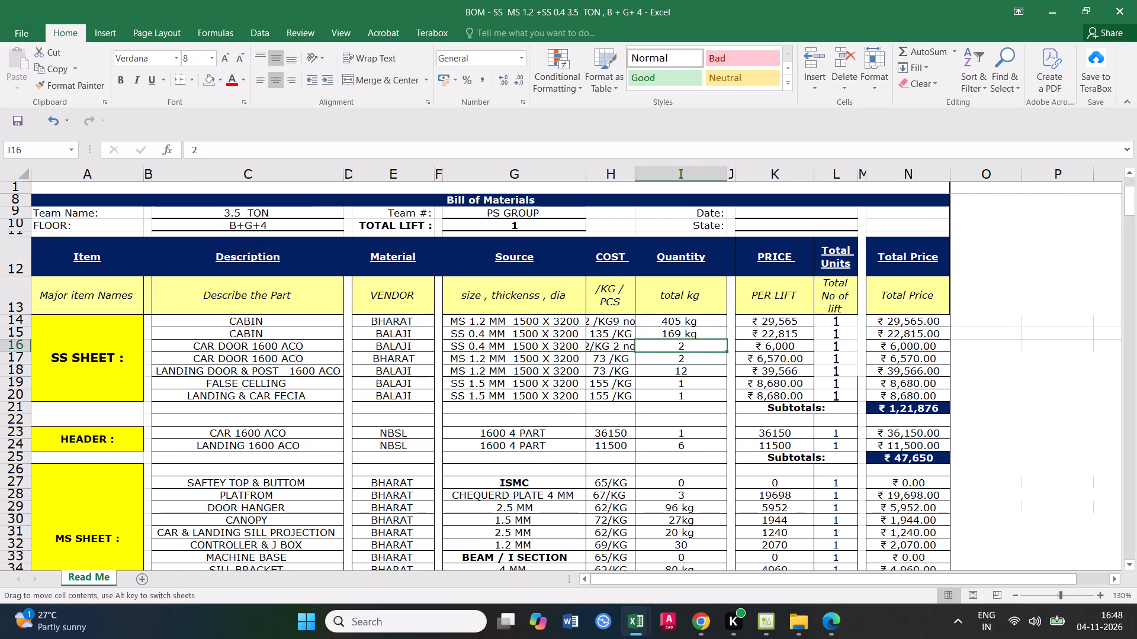
click(679, 333)
double_click(690, 344)
drag(690, 344, 689, 344)
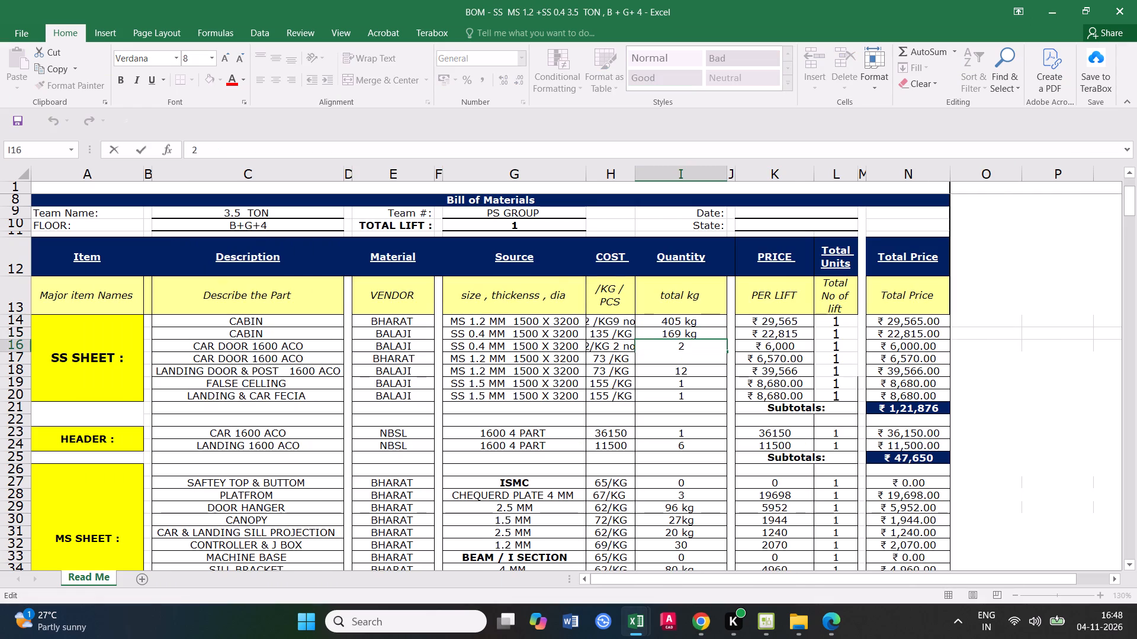
drag(689, 344, 677, 344)
text(90 kg)
key(space)
click(621, 407)
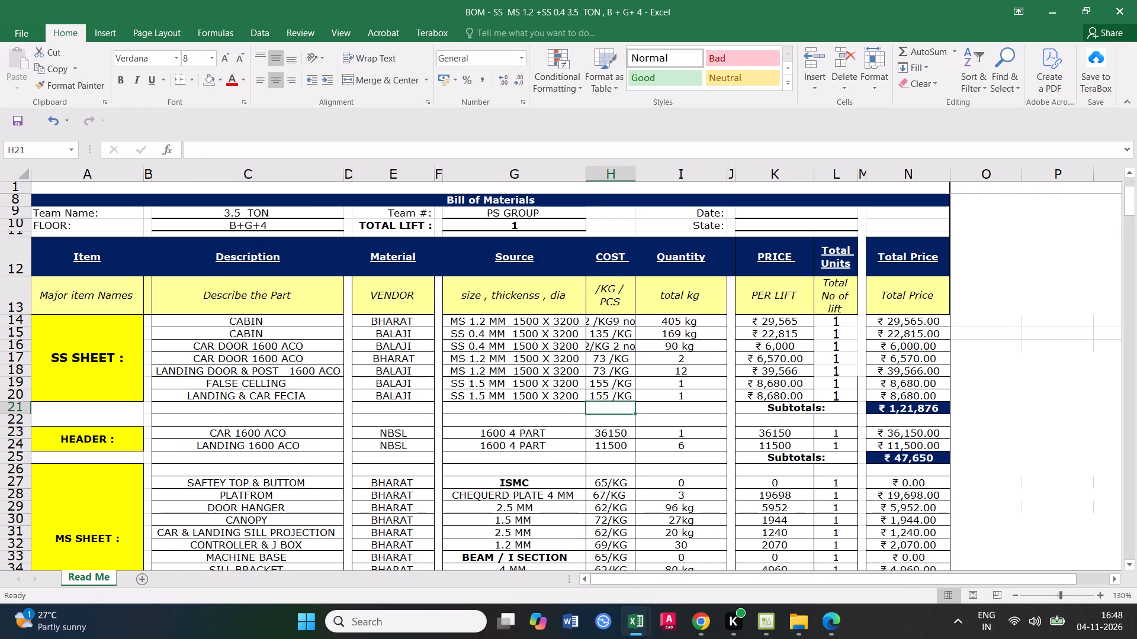
Calculate 90 × 72 in Calculator and enter 64820 as the SS 0.4 MM car door sheet's price per lift.
click(785, 344)
text(90*72)
key(Return)
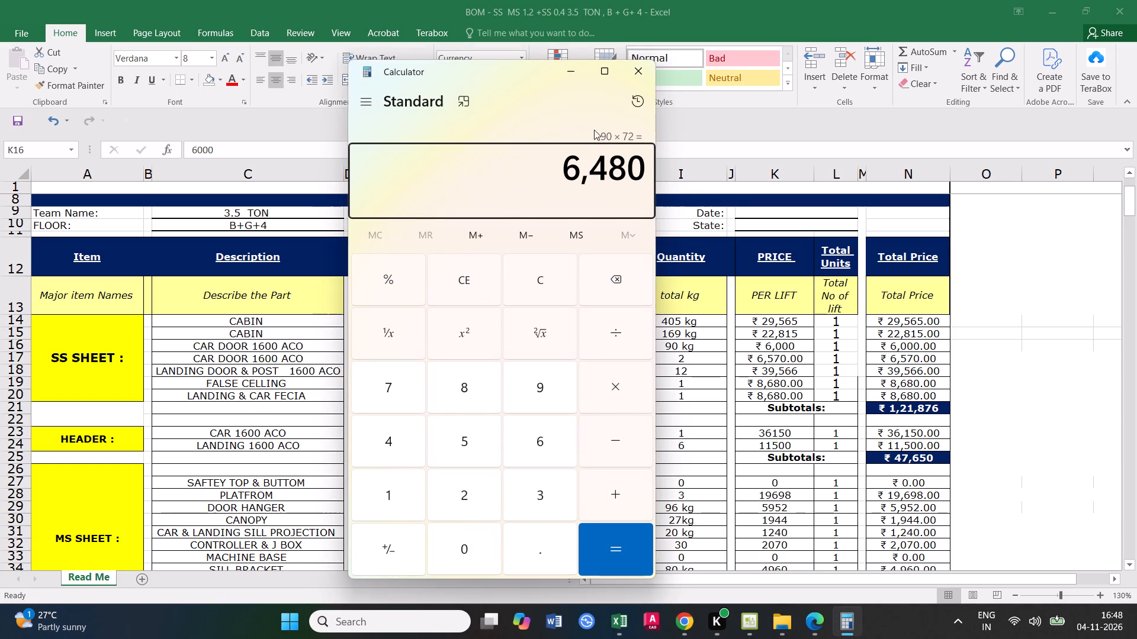
click(637, 79)
text(6482)
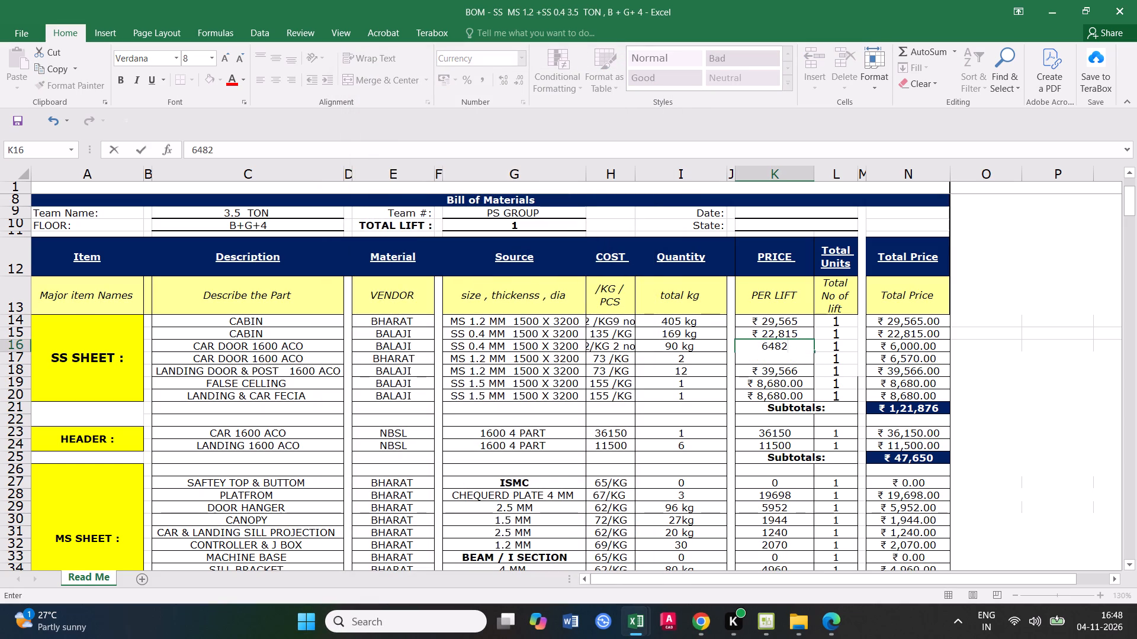
key(0)
click(803, 412)
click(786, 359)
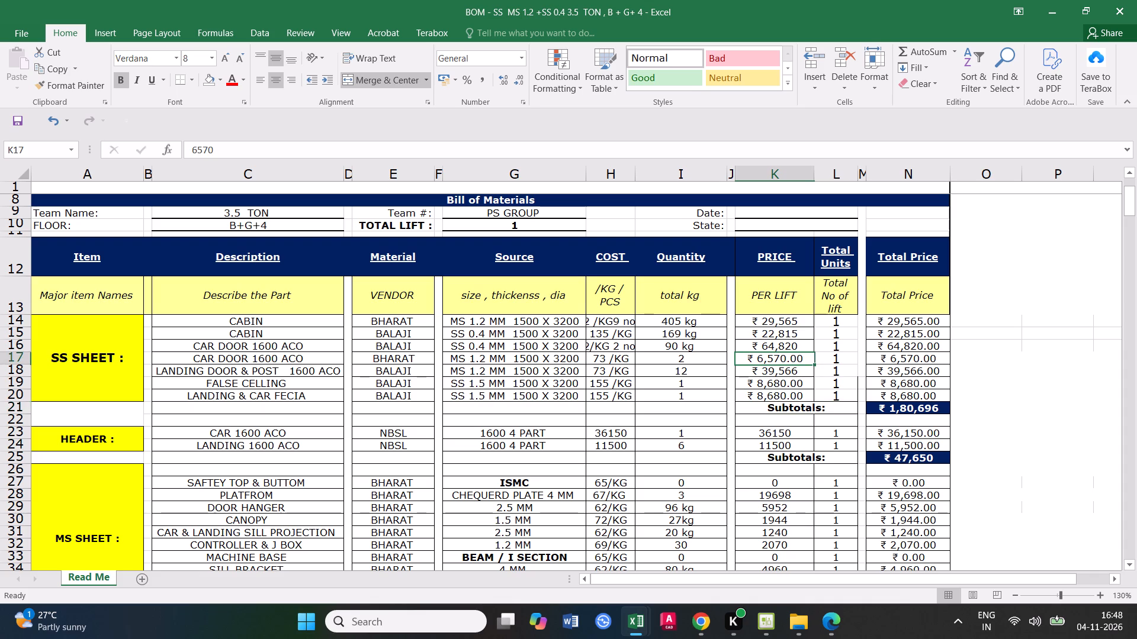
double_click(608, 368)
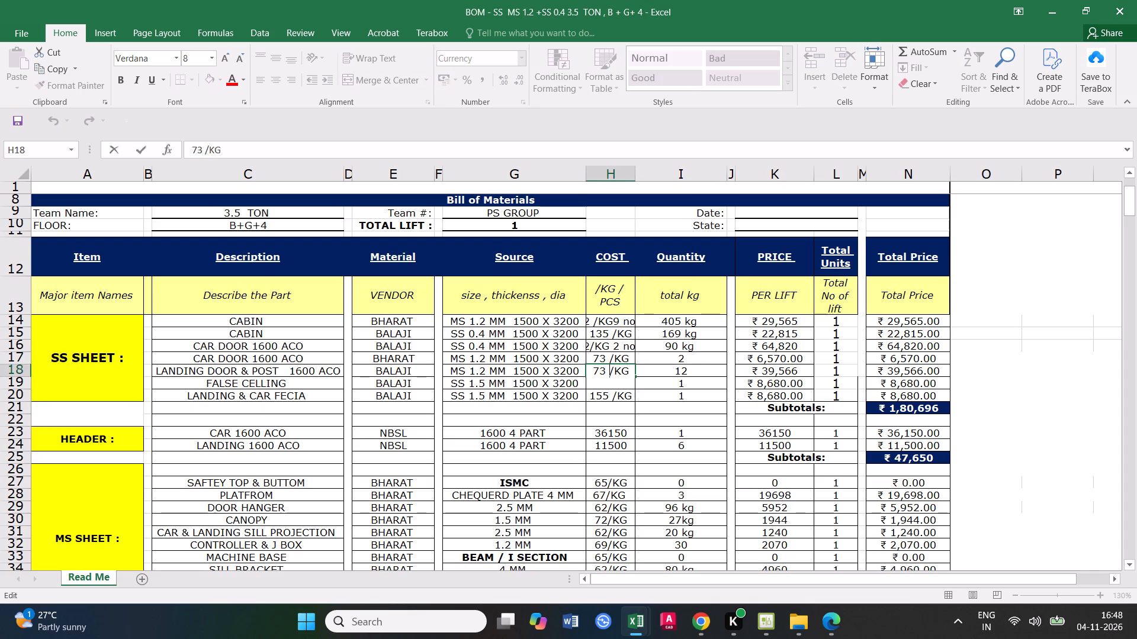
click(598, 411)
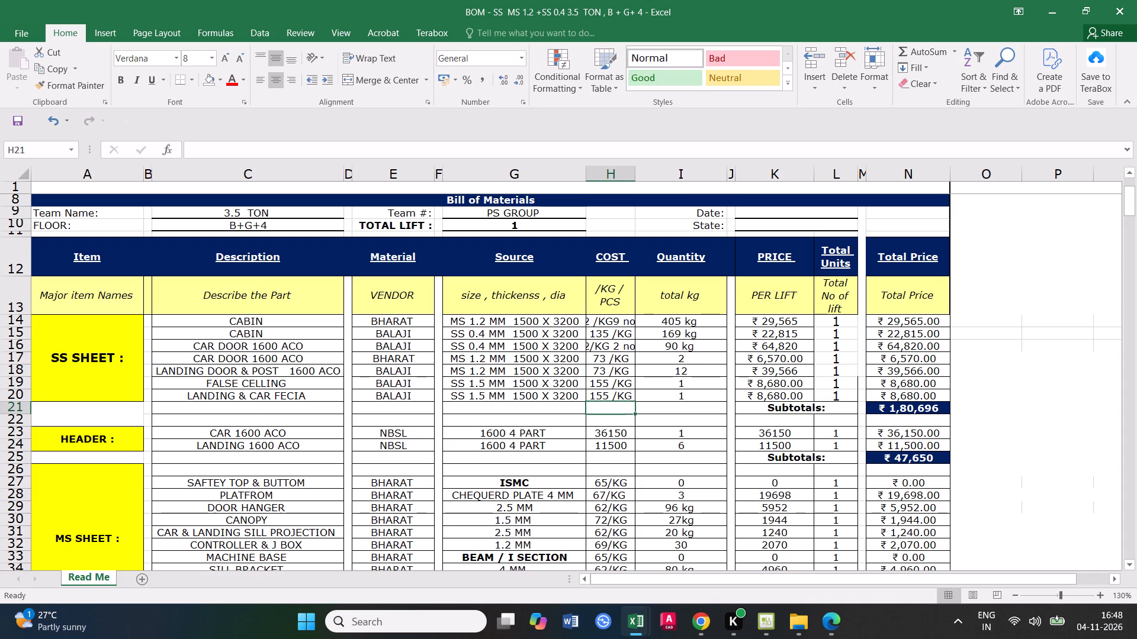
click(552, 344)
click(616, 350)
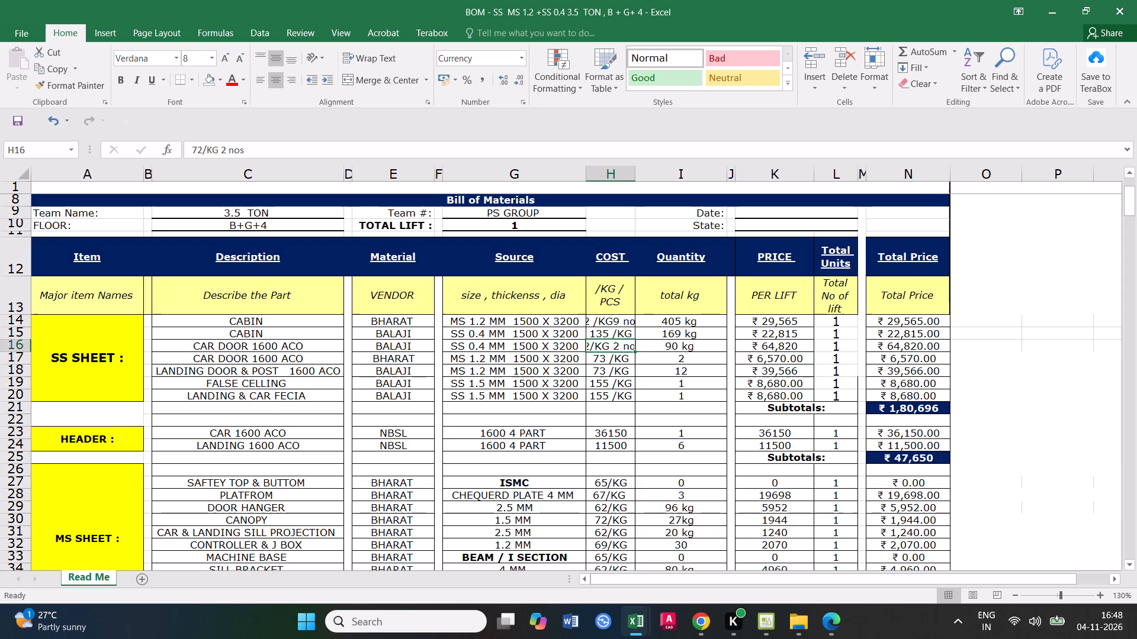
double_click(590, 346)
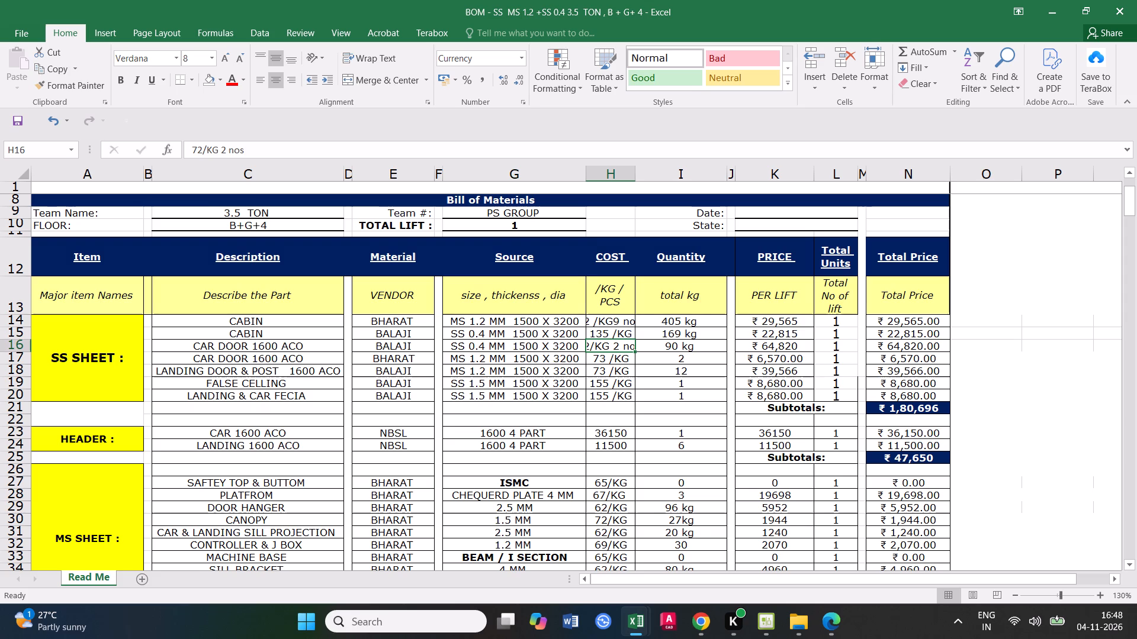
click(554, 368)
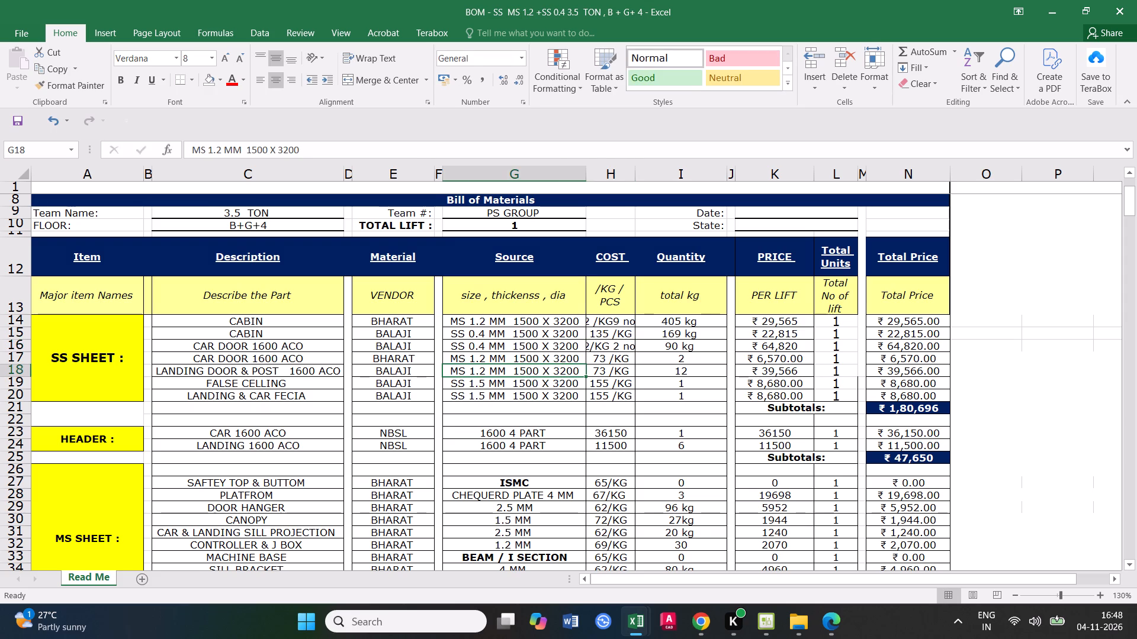
Change the source of the BALAJI car door 1600 ACO sheet to "MS 1.2MM 1500 X 3200".
double_click(466, 345)
drag(466, 345, 449, 345)
text(ms)
key(BackSpace)
key(BackSpace)
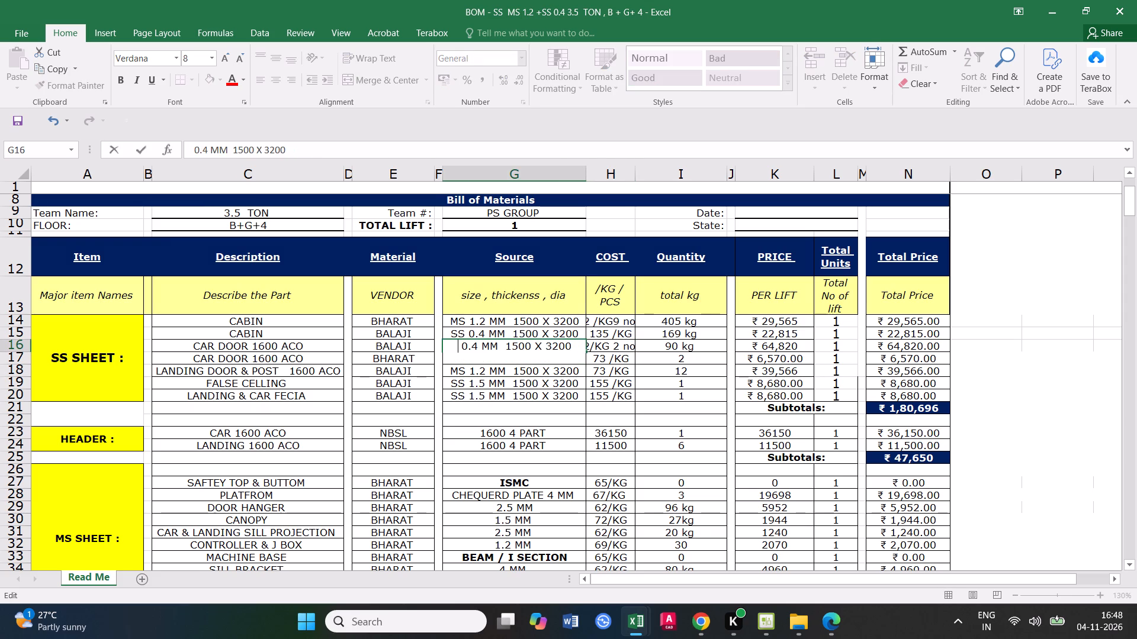
text(MA)
key(BackSpace)
key(s)
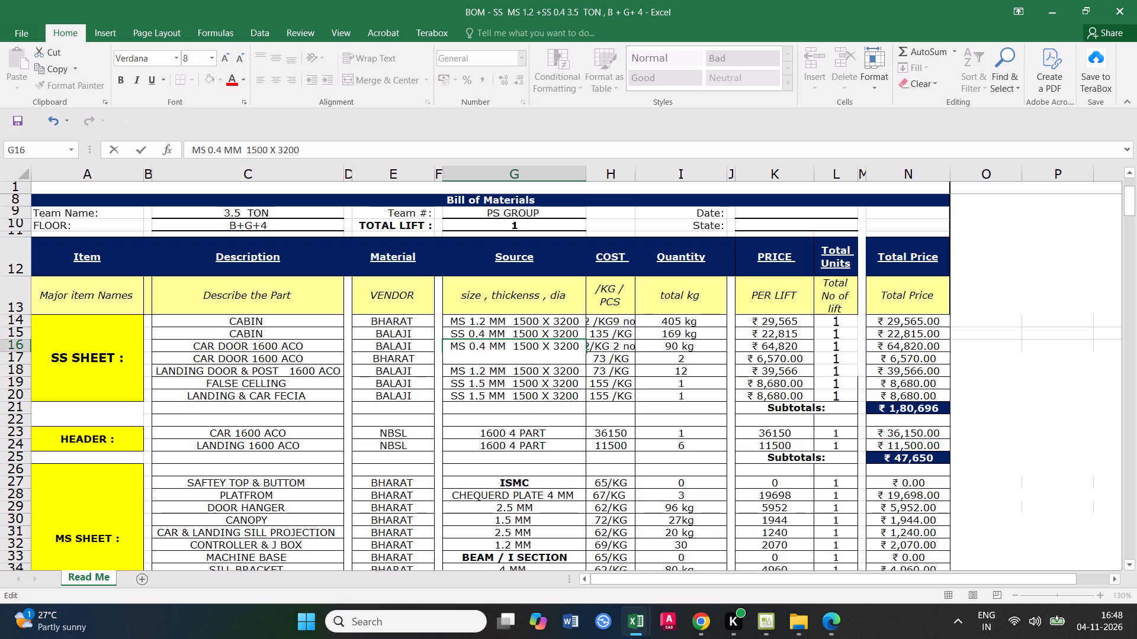
drag(488, 349, 468, 345)
text(1.2)
click(483, 405)
Change the source of the BHARAT car door 1600 ACO sheet to "SS 0.4 MM 1500 X 3200".
double_click(464, 360)
drag(464, 360, 451, 360)
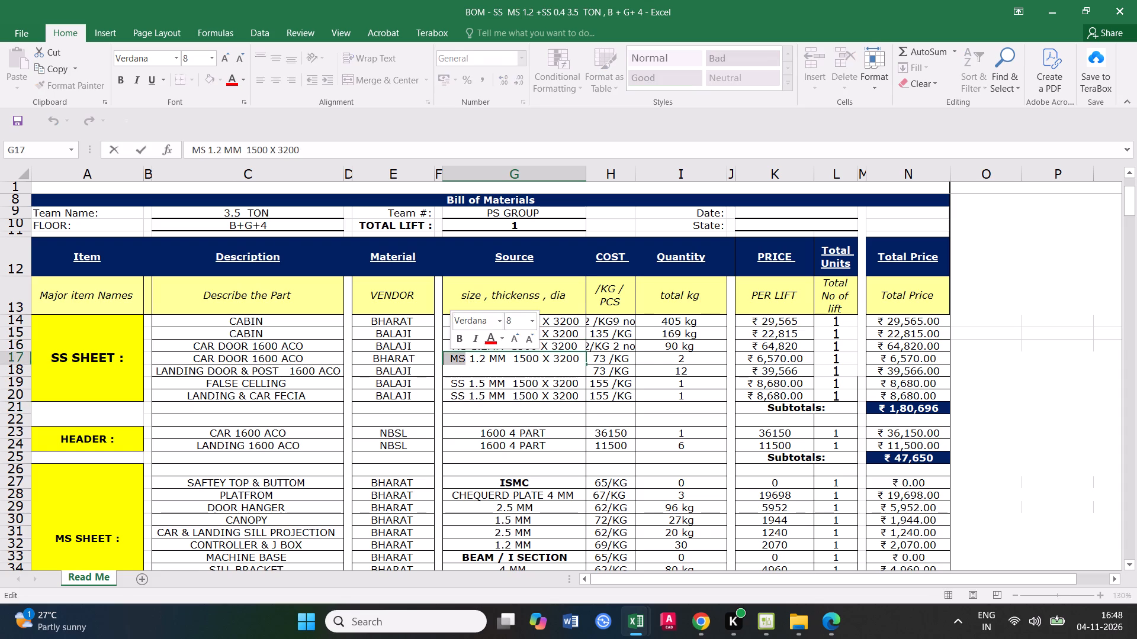
key(s)
key(s)
drag(487, 359, 468, 357)
text(0.4)
click(495, 411)
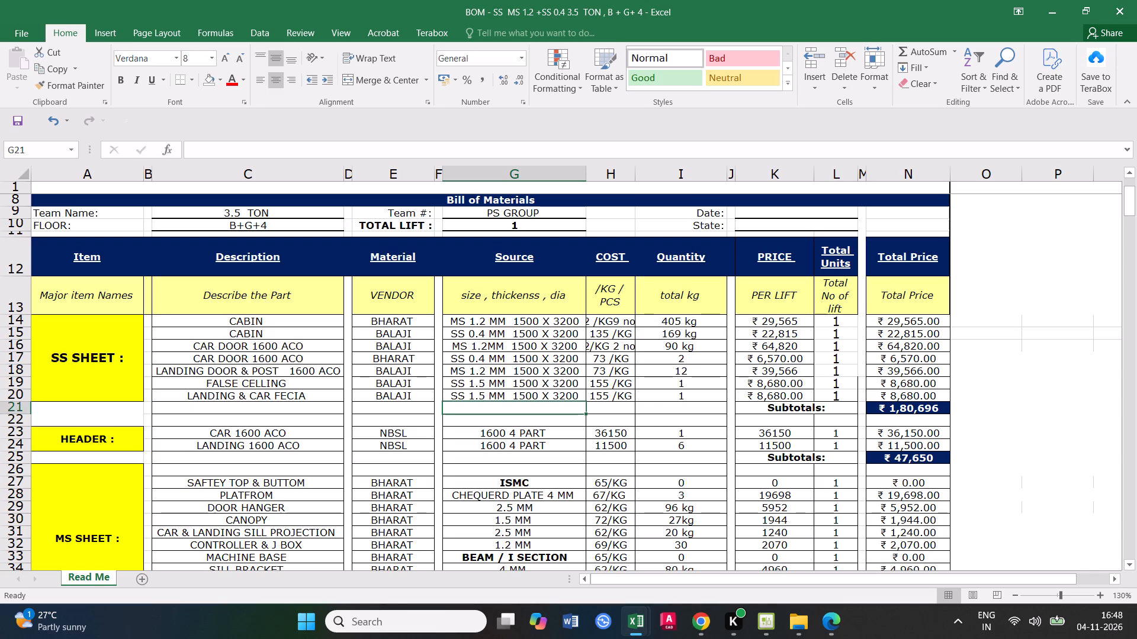
Calculate the total weight of two 1500 × 3200 mm sheets at 0.4 mm thickness in the browser's steel sheet calculator.
click(614, 346)
click(608, 355)
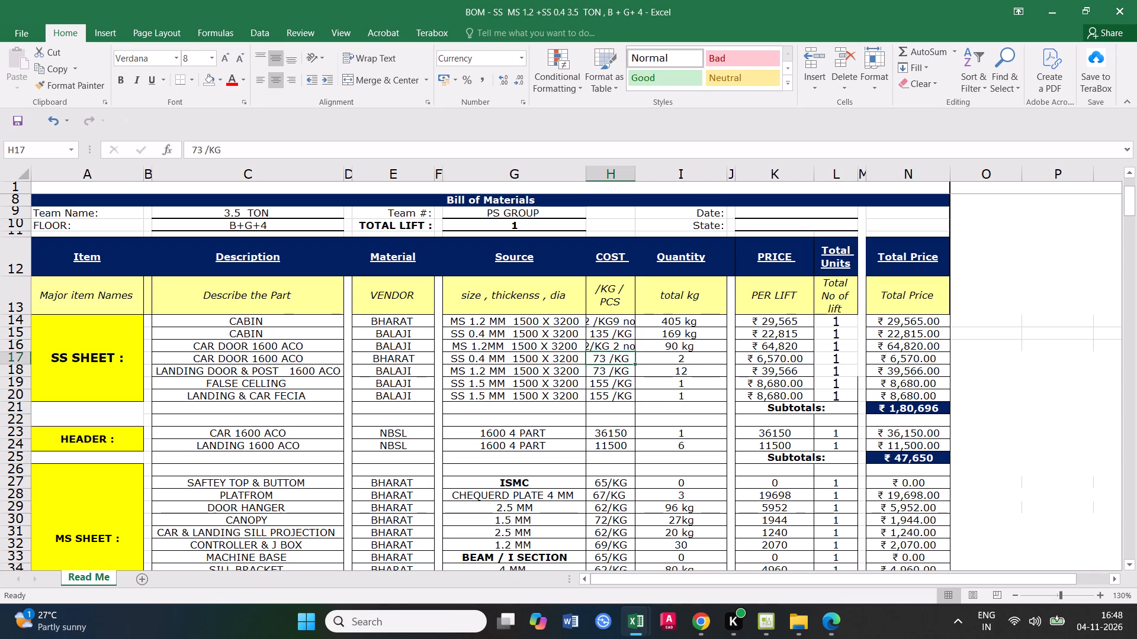
click(683, 361)
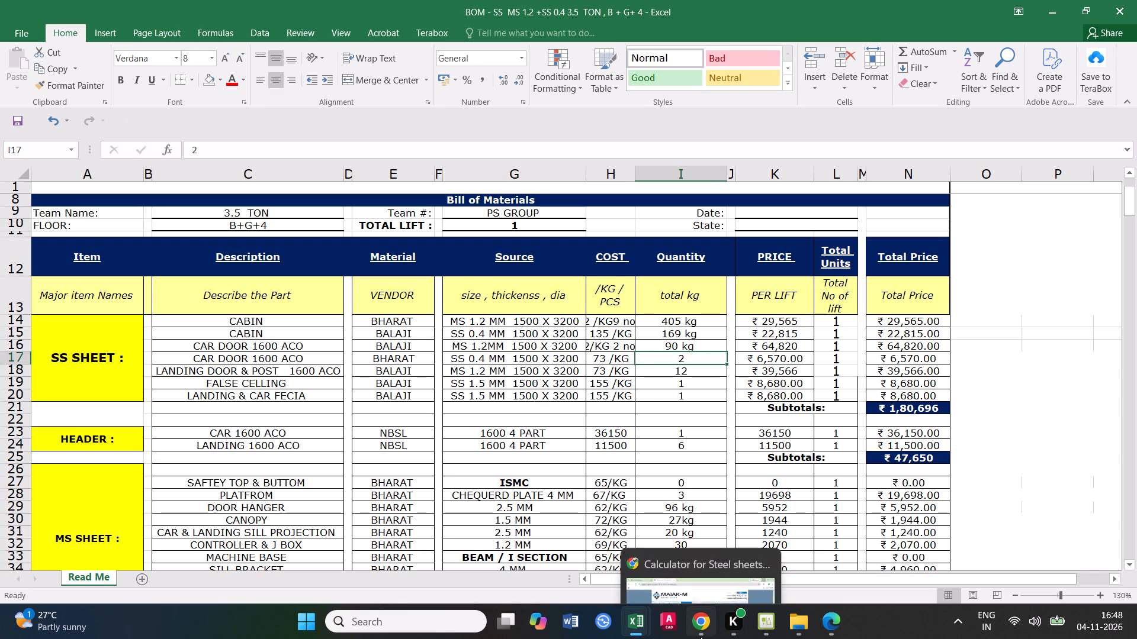
click(708, 541)
drag(621, 324, 603, 324)
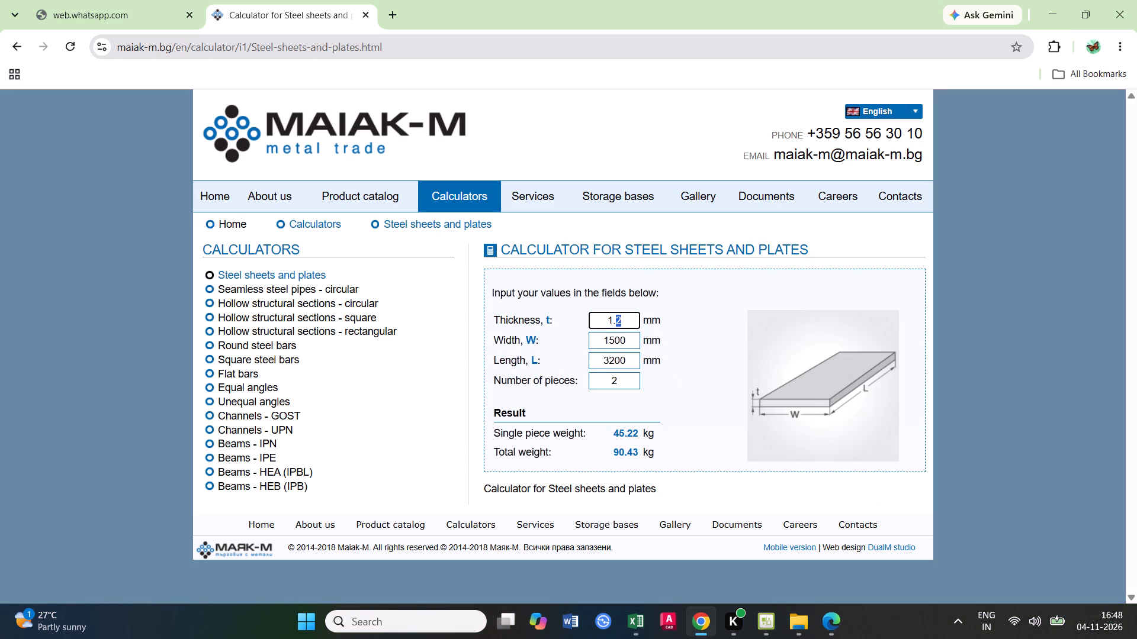
text(0.4)
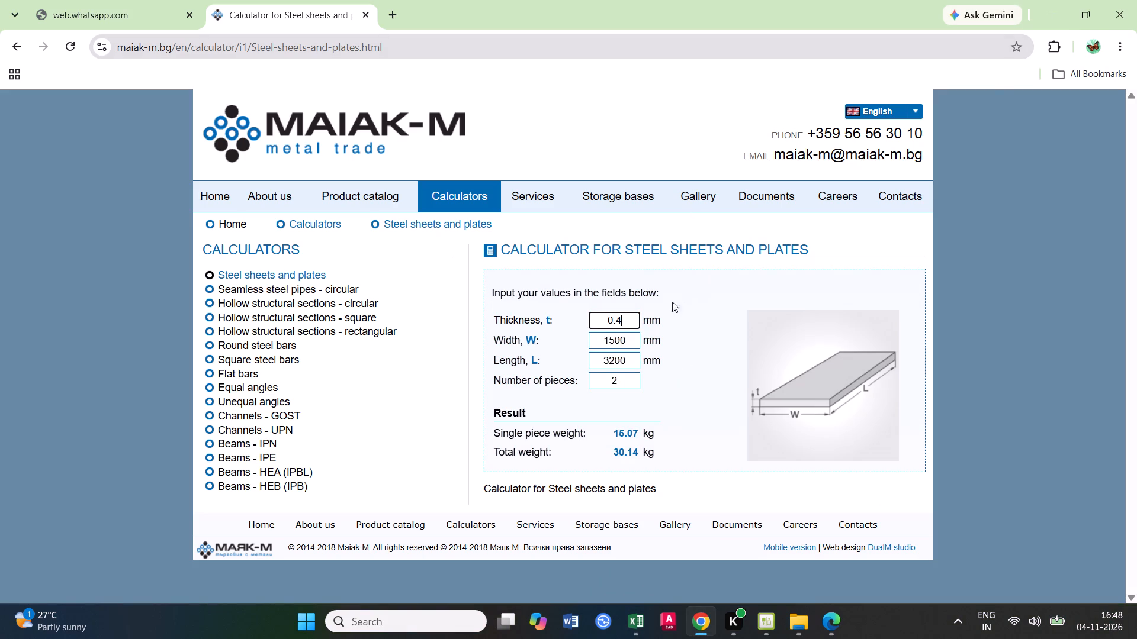
click(1049, 14)
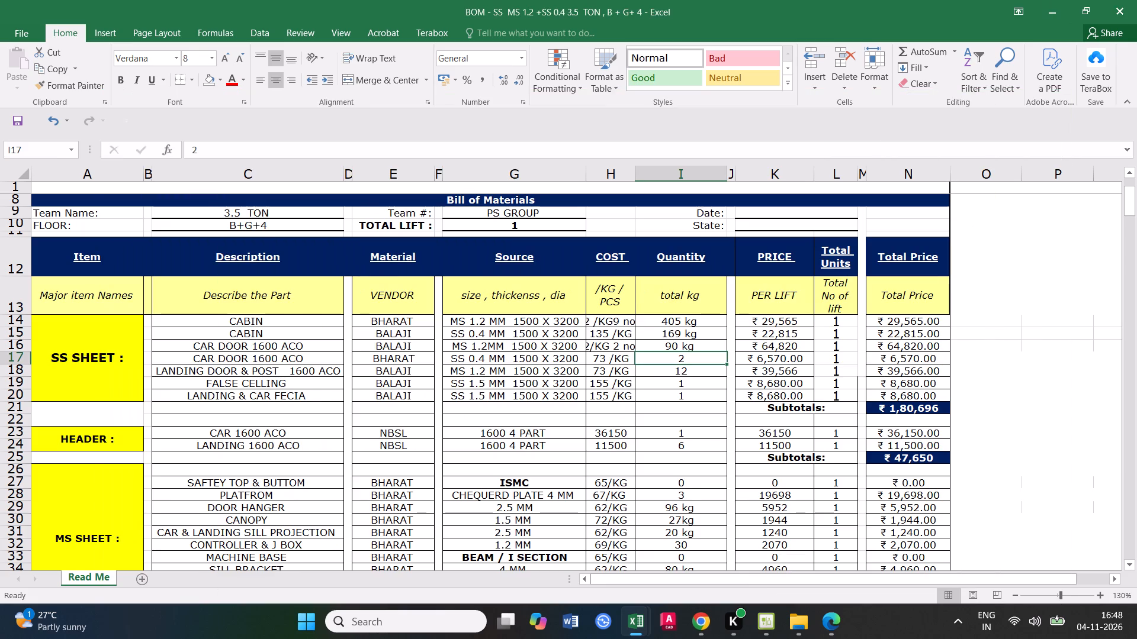
Set the total quantity of the SS 0.4 MM car door sheet to "30 KG" in the bill of materials.
click(684, 356)
double_click(690, 356)
drag(690, 356, 666, 357)
text(30)
key(space)
text(KG)
key(space)
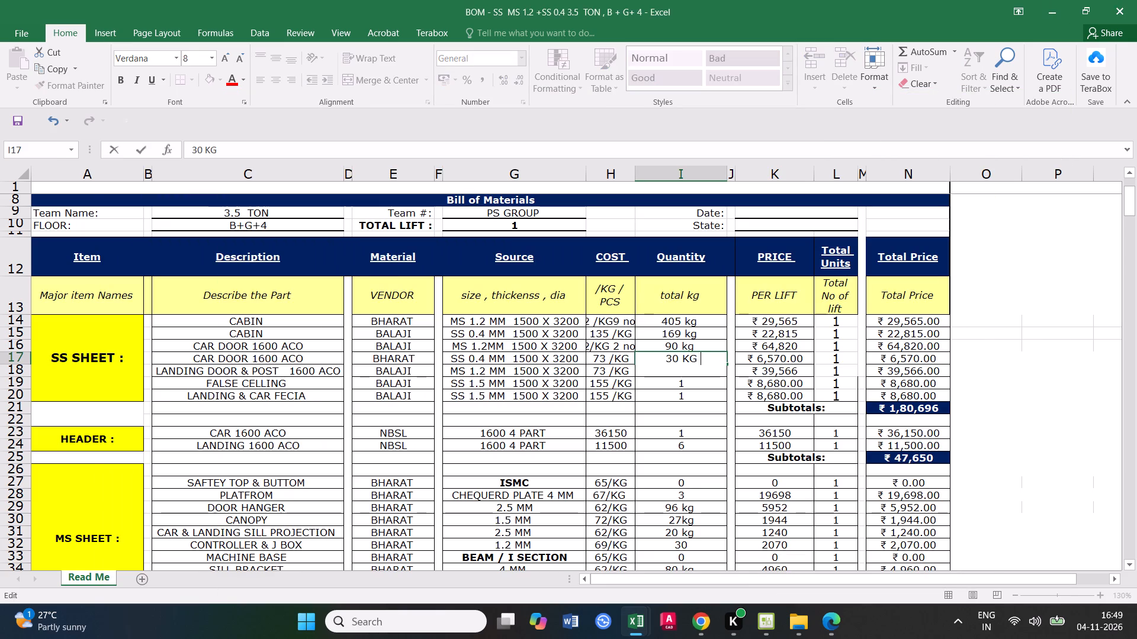
click(626, 459)
Calculate 30 × 73 in Calculator for the SS 0.4 MM car door sheet's price per lift.
click(783, 360)
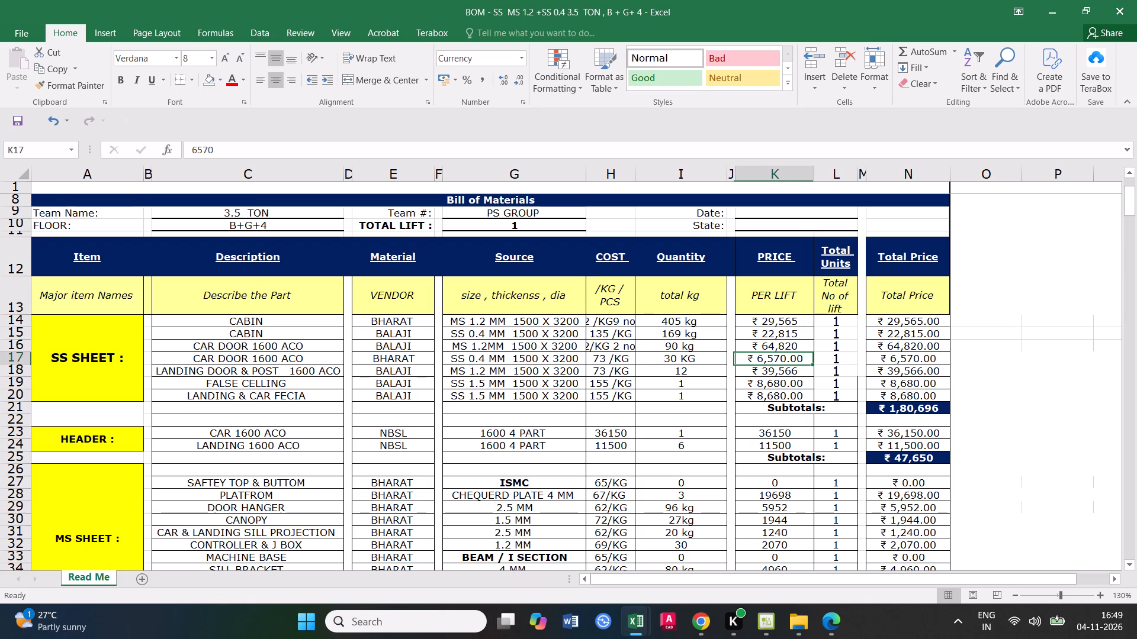
text(30*)
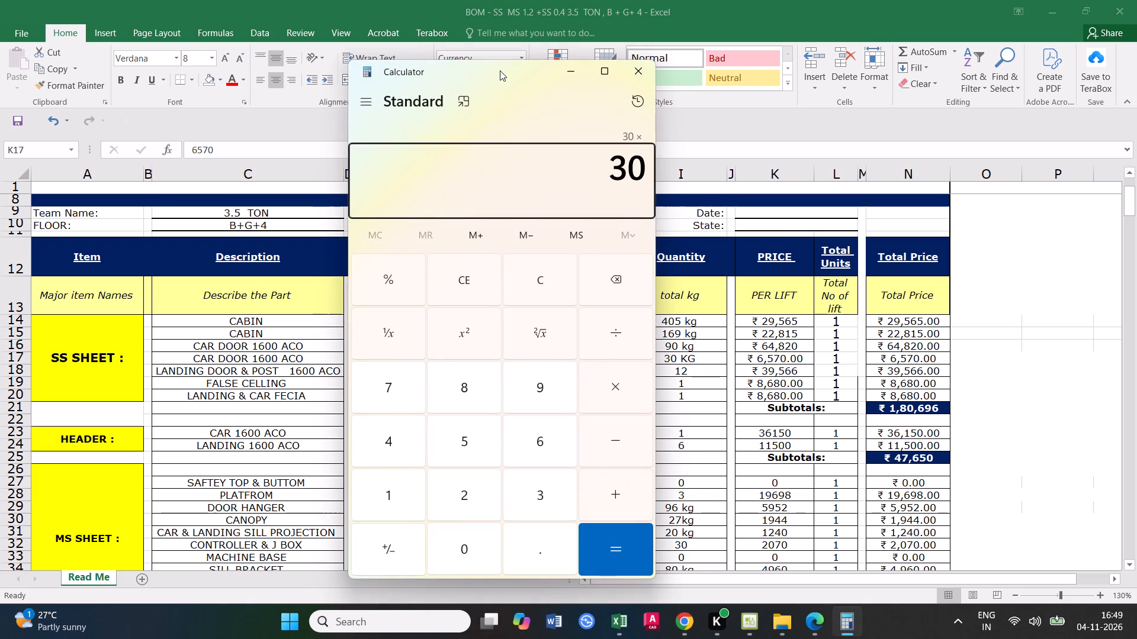
drag(500, 70, 293, 121)
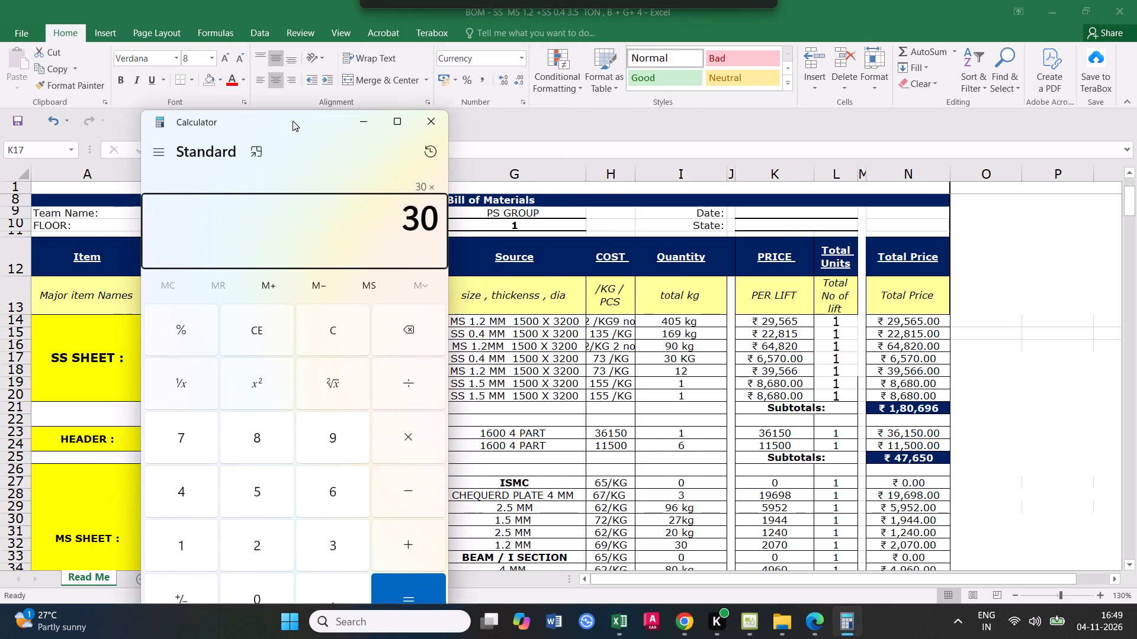
drag(293, 121, 292, 120)
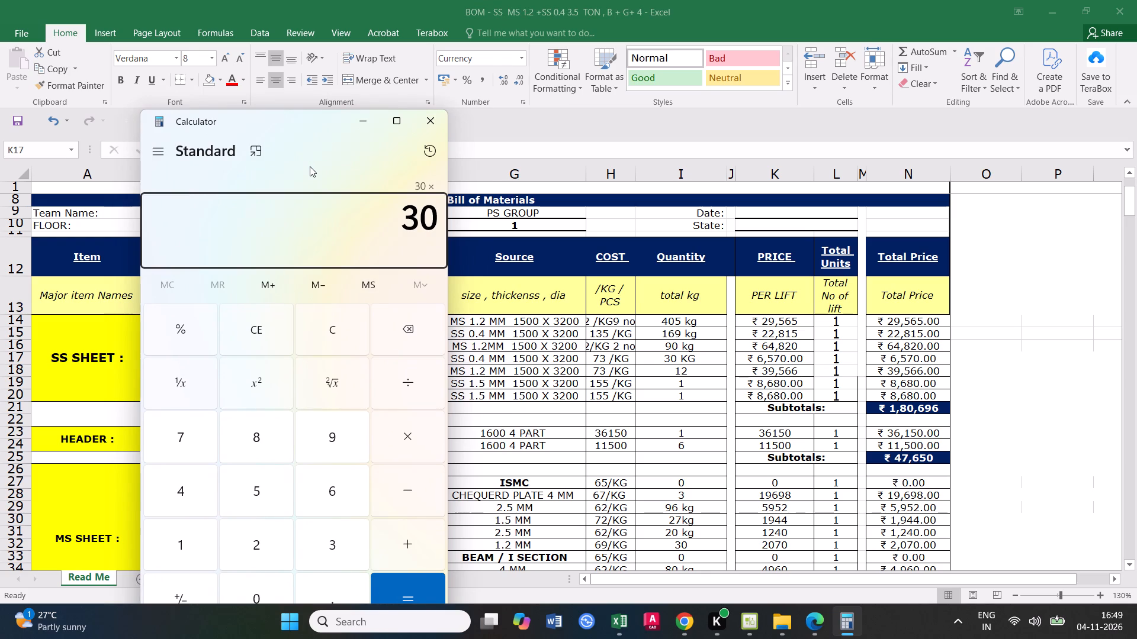
text(73)
key(Return)
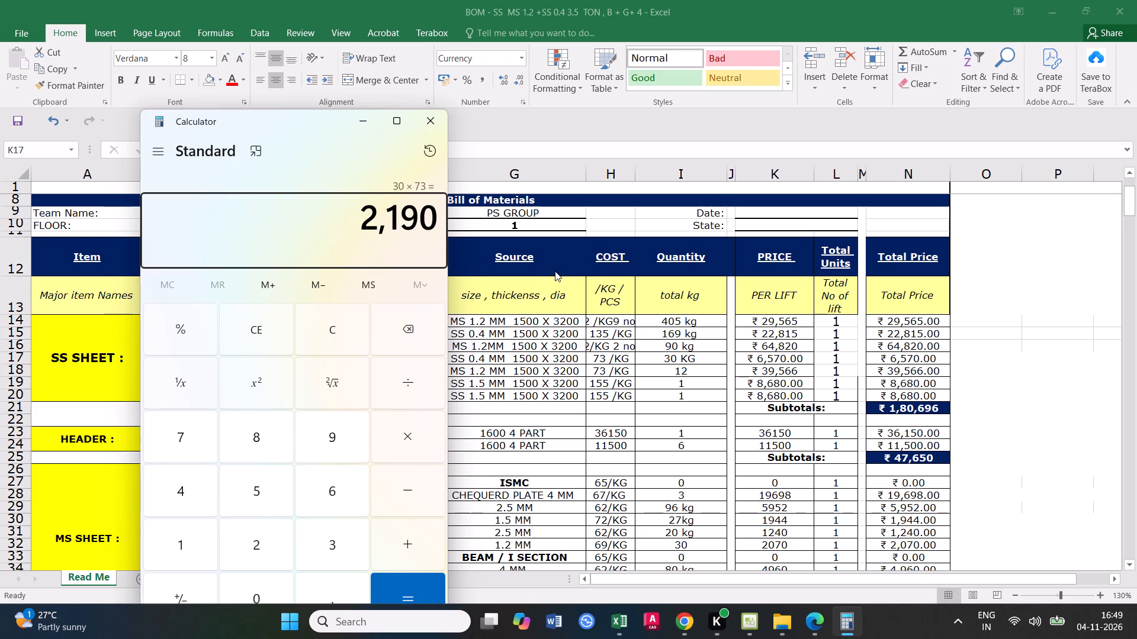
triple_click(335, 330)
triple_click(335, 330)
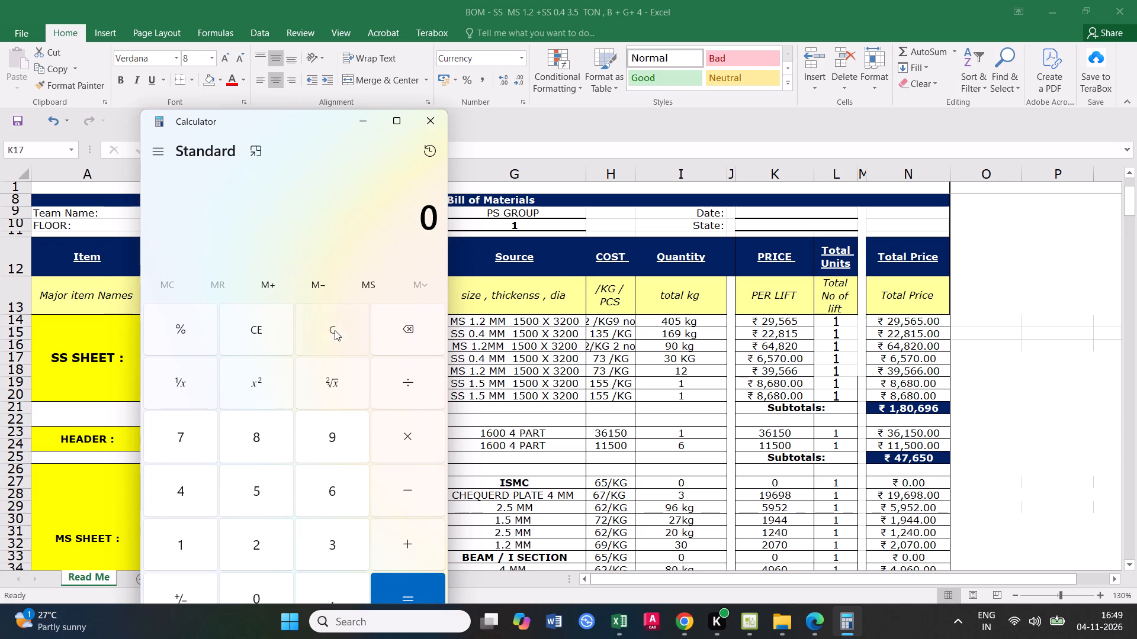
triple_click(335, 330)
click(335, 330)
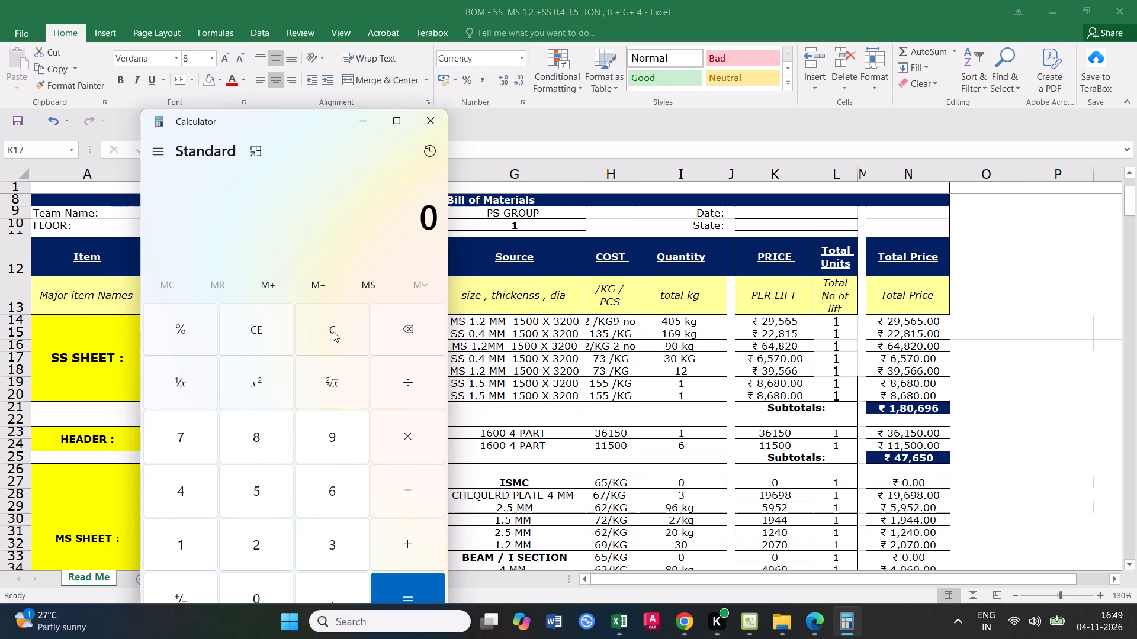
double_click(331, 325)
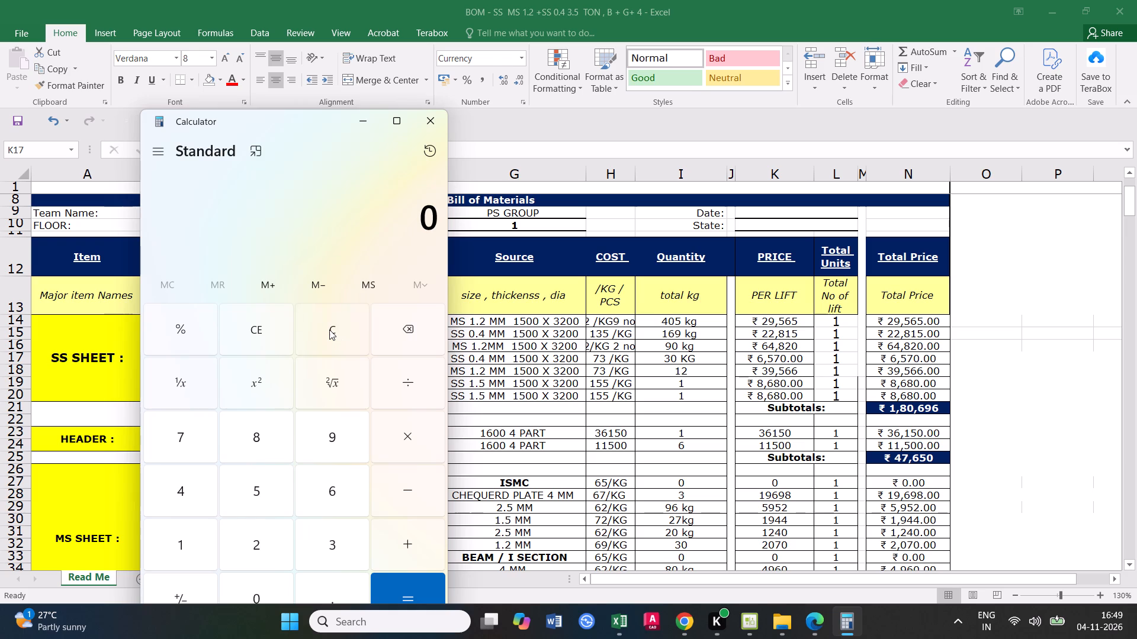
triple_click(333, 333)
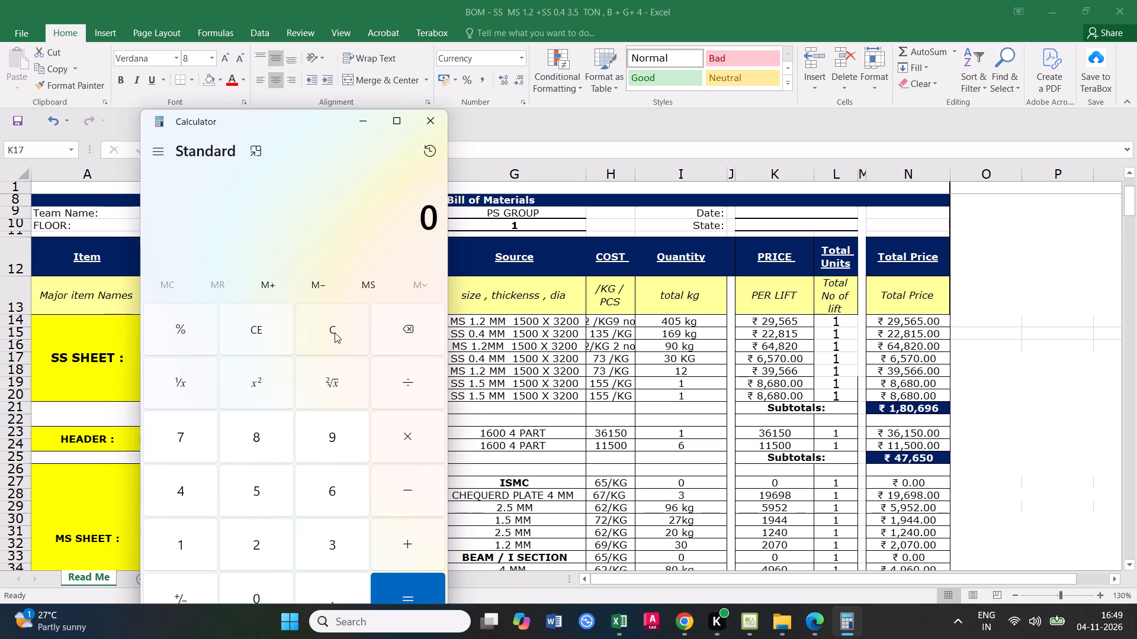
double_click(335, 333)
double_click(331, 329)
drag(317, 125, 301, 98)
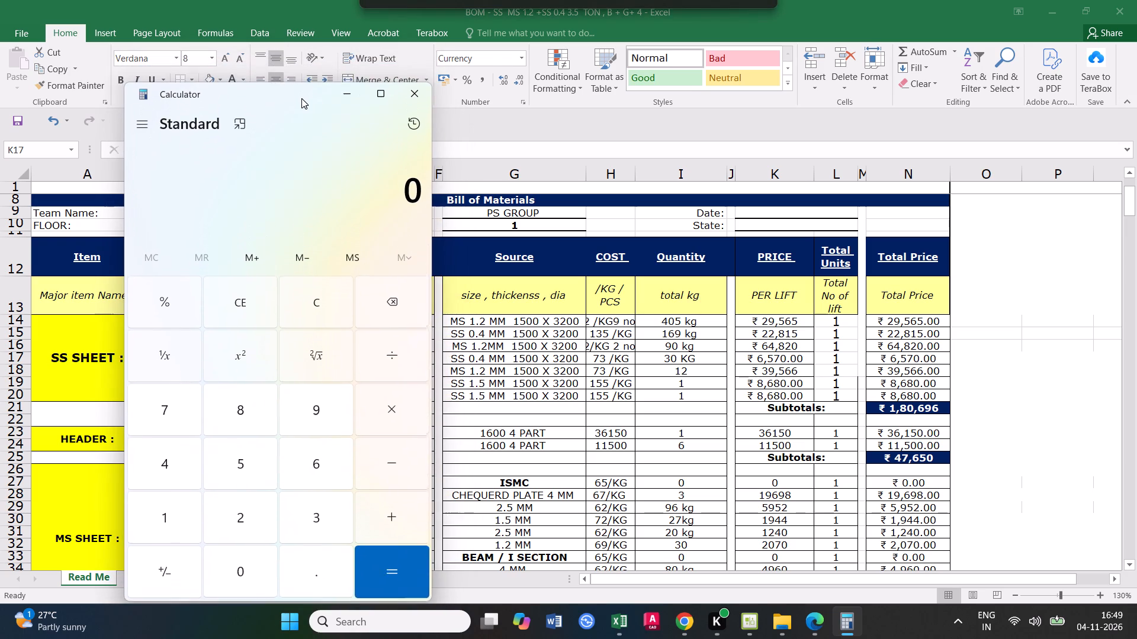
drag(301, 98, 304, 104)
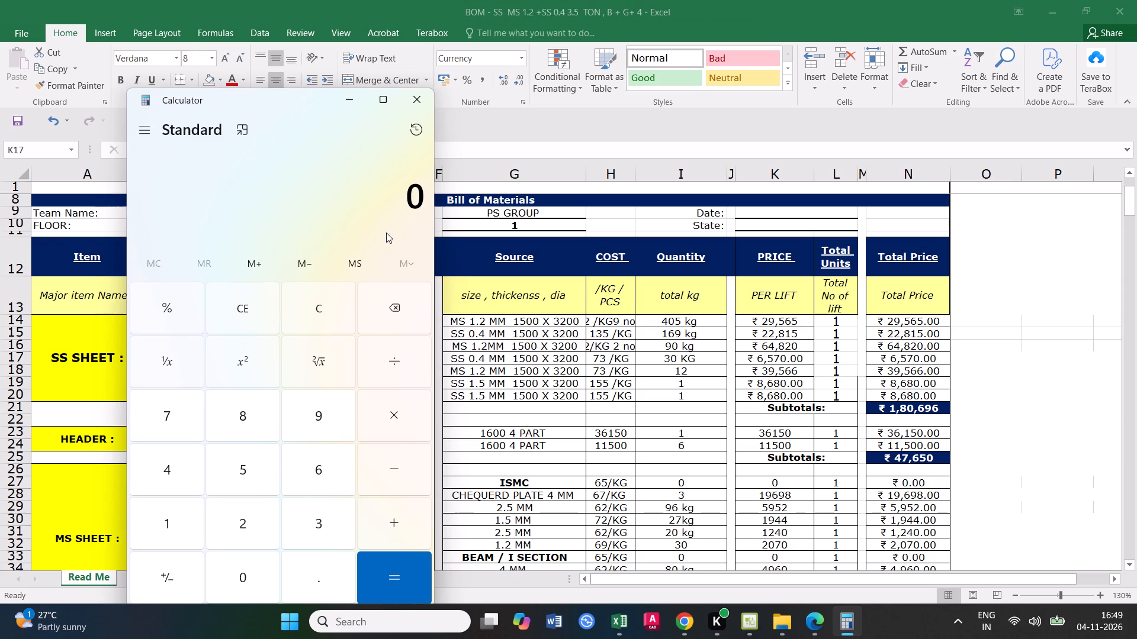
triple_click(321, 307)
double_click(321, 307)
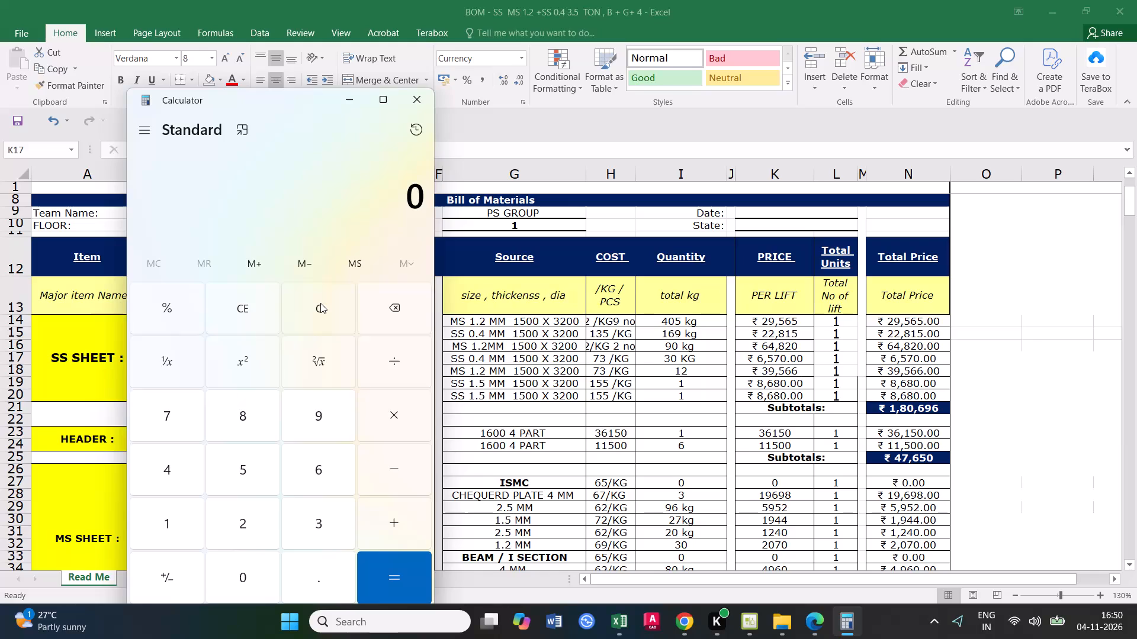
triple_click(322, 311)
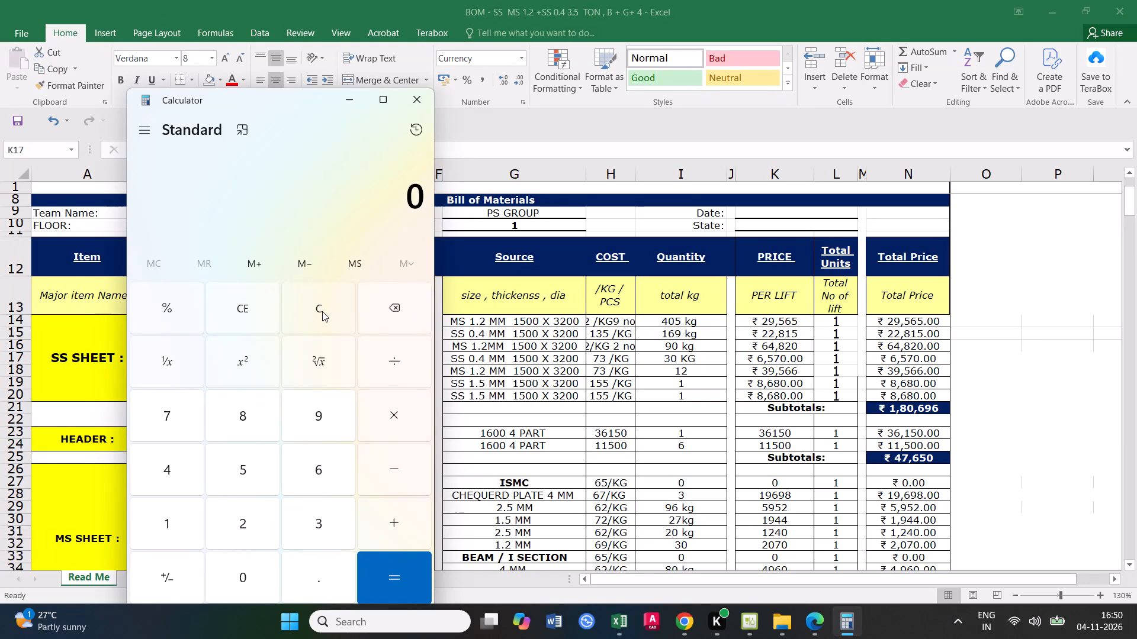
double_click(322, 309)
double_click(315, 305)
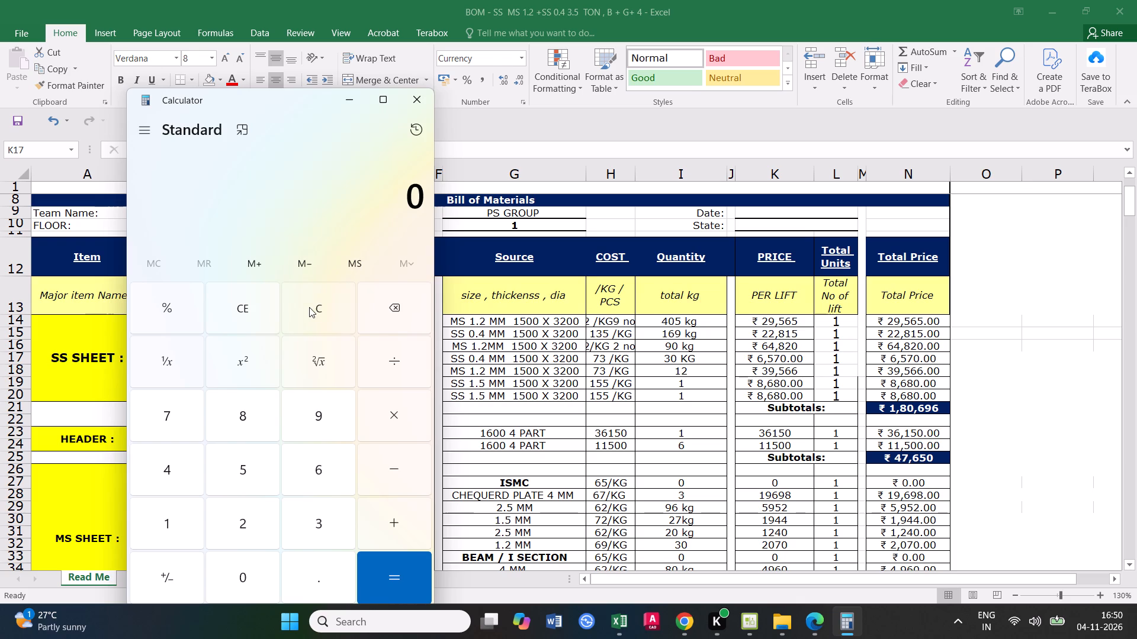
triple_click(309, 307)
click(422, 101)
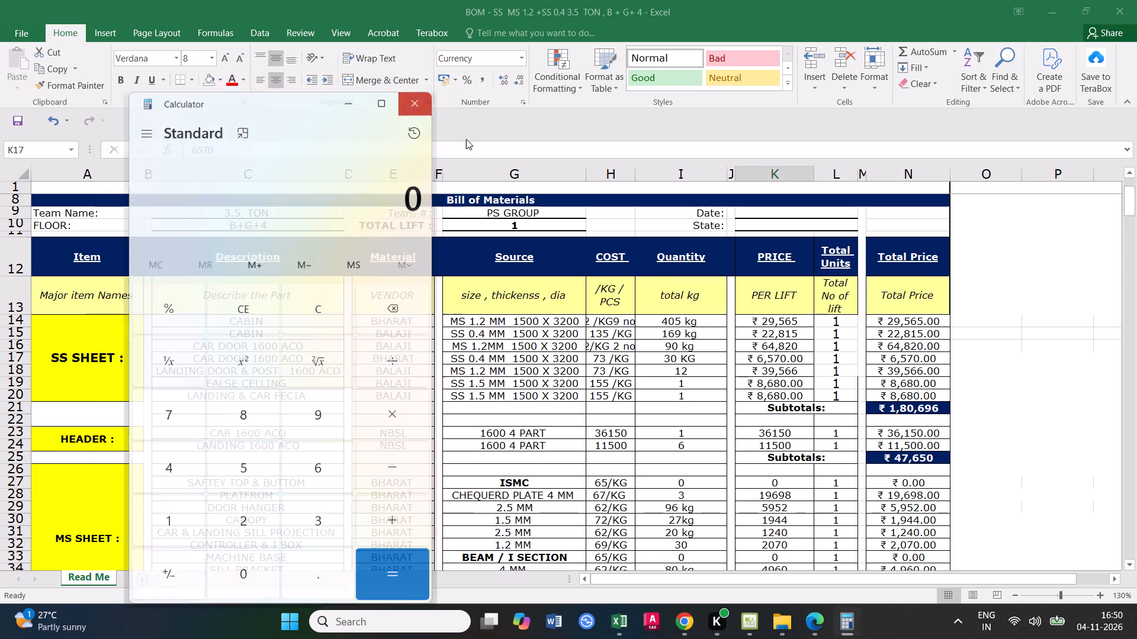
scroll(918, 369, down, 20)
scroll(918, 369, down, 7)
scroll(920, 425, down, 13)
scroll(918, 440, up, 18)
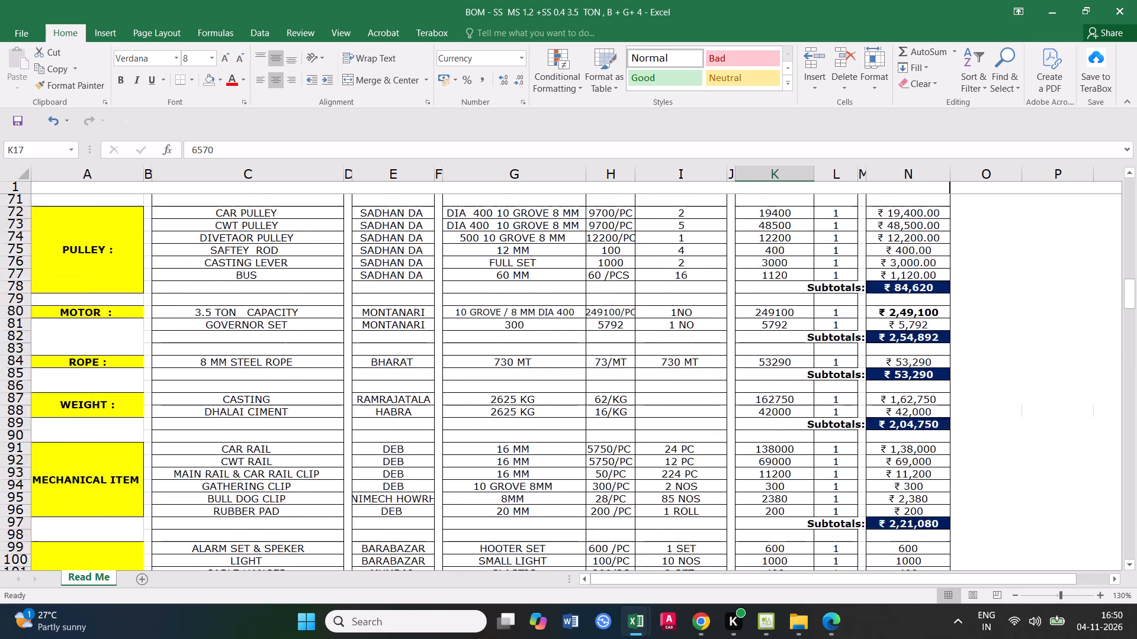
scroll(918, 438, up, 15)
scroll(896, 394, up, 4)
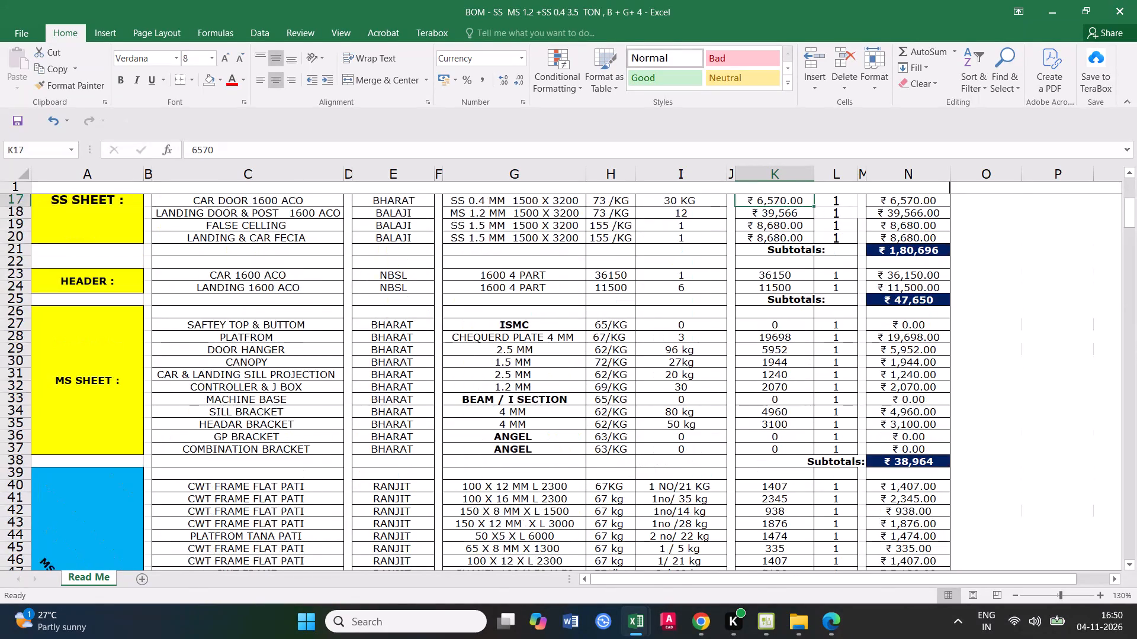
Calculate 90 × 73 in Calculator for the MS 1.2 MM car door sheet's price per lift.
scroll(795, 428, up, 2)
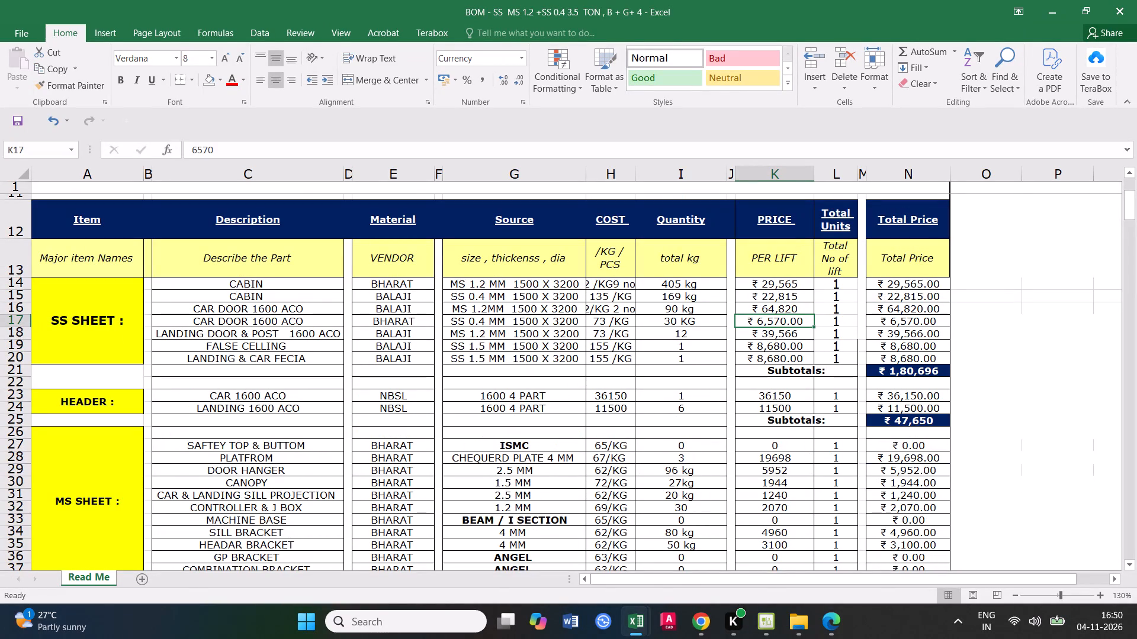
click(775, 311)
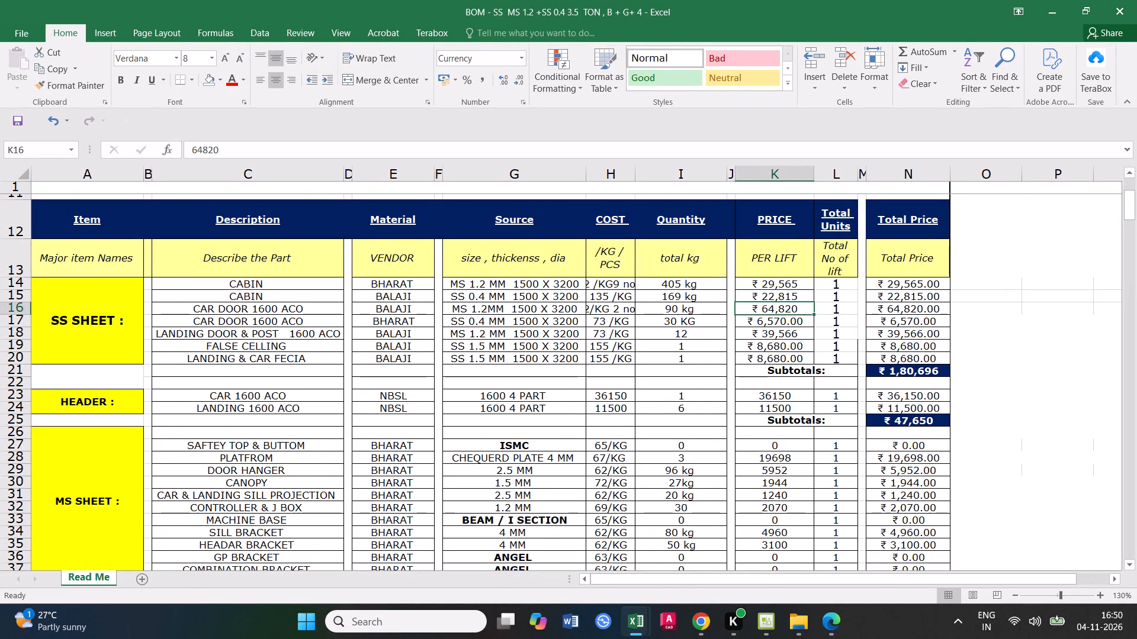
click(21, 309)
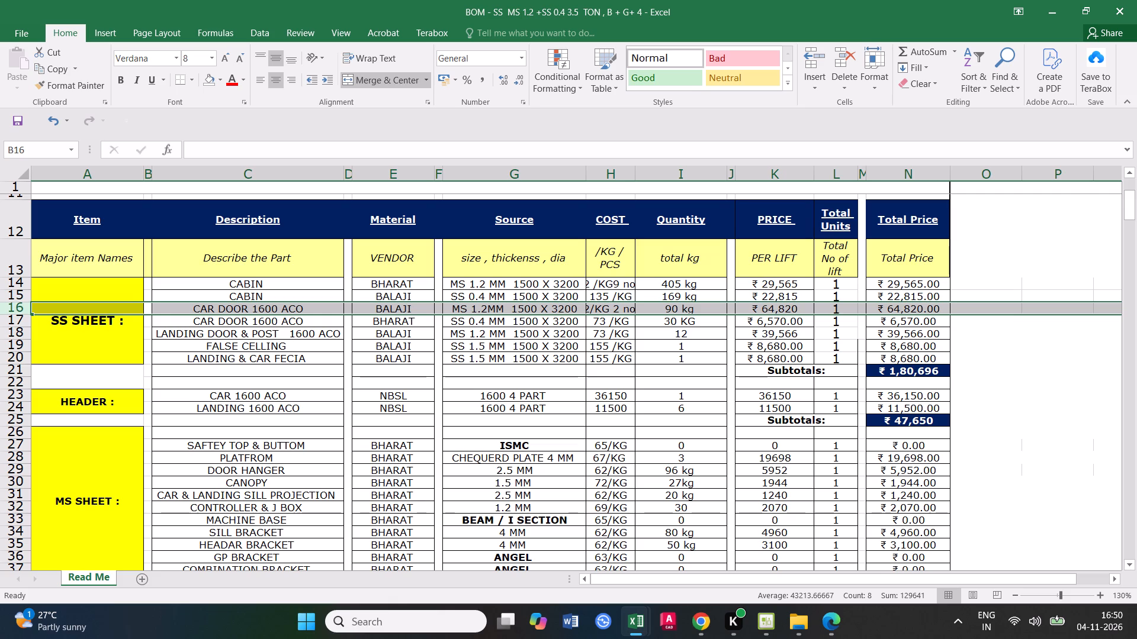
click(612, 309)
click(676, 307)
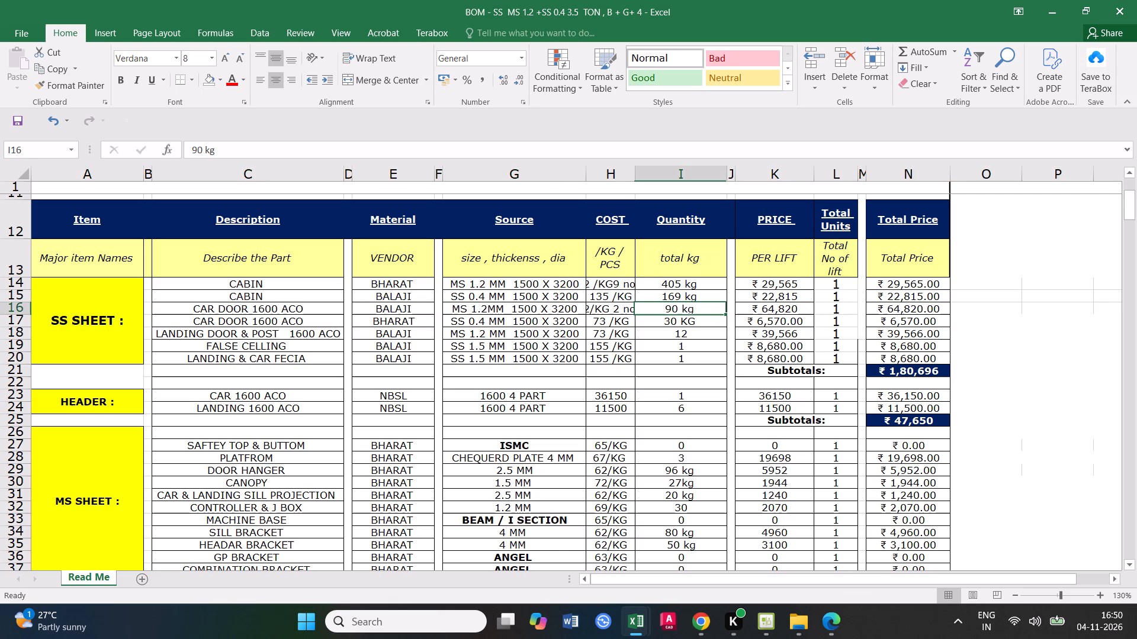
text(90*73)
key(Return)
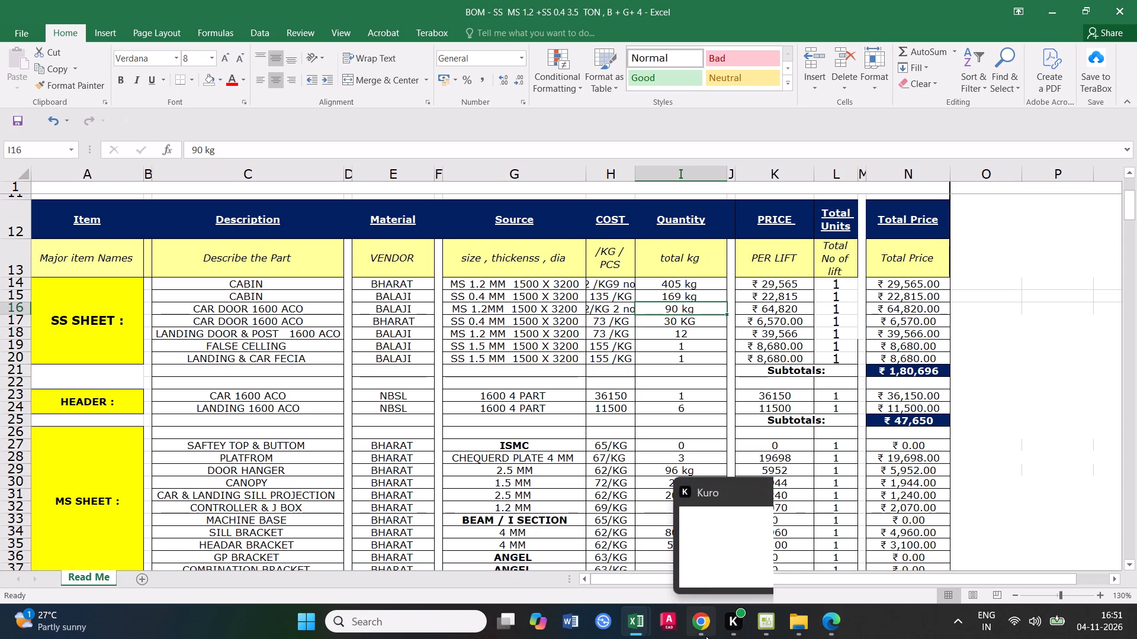
Calculate the total weight of two 1500 × 3200 mm sheets at 1.5 mm thickness in the browser's steel sheet calculator.
click(690, 574)
drag(626, 318, 586, 321)
click(1051, 12)
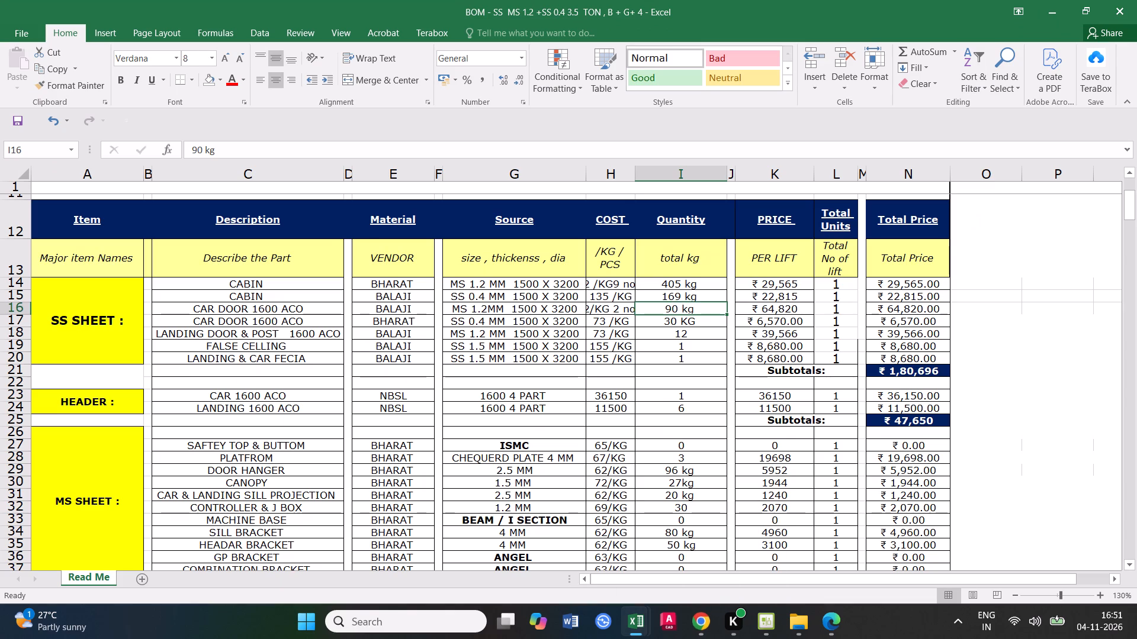
click(18, 309)
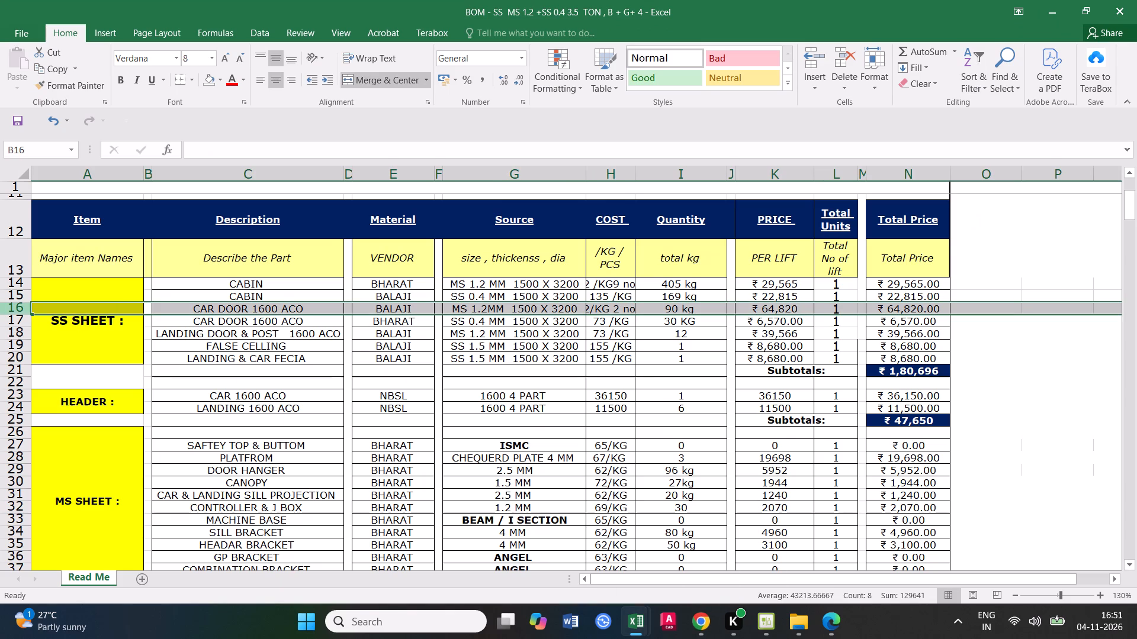
click(746, 541)
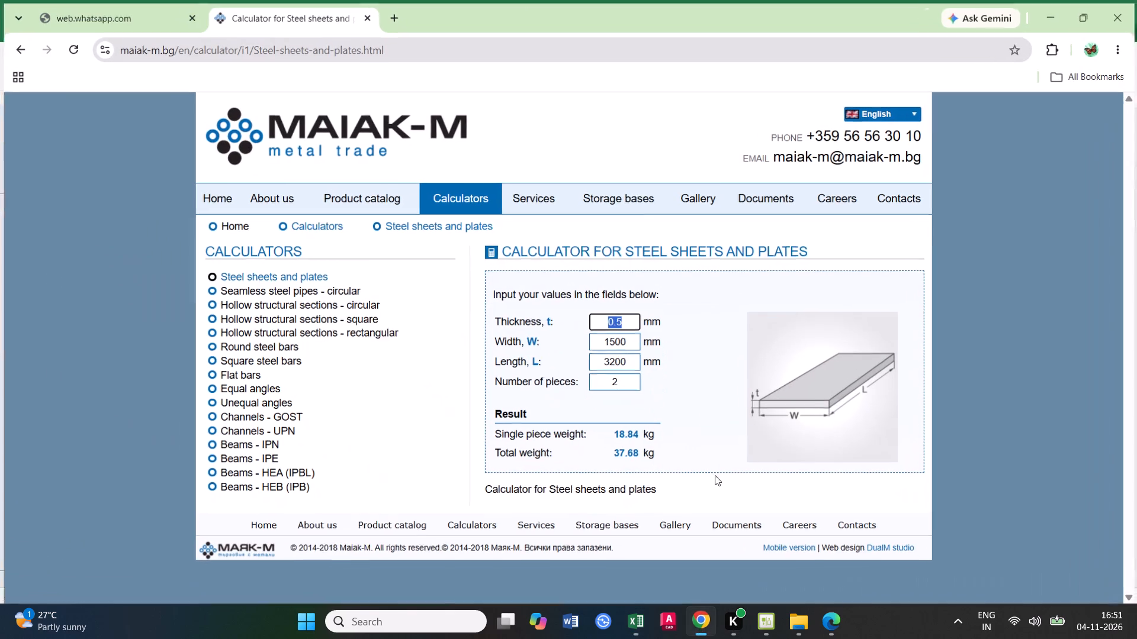
text(1.5)
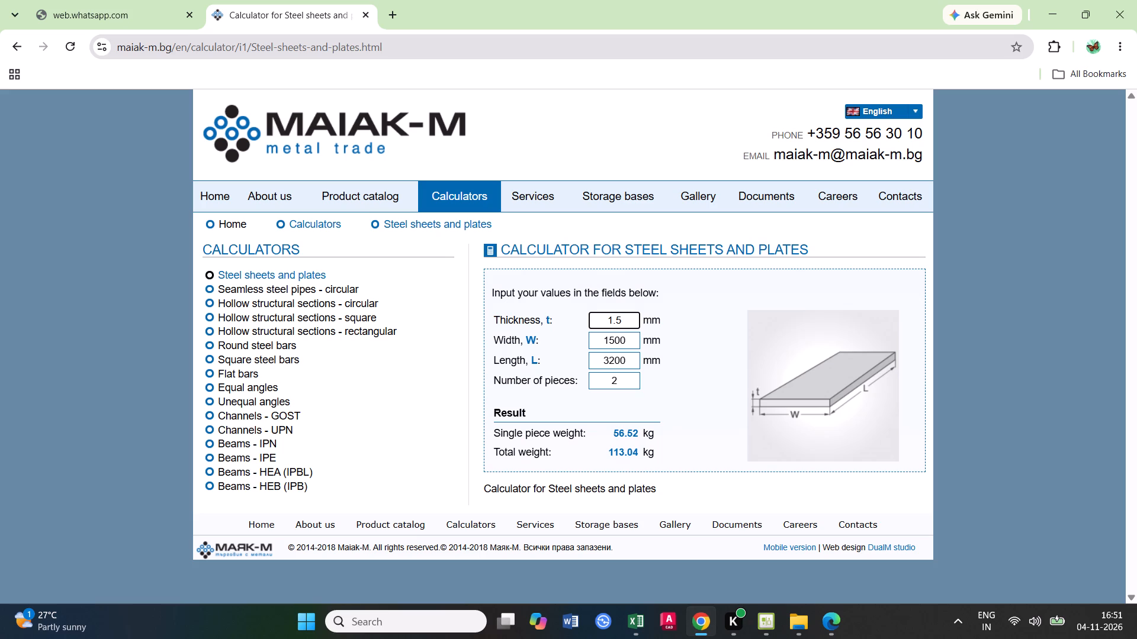
click(1065, 2)
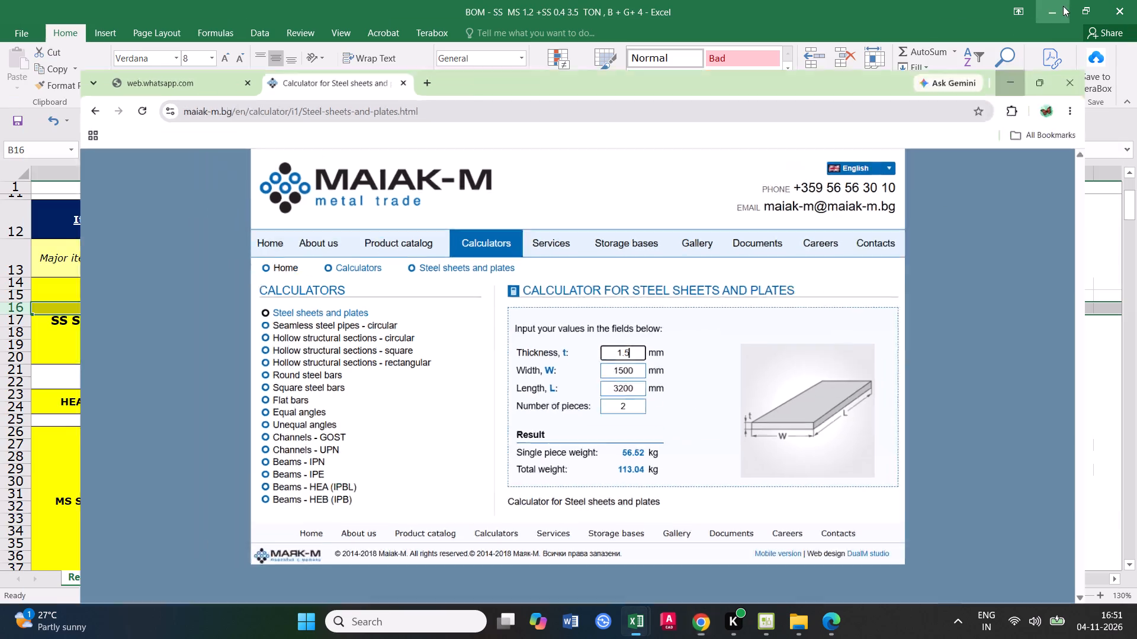
Set the total quantity of the MS 1.2 MM car door sheet to "113 kg" in the bill of materials.
double_click(676, 309)
drag(679, 309, 670, 310)
text(113)
click(720, 366)
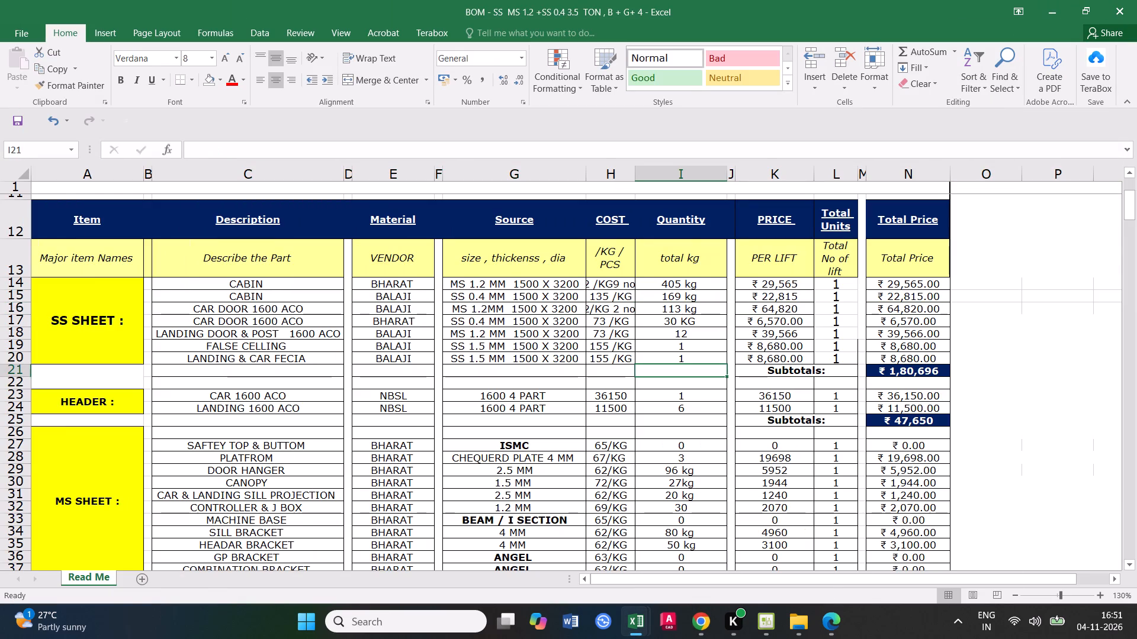
Calculate 113 × 72 in Calculator for the MS 1.2 MM car door sheet's price per lift.
click(779, 309)
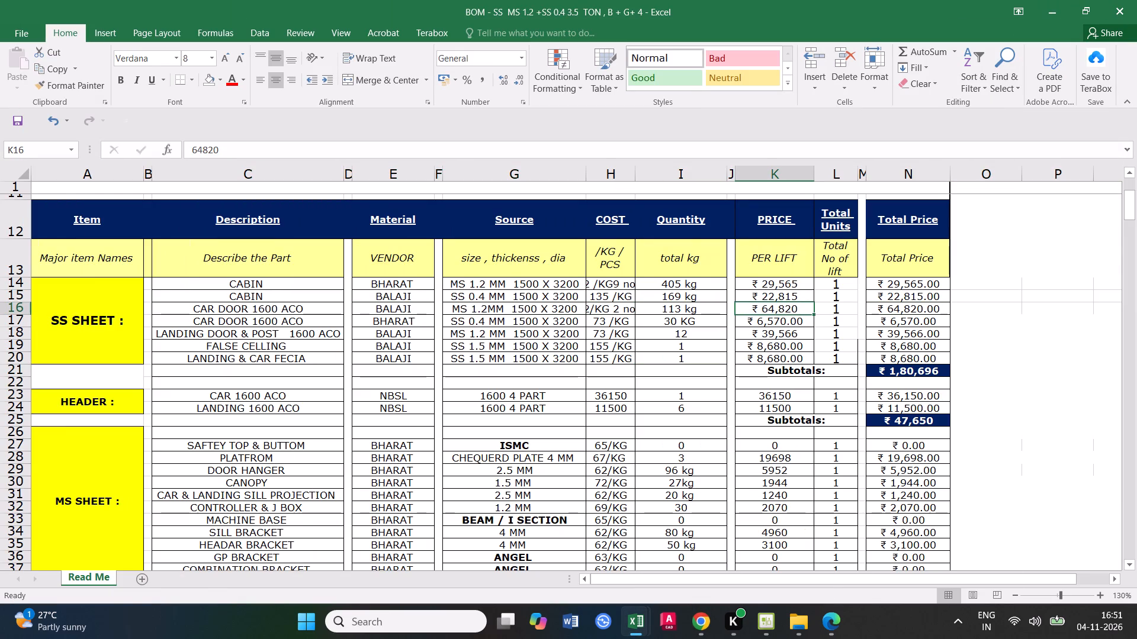
text(113*)
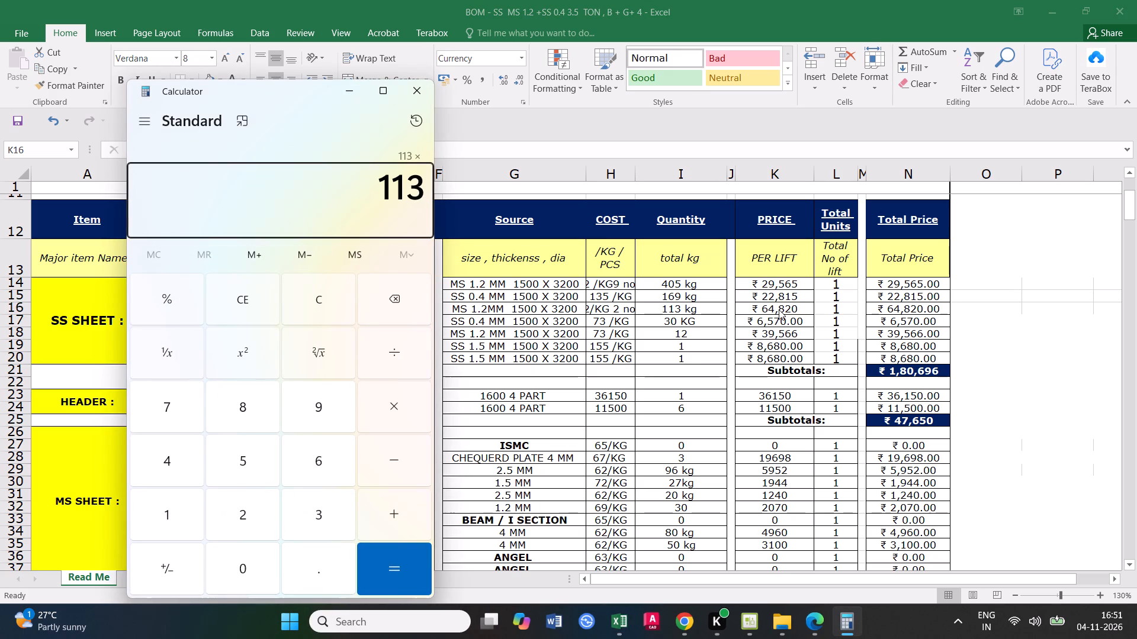
text(72)
key(Return)
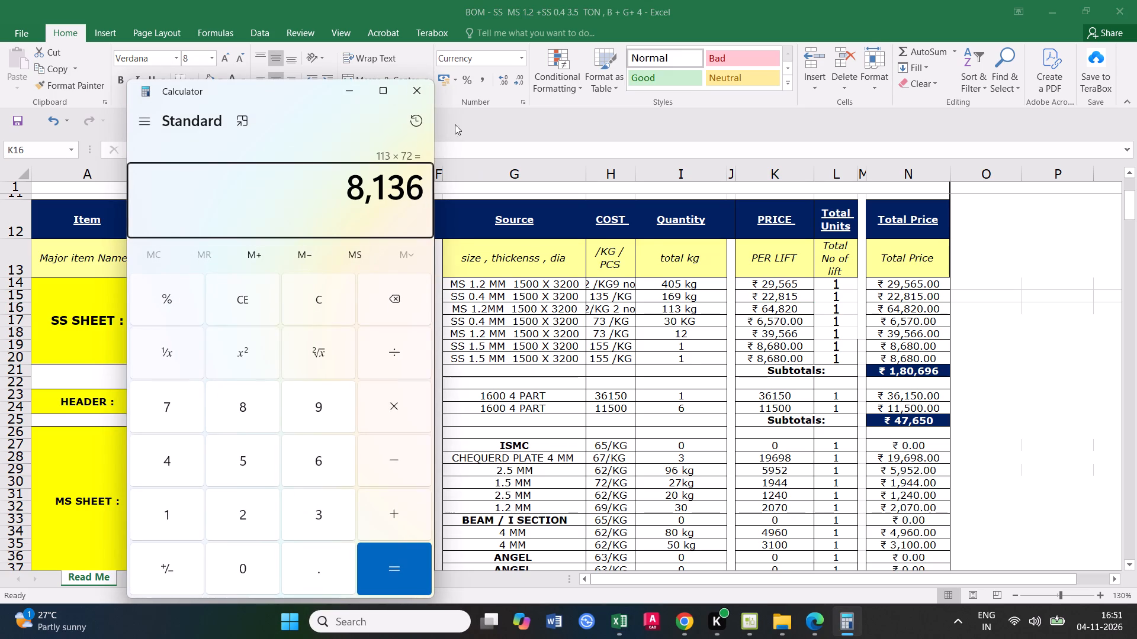
click(427, 95)
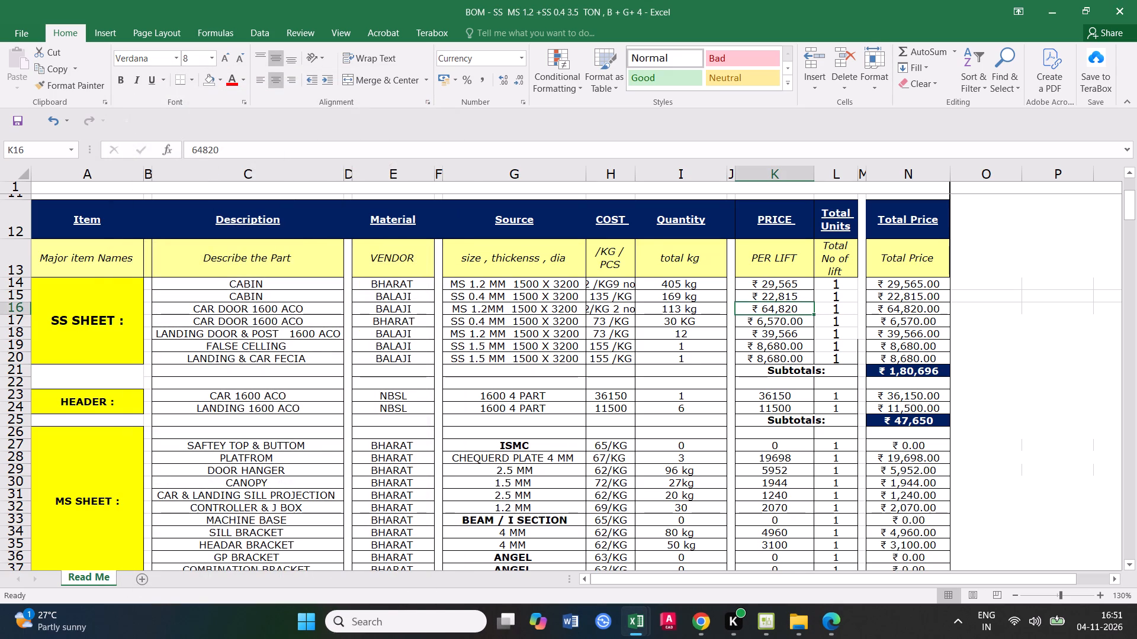
Set the MS 1.2 MM car door sheet's price per lift to 8136 in the bill of materials and save the workbook.
text(8136)
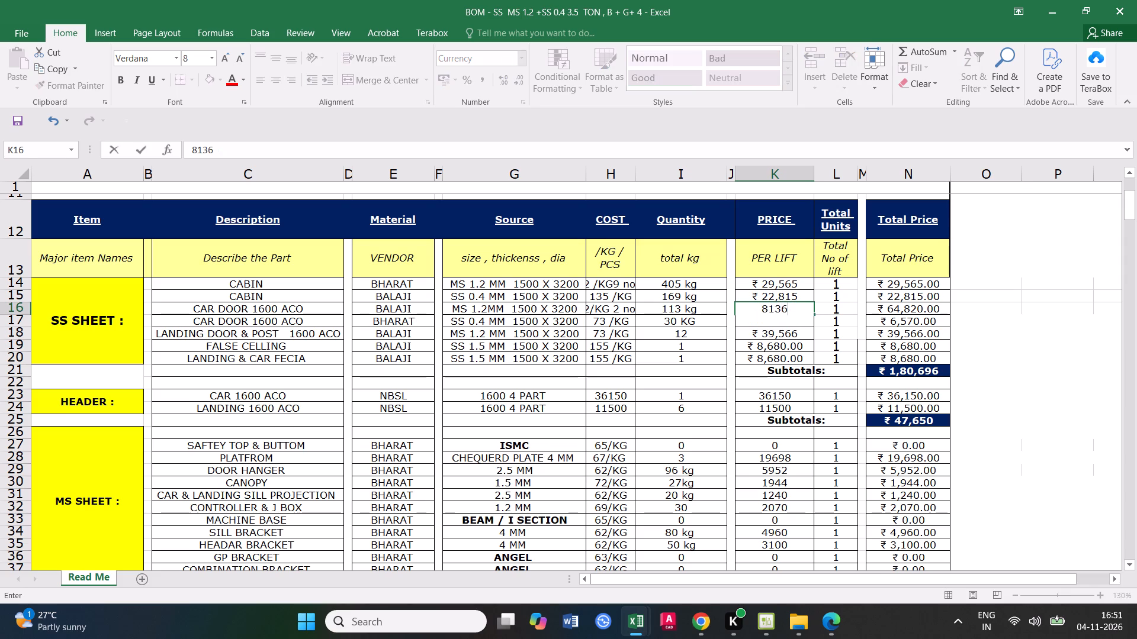
click(778, 382)
click(778, 309)
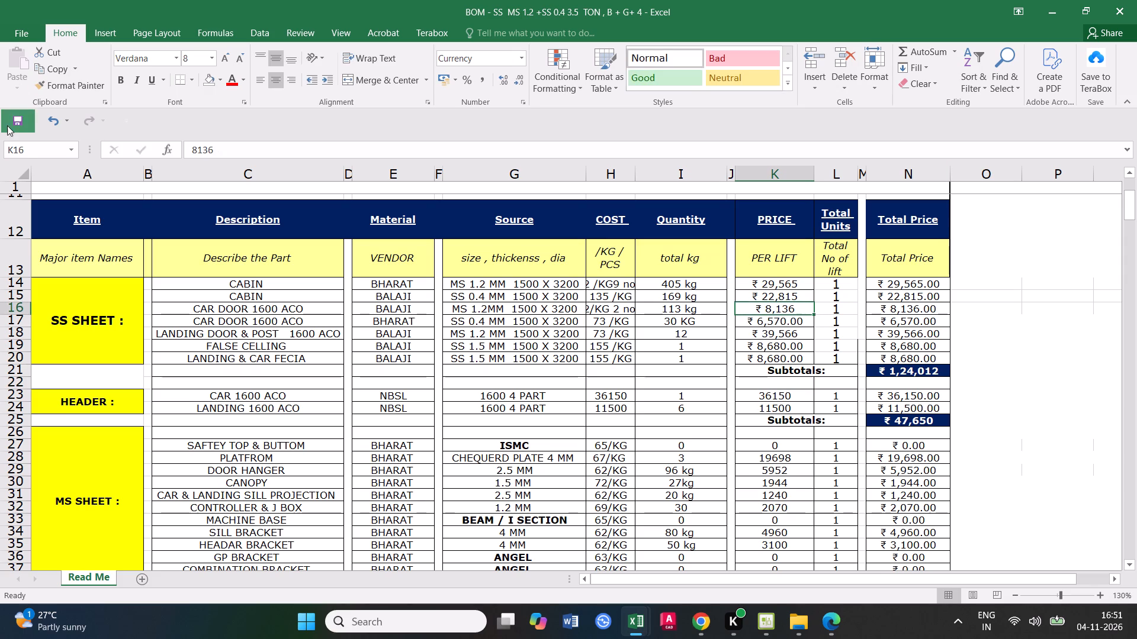
click(20, 123)
Set the cost of the SS 0.4 MM car door sheet to "135 /KG".
click(783, 318)
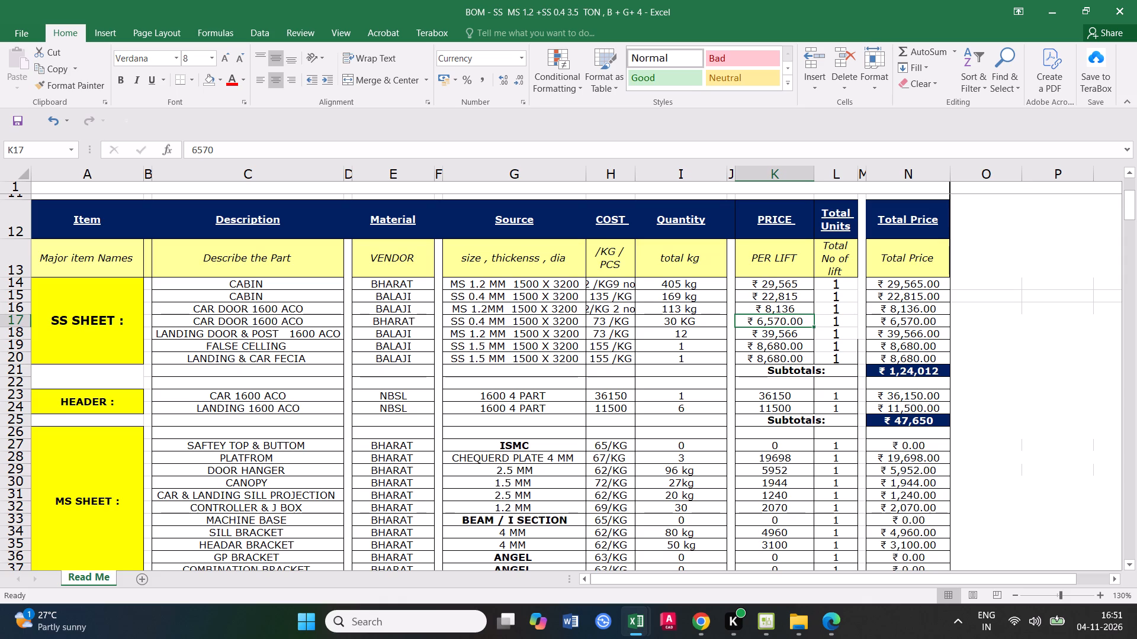
click(611, 322)
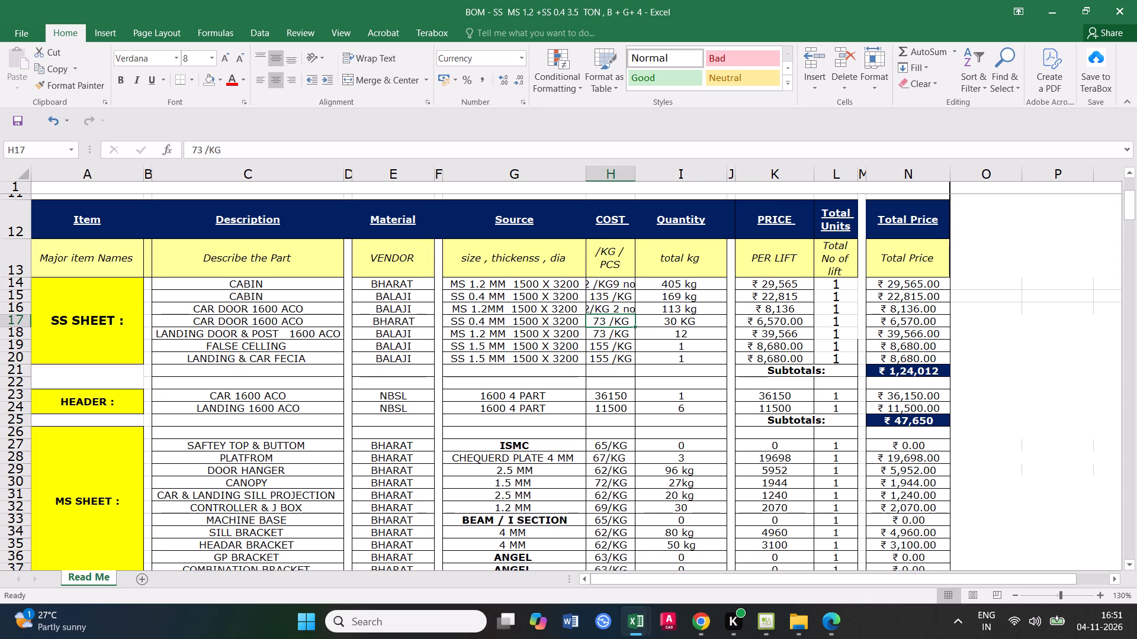
double_click(606, 322)
drag(606, 322, 592, 322)
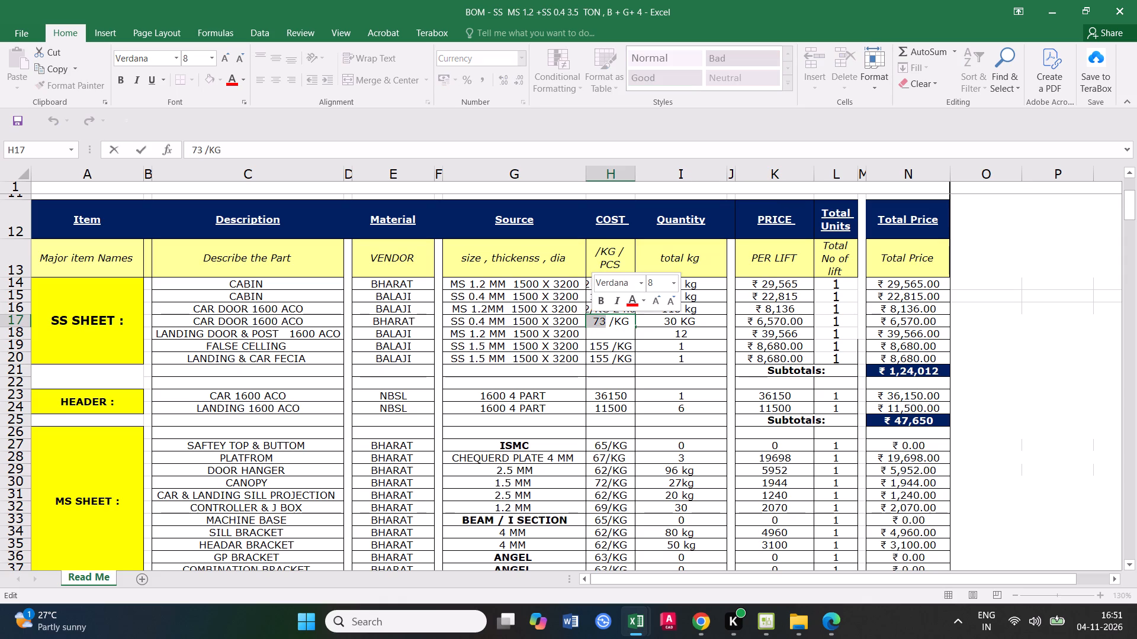
text(135)
click(631, 358)
click(624, 319)
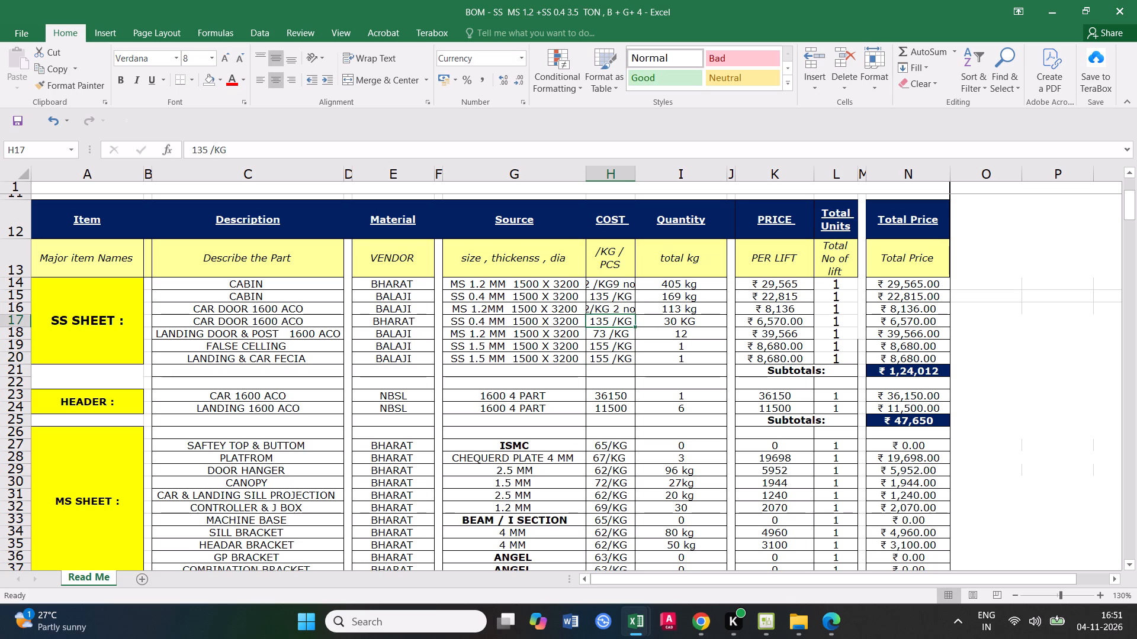
Recalculate the total weight of two 1500 × 3200 mm sheets at 0.4 mm thickness in the browser's steel sheet calculator.
click(704, 321)
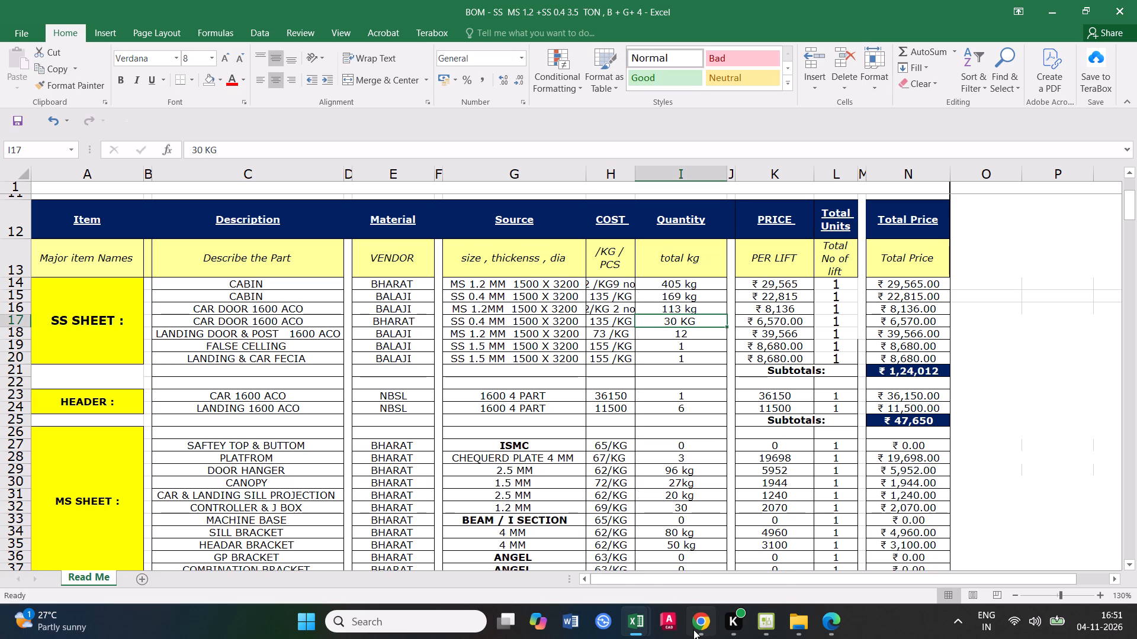
click(694, 553)
drag(621, 316, 606, 323)
text(04)
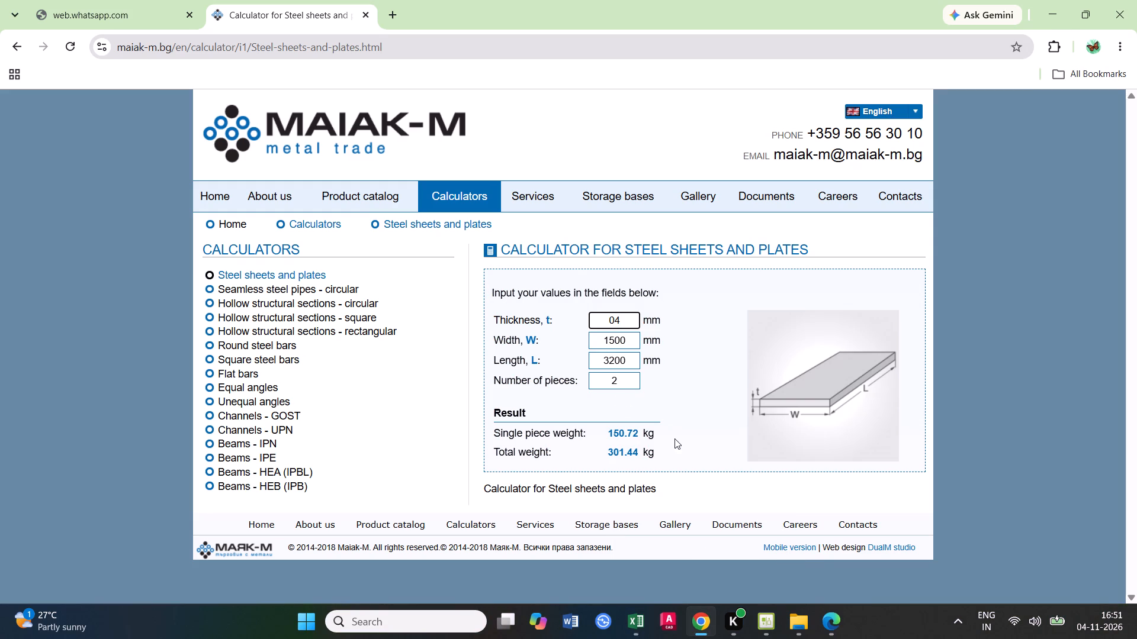
click(614, 324)
key(period)
click(1062, 21)
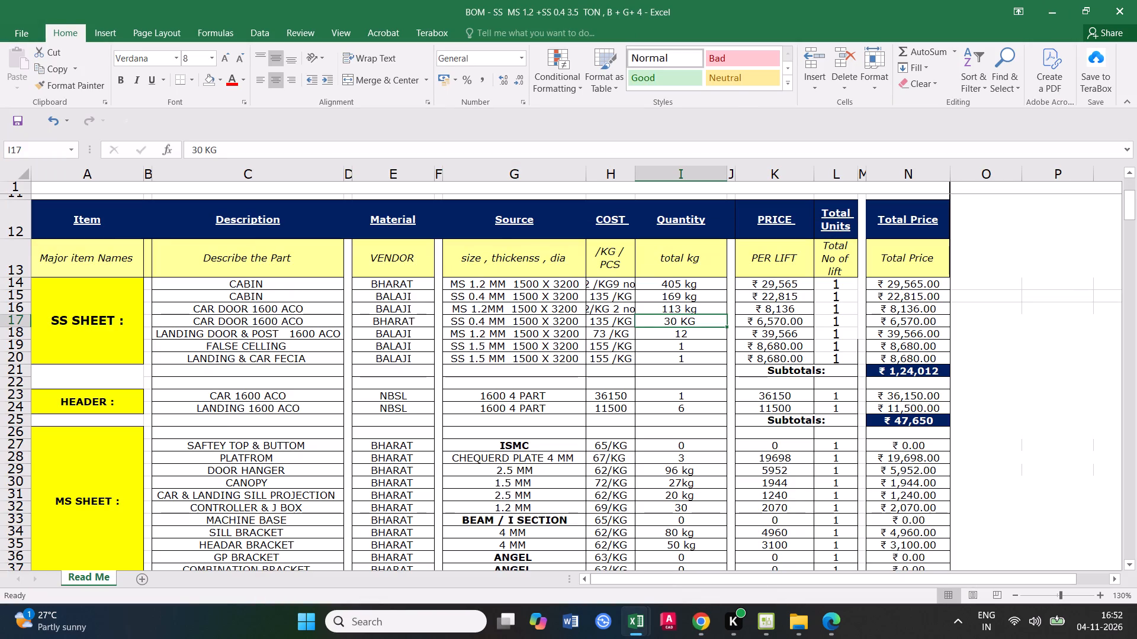
Calculate 135 × 30 in Calculator for the SS 0.4 MM car door sheet's price per lift.
click(781, 324)
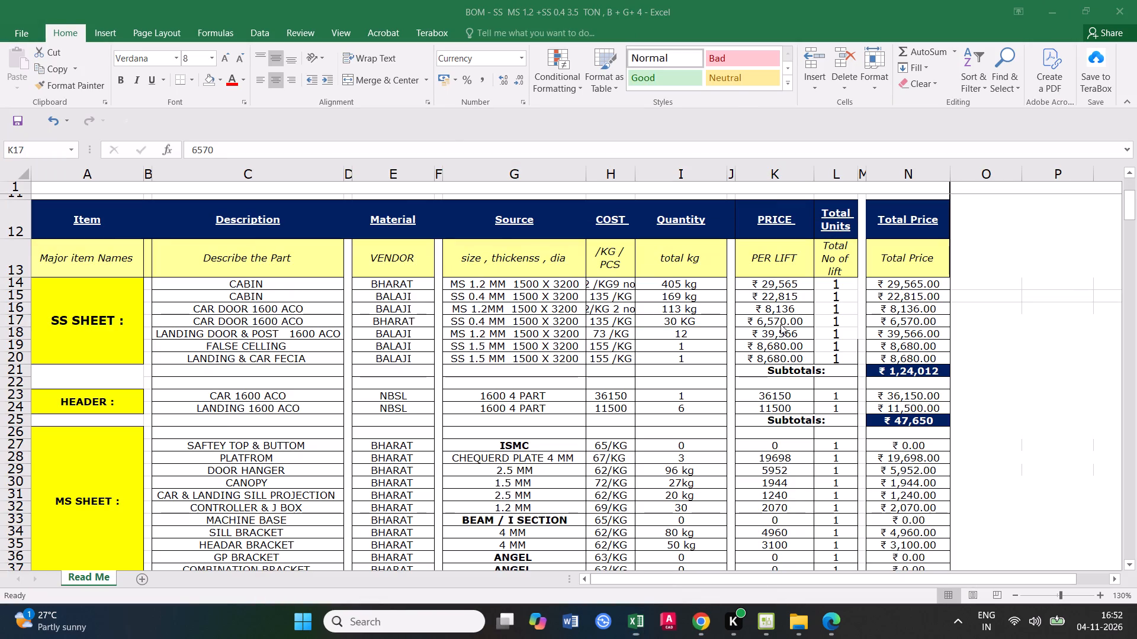
text(135*)
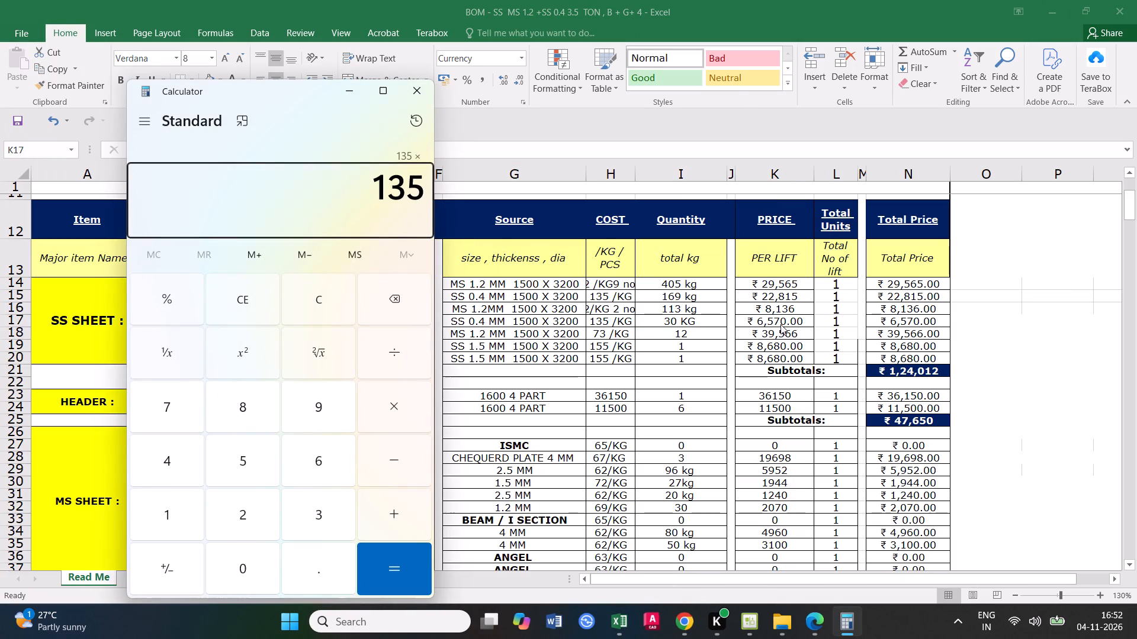
text(30)
key(Return)
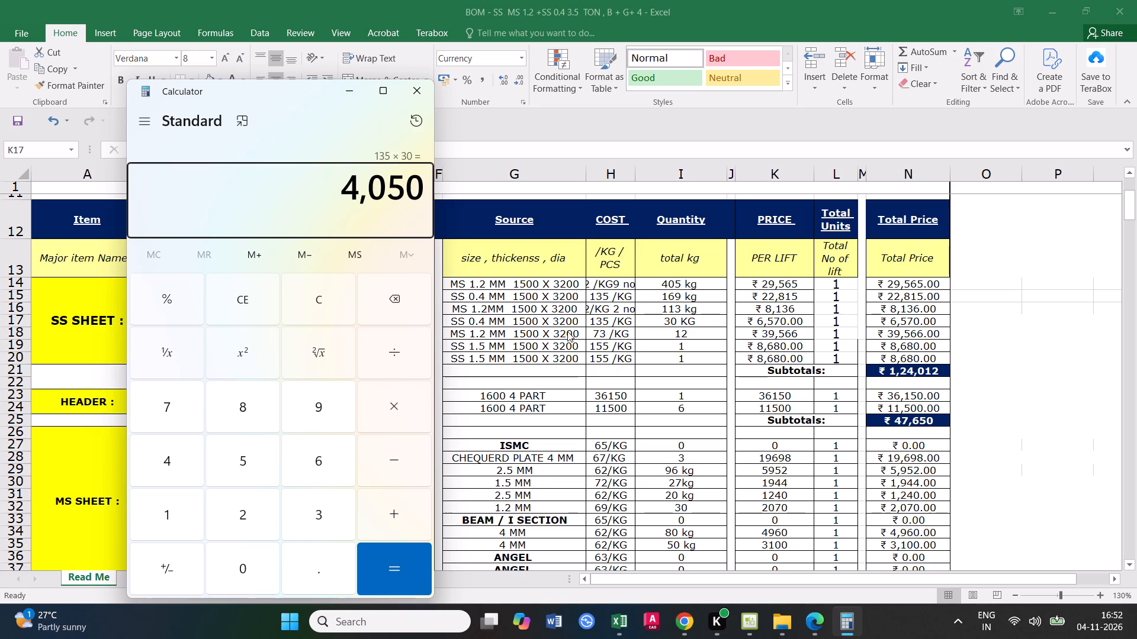
click(422, 101)
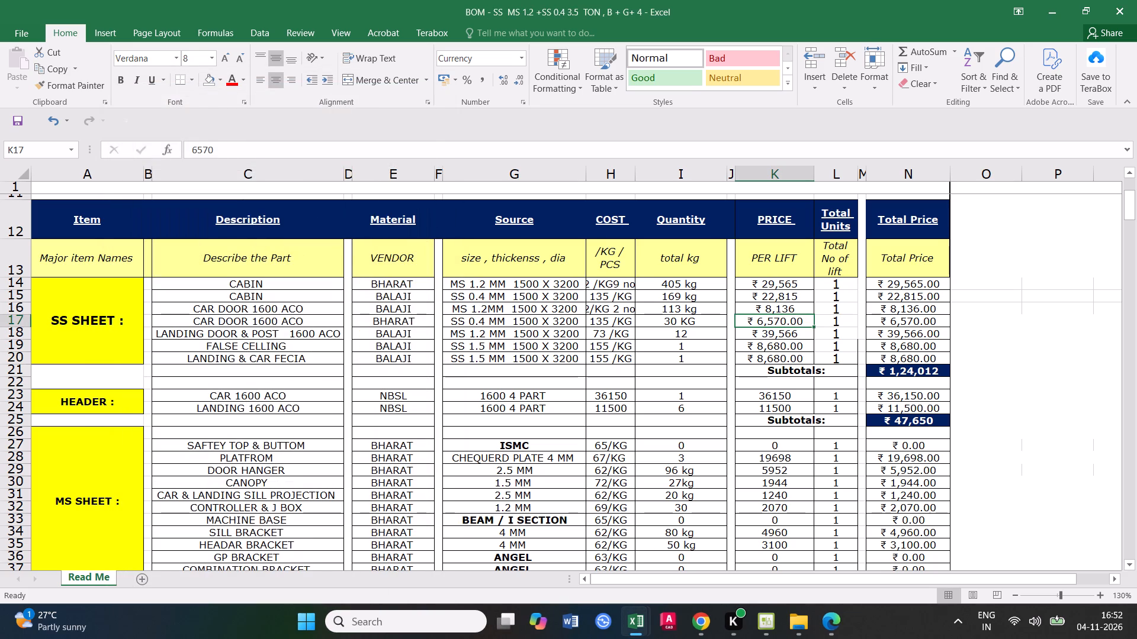
Set the SS 0.4 MM car door sheet's price per lift to 4050 in the bill of materials and save the workbook.
text(4050)
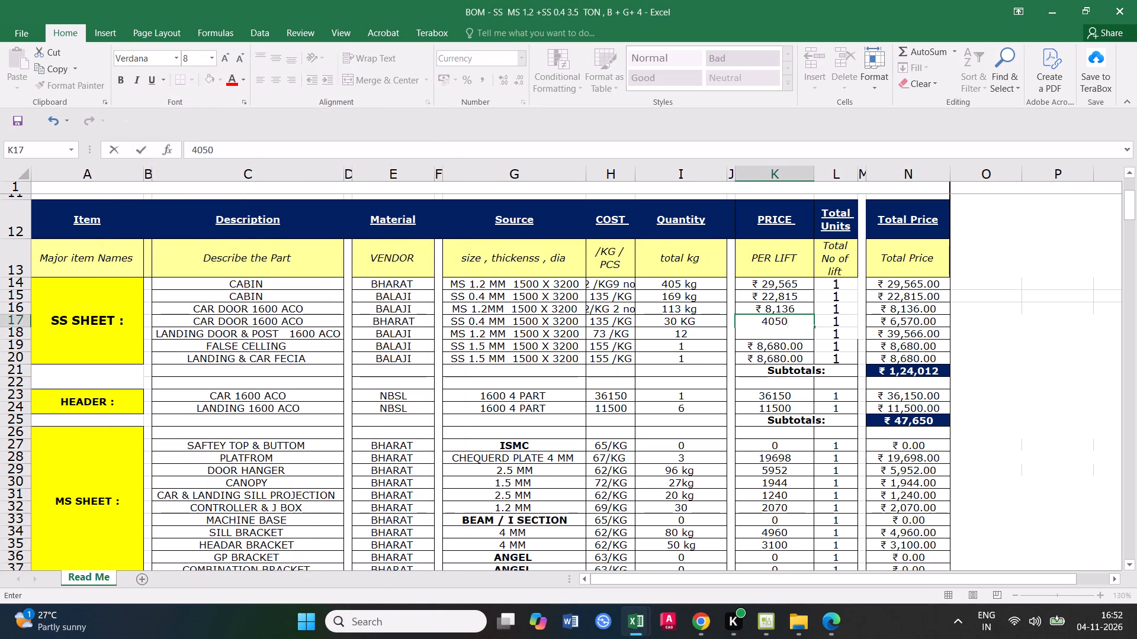
drag(714, 434, 725, 409)
click(780, 315)
double_click(24, 119)
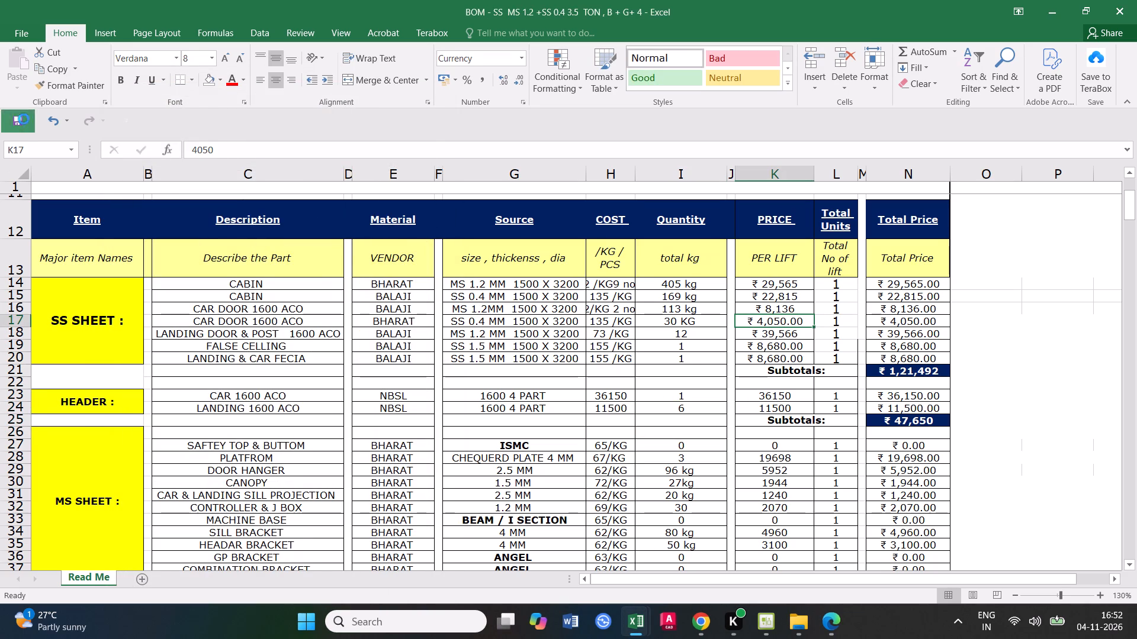
Highlight the whole SS 0.4 MM car door 1600 ACO row with an orange fill and save the workbook.
click(18, 322)
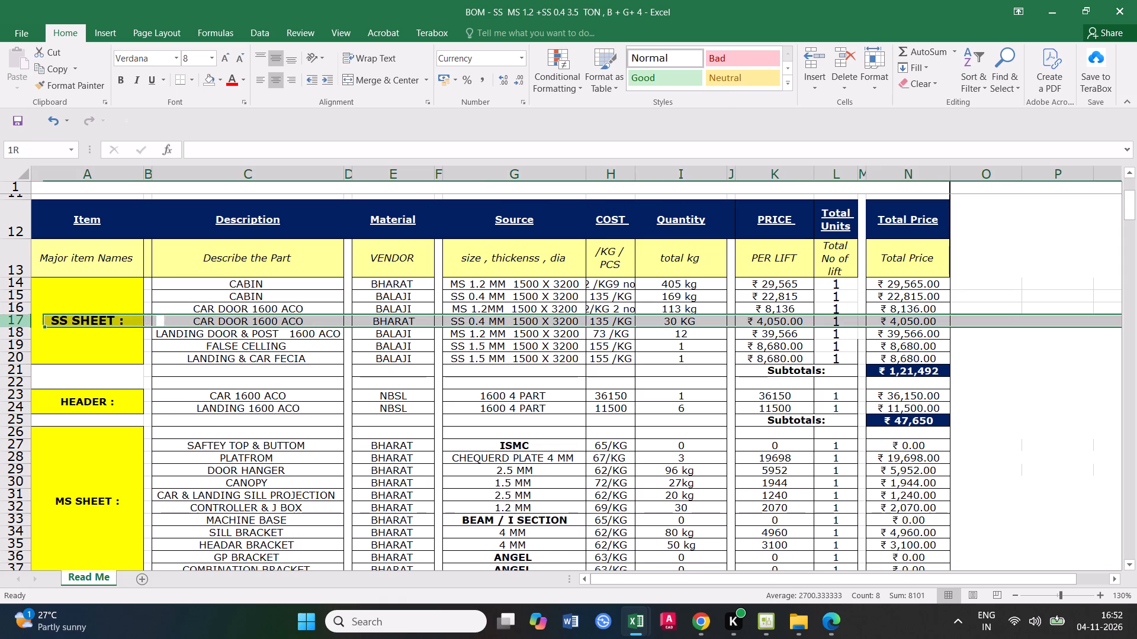
double_click(22, 124)
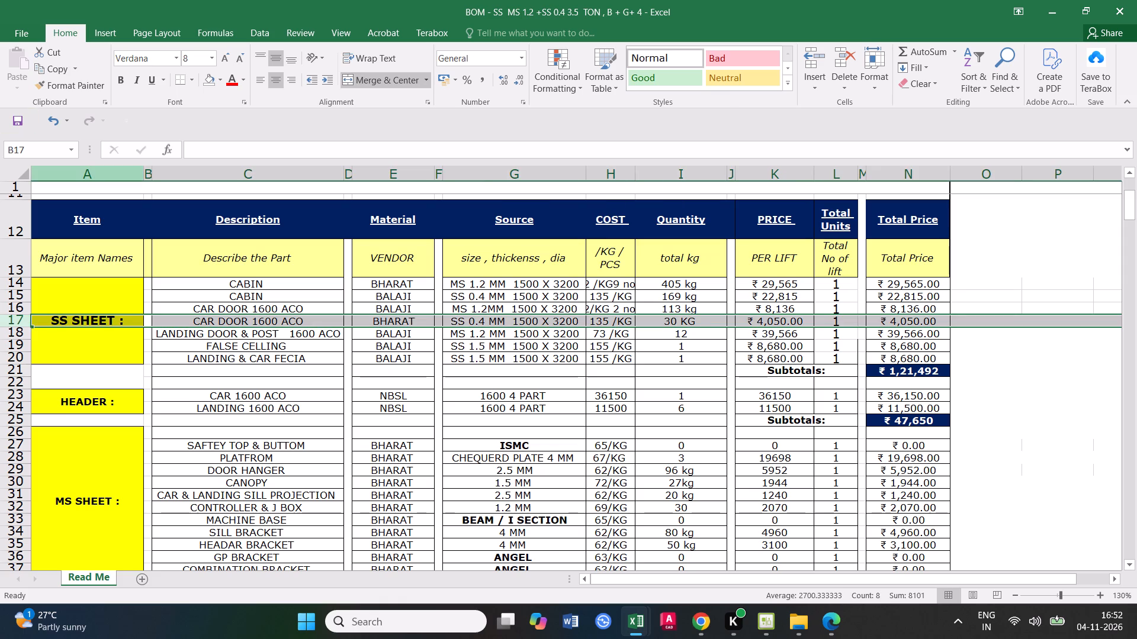
scroll(501, 383, down, 1)
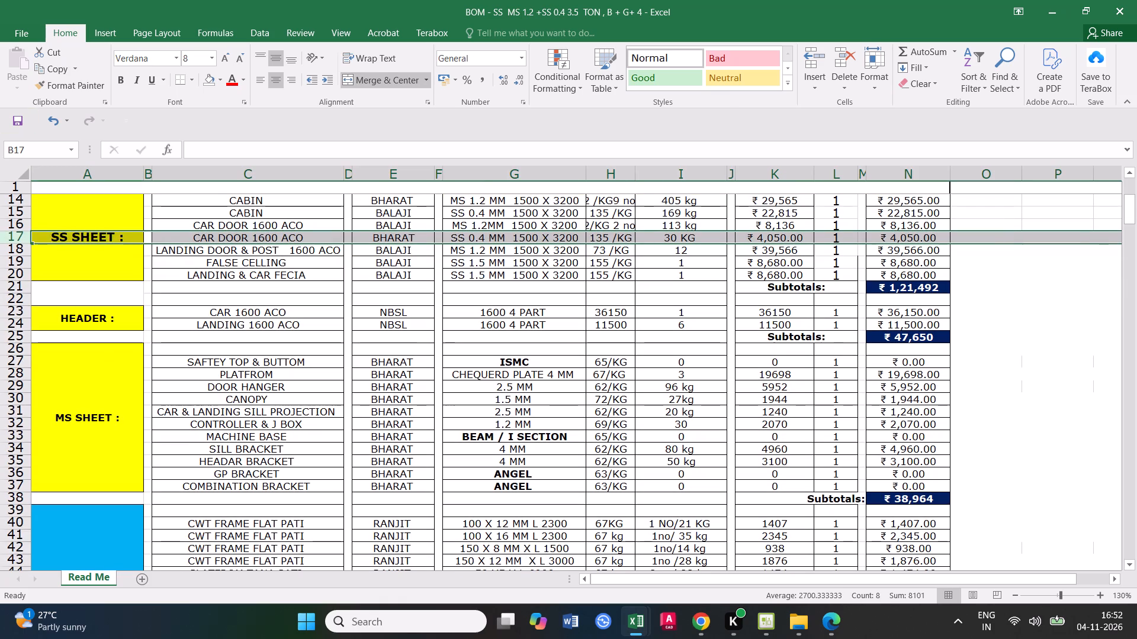
click(216, 80)
click(218, 82)
click(235, 189)
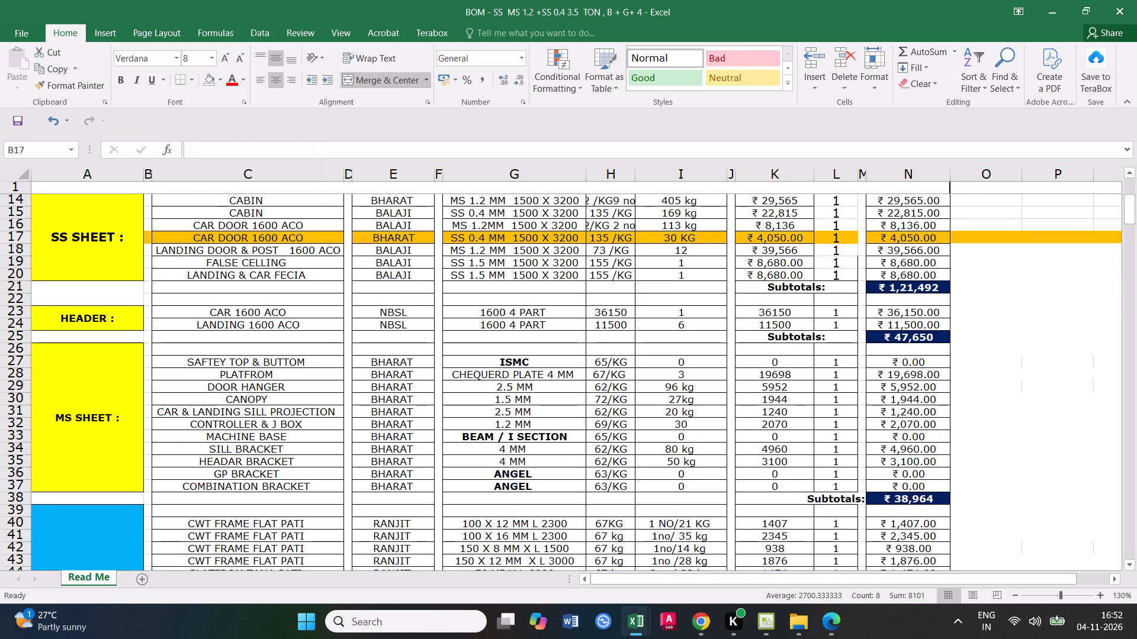
click(298, 301)
double_click(7, 121)
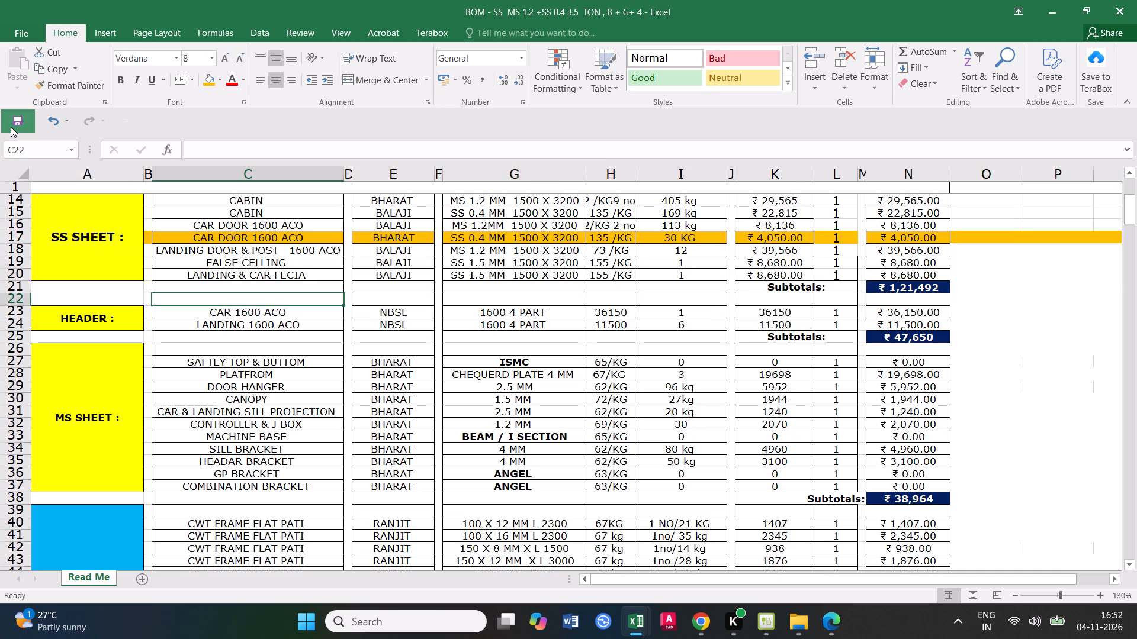
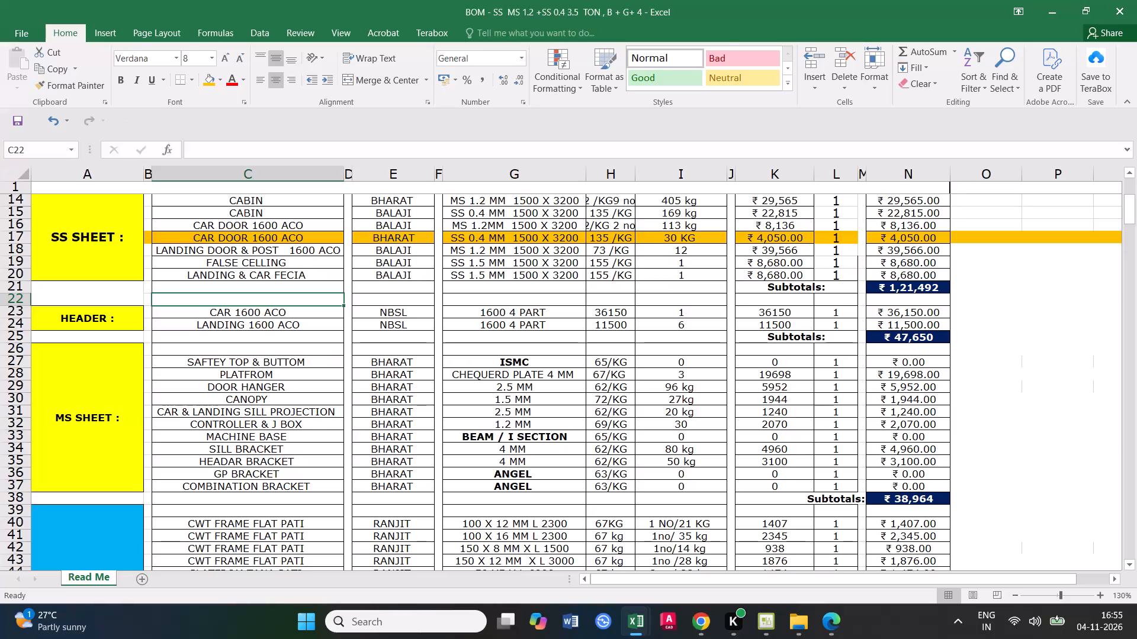
Remove the orange fill from the whole SS 0.4 MM car door 1600 ACO row.
click(370, 298)
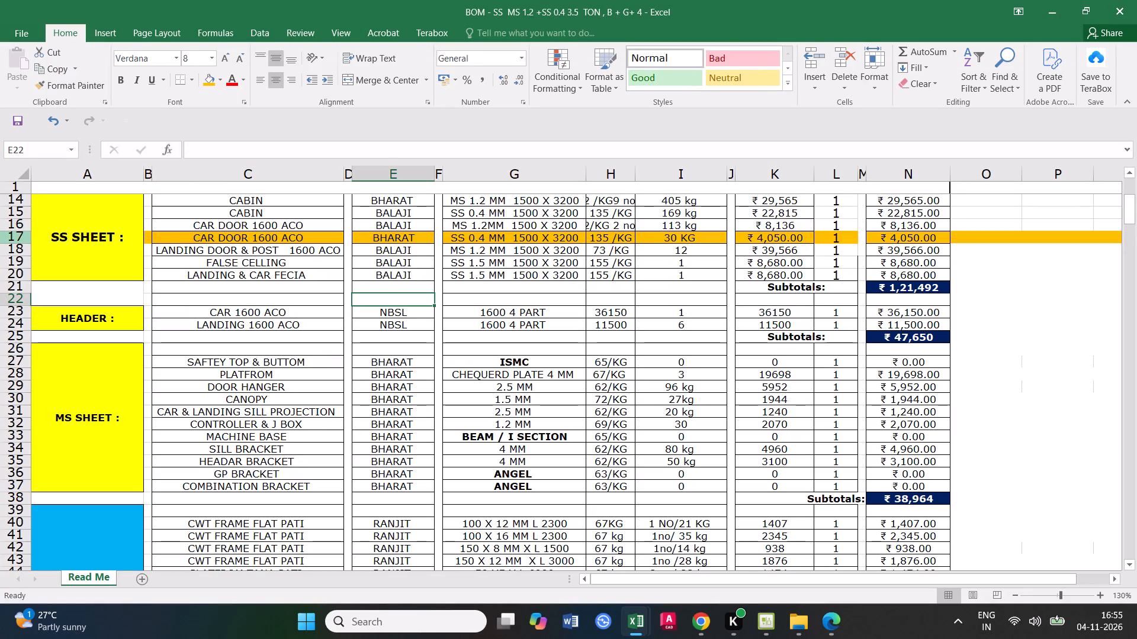
click(18, 237)
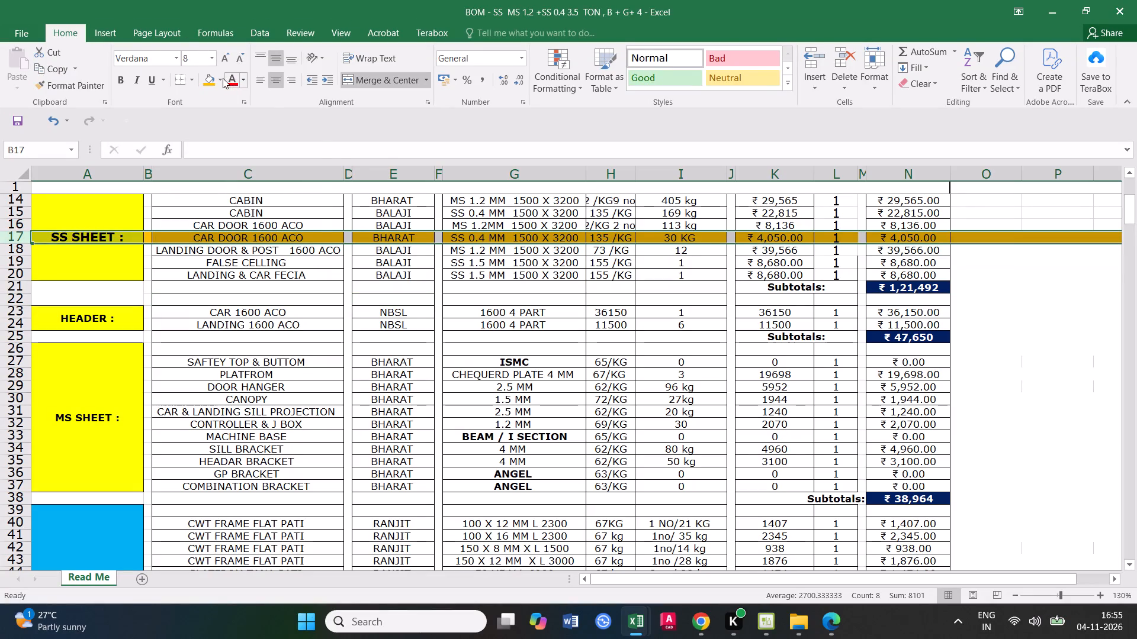
click(223, 78)
click(261, 203)
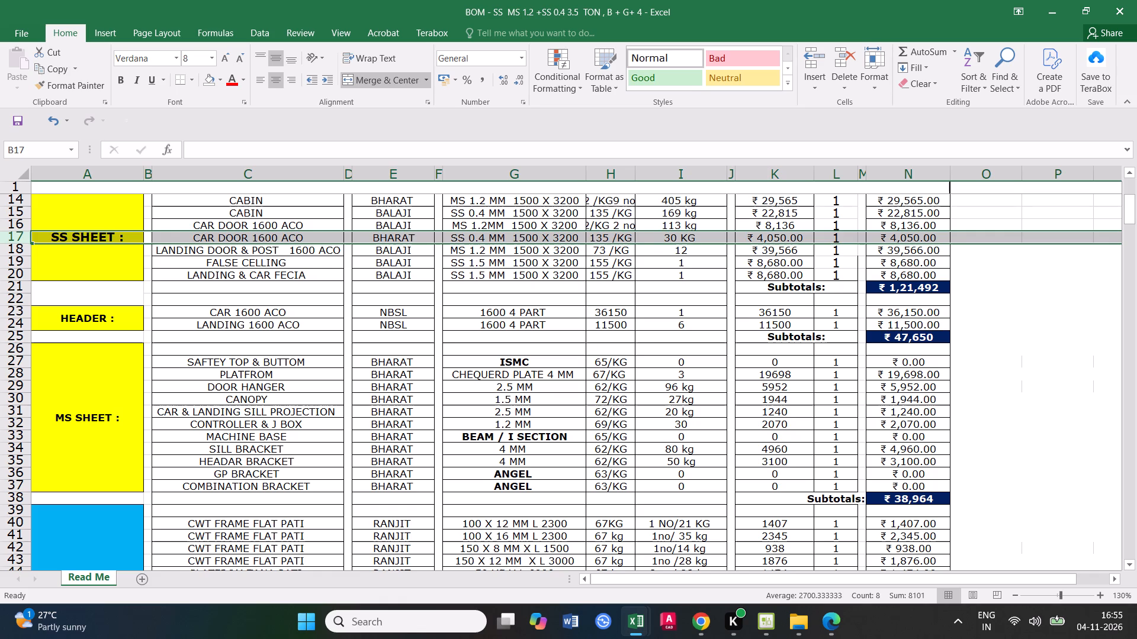
click(306, 272)
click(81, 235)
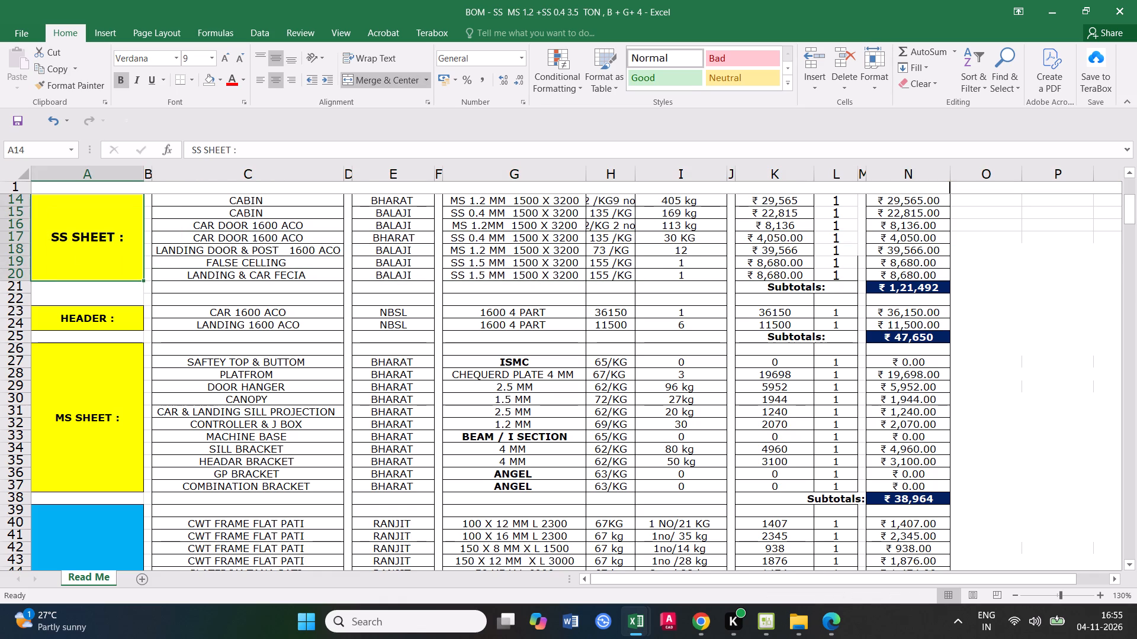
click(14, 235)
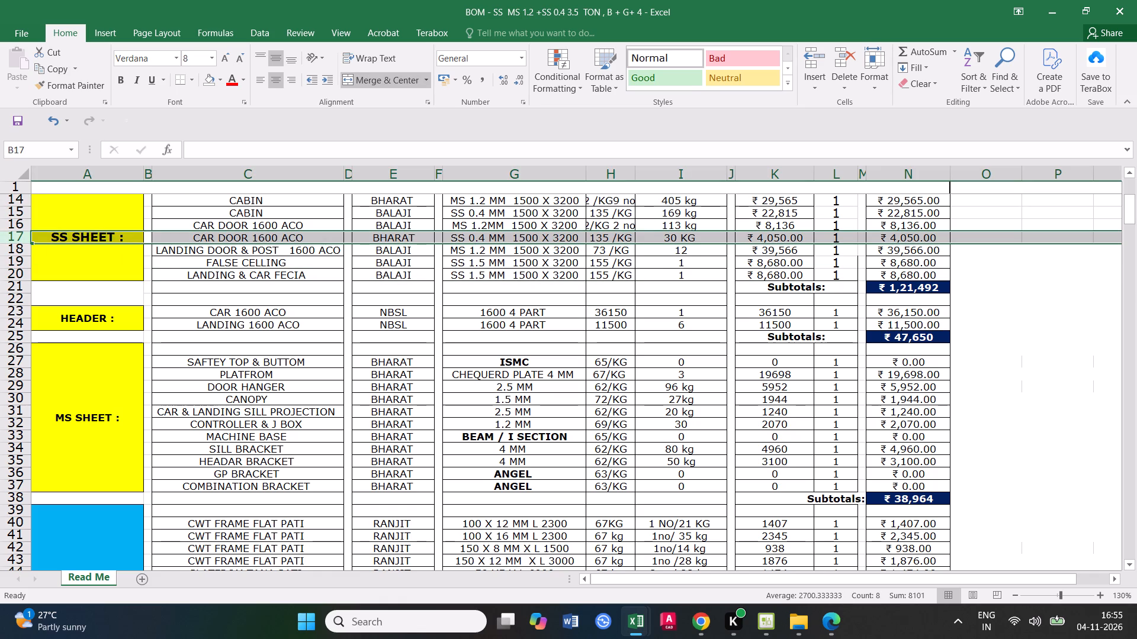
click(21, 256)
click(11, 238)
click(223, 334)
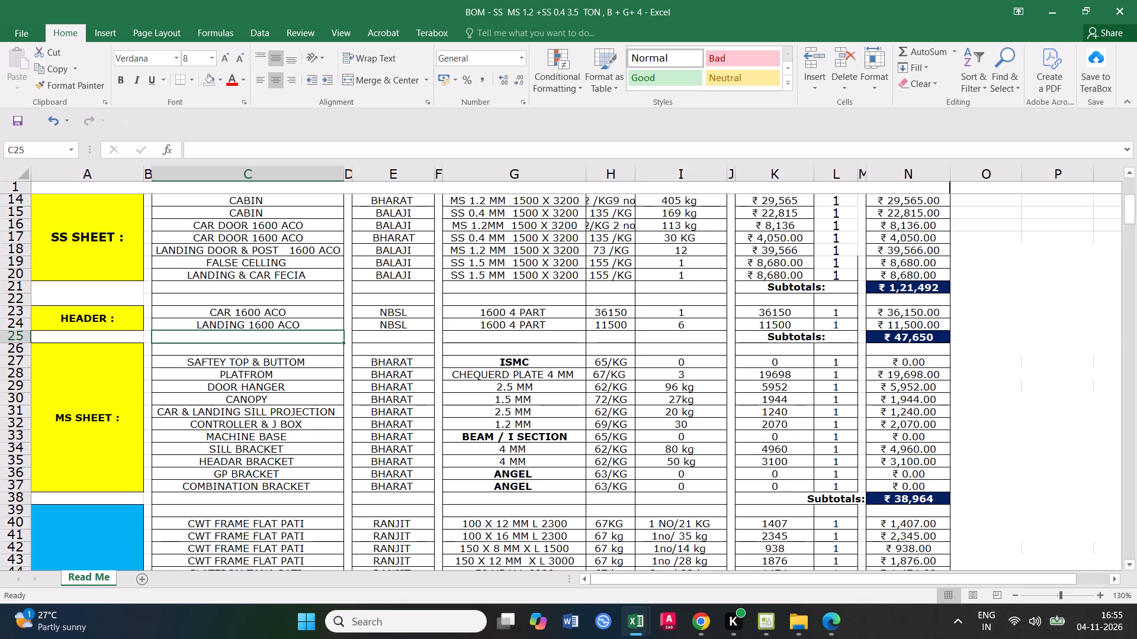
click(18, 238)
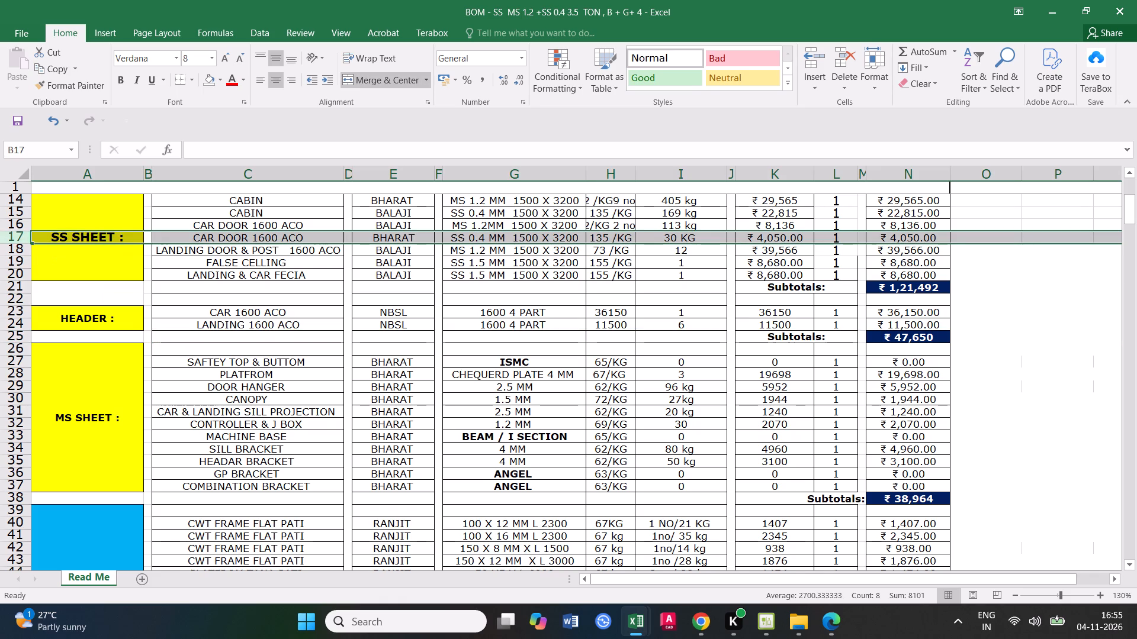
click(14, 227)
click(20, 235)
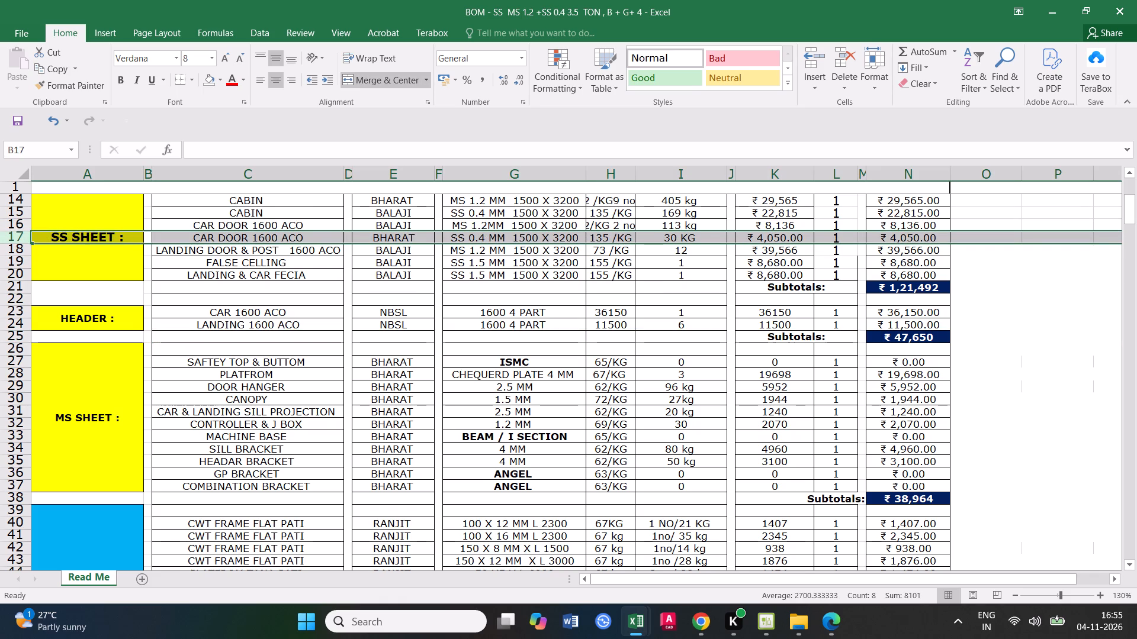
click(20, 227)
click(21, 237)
Insert a blank row directly above the MS 1.2 MM LANDING DOOR & POST 1600 ACO row in the SS sheet section.
click(24, 247)
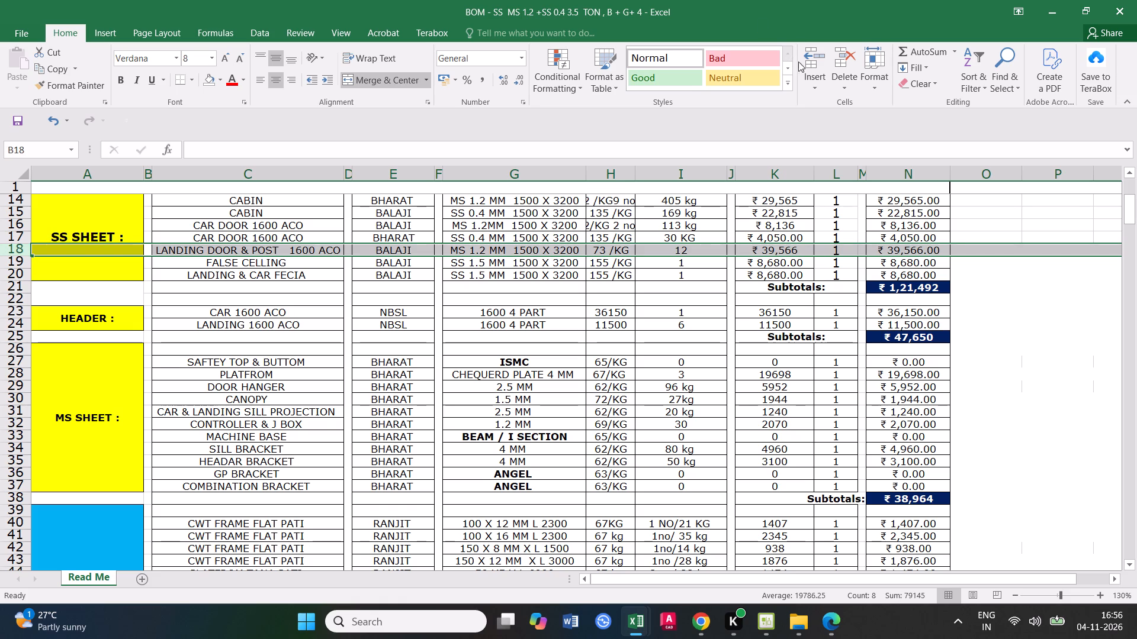
click(805, 86)
click(813, 108)
click(530, 389)
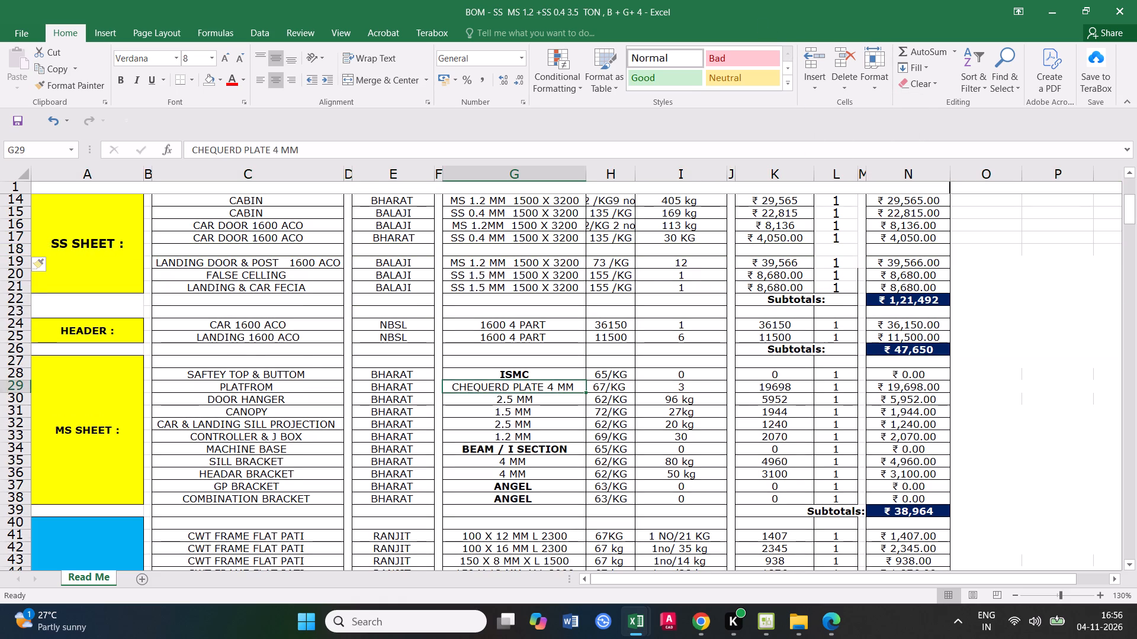
Fill the new row with the item LANDING DOOR & POST 1600 ACO and supplier BALAJI from the row below.
click(262, 259)
drag(343, 266, 343, 246)
click(390, 262)
drag(435, 269, 435, 241)
Fill the MS 1.2 MM sheet specification up into the new landing door row and change its material and thickness to SS 0.4 MM.
click(479, 262)
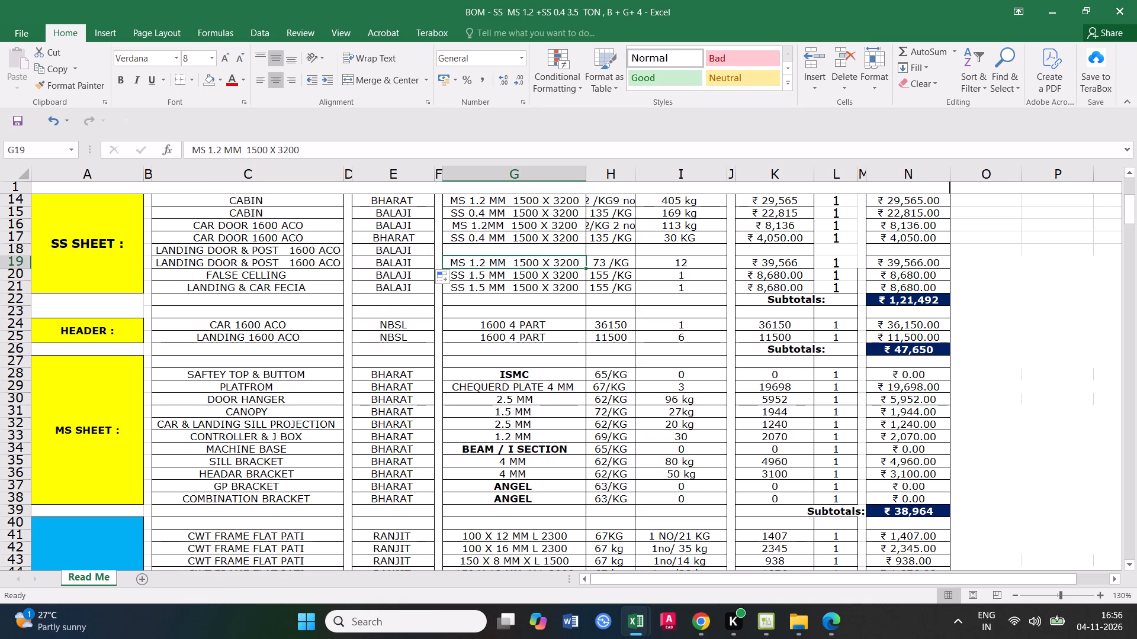
drag(583, 267, 582, 248)
double_click(468, 253)
drag(468, 253, 463, 253)
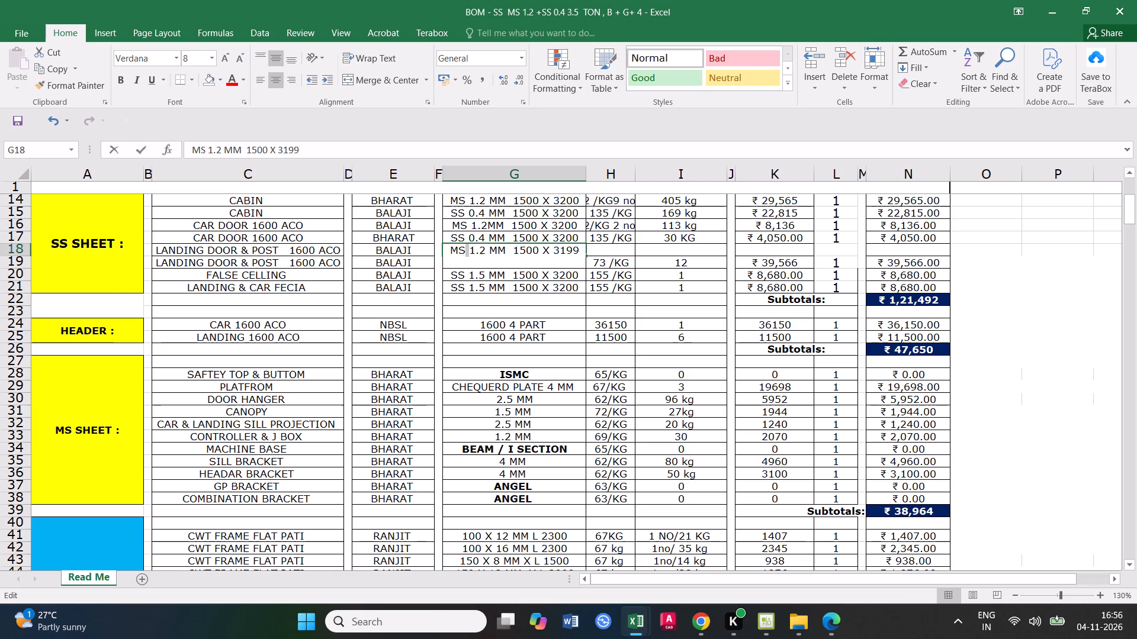
drag(463, 253, 453, 253)
text(SS)
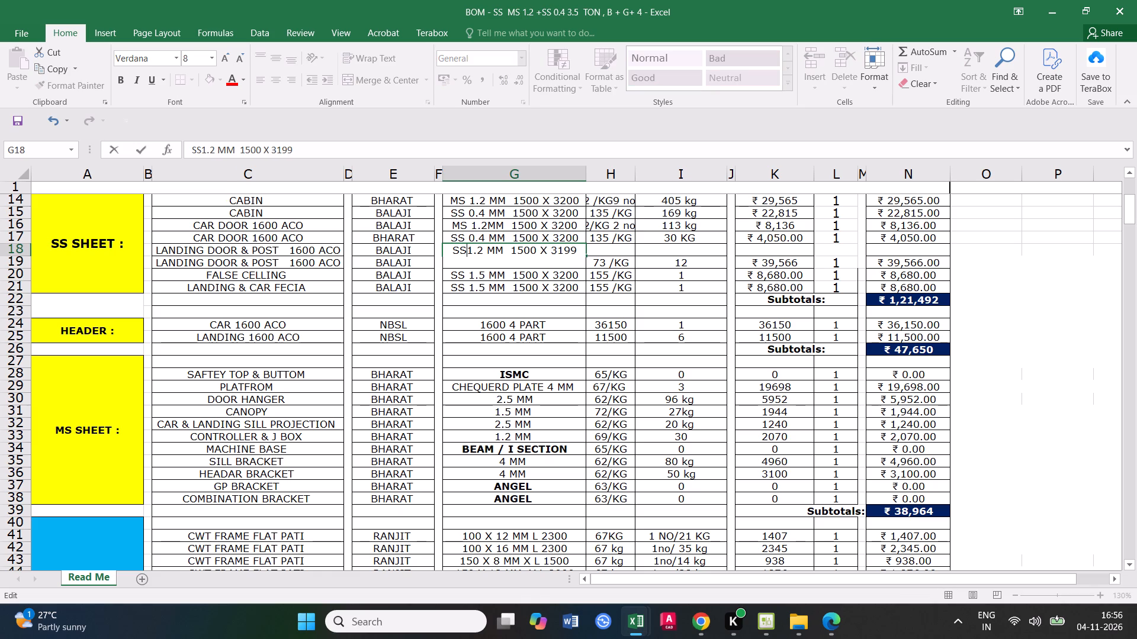
key(space)
drag(484, 251, 467, 251)
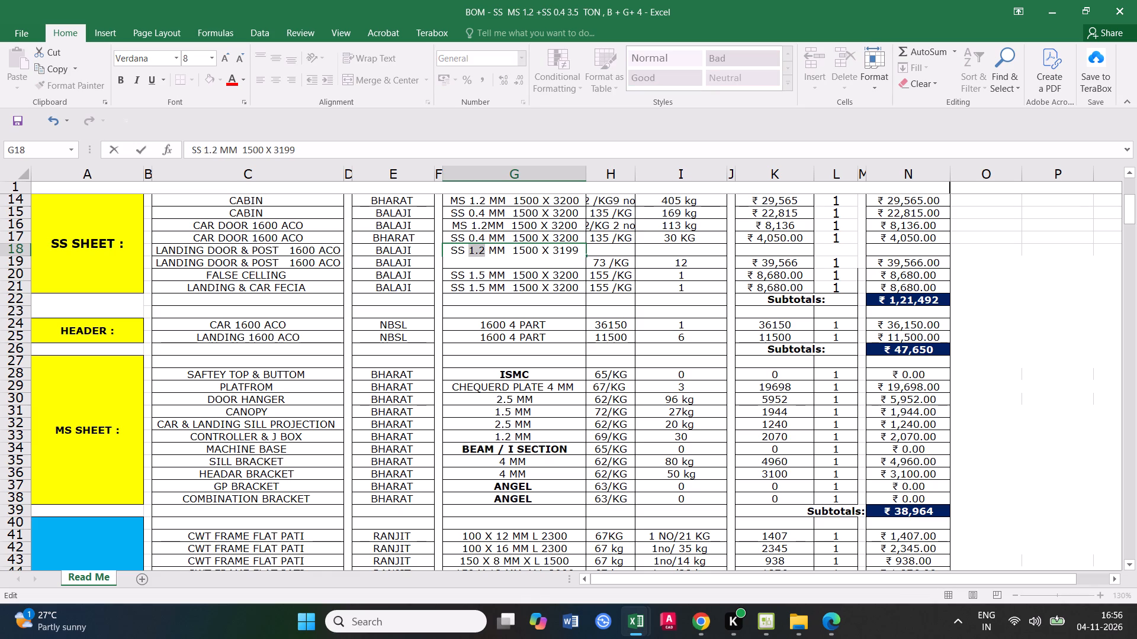
drag(467, 251, 471, 251)
key(0)
key(period)
key(4)
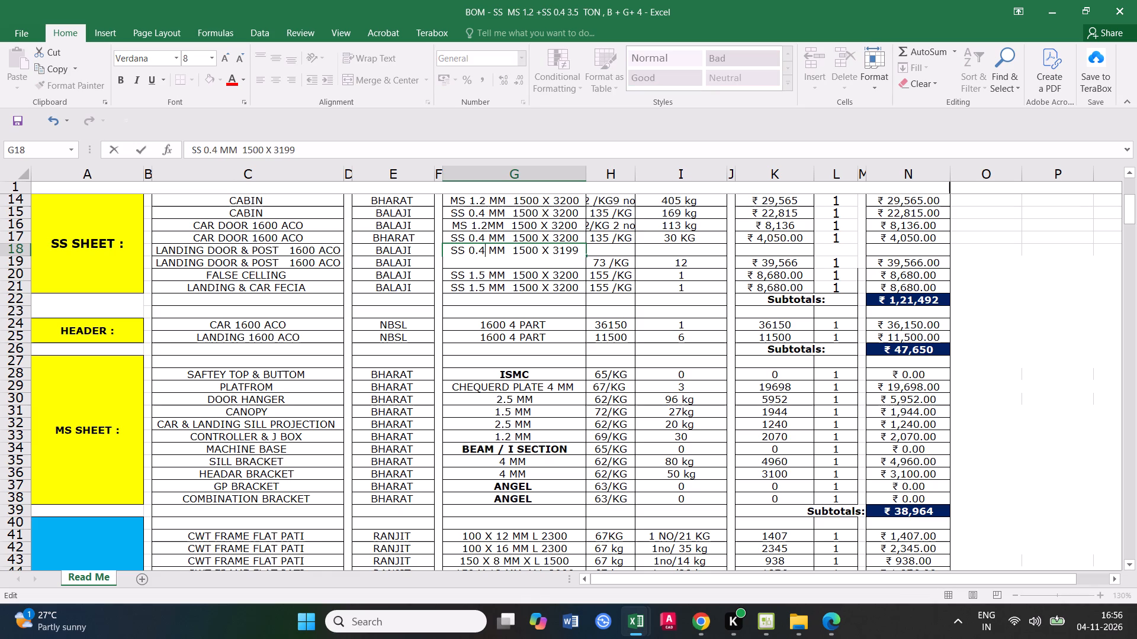
click(518, 286)
Correct the sheet length in the new landing door row's specification to 3200.
click(555, 250)
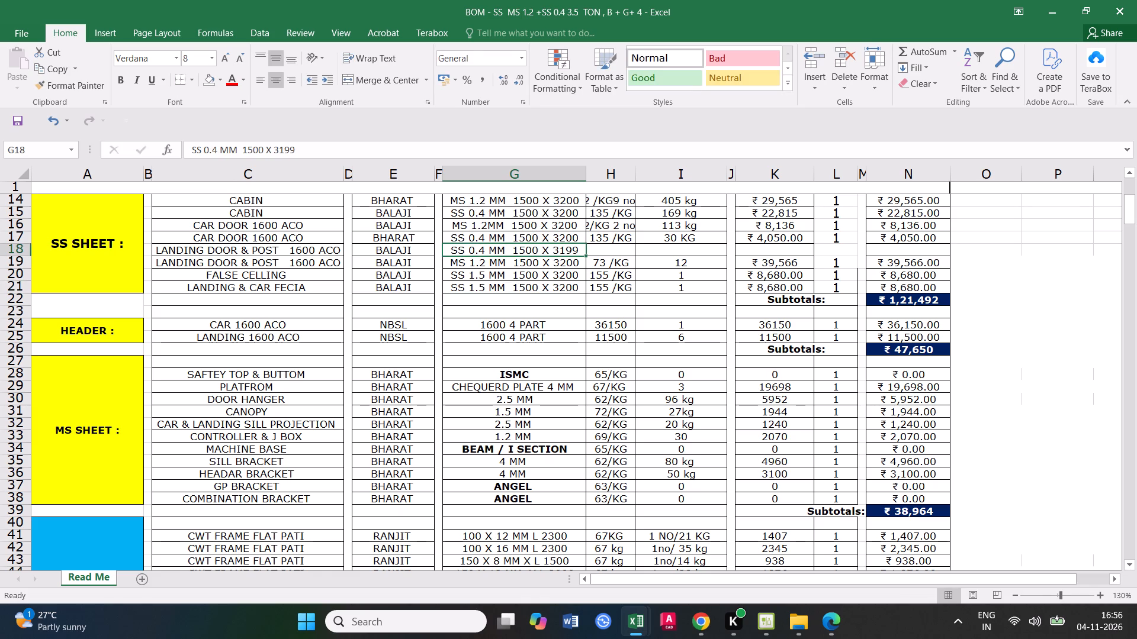
double_click(566, 249)
drag(580, 250, 560, 250)
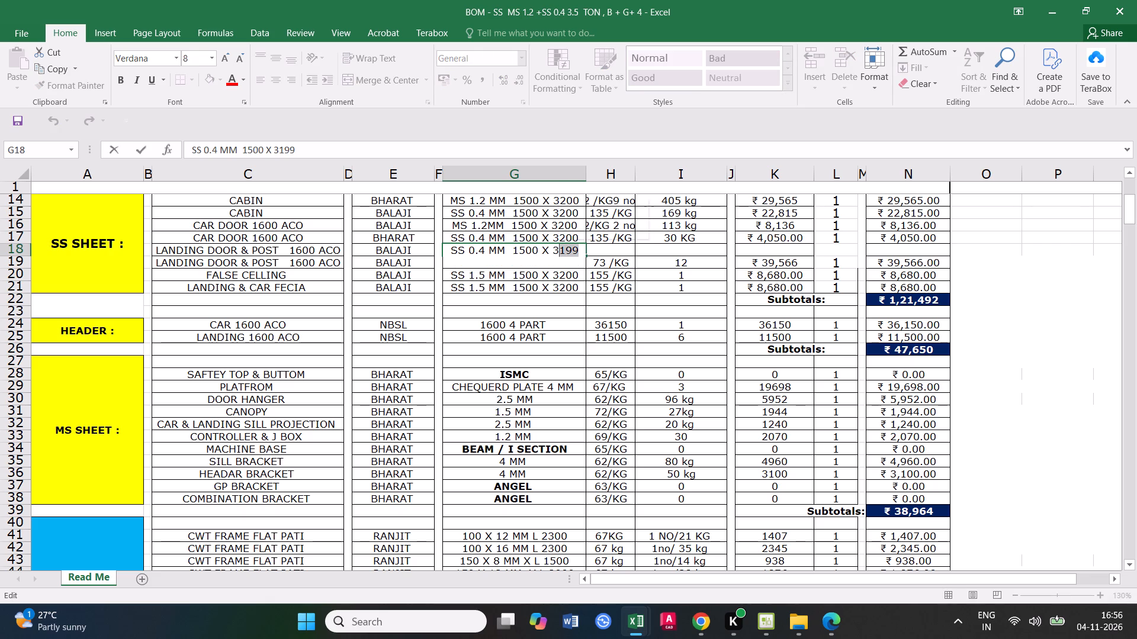
text(20)
key(0)
click(547, 298)
Set the new SS 0.4 MM landing door row's cost to 135 /KG, reusing the car door row's entry above.
click(604, 248)
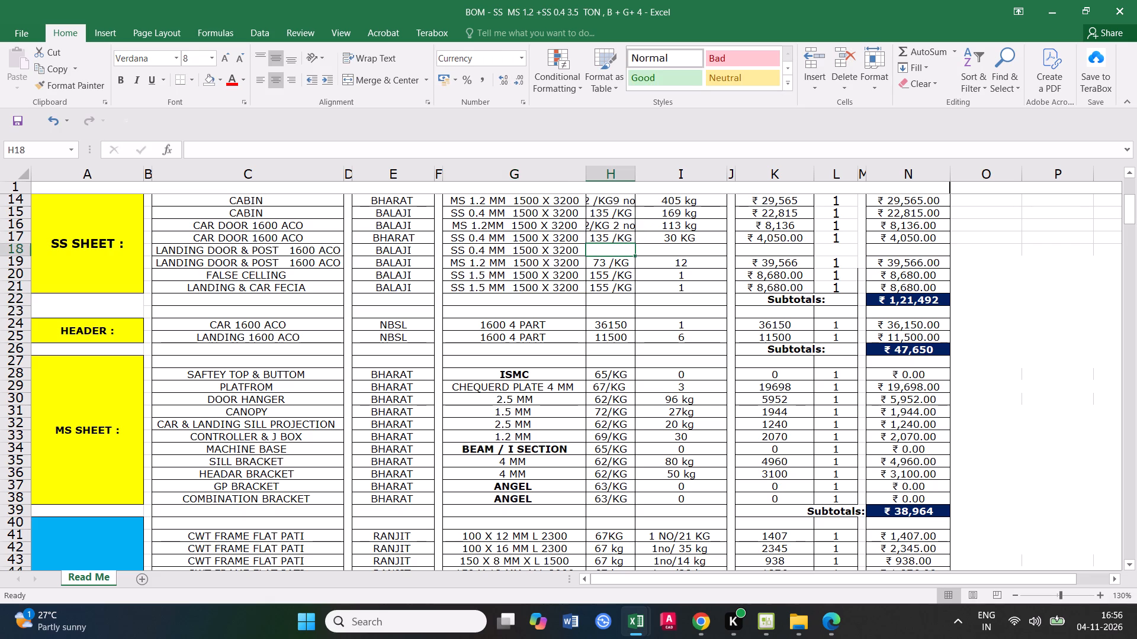
click(605, 237)
drag(633, 243, 632, 250)
double_click(608, 251)
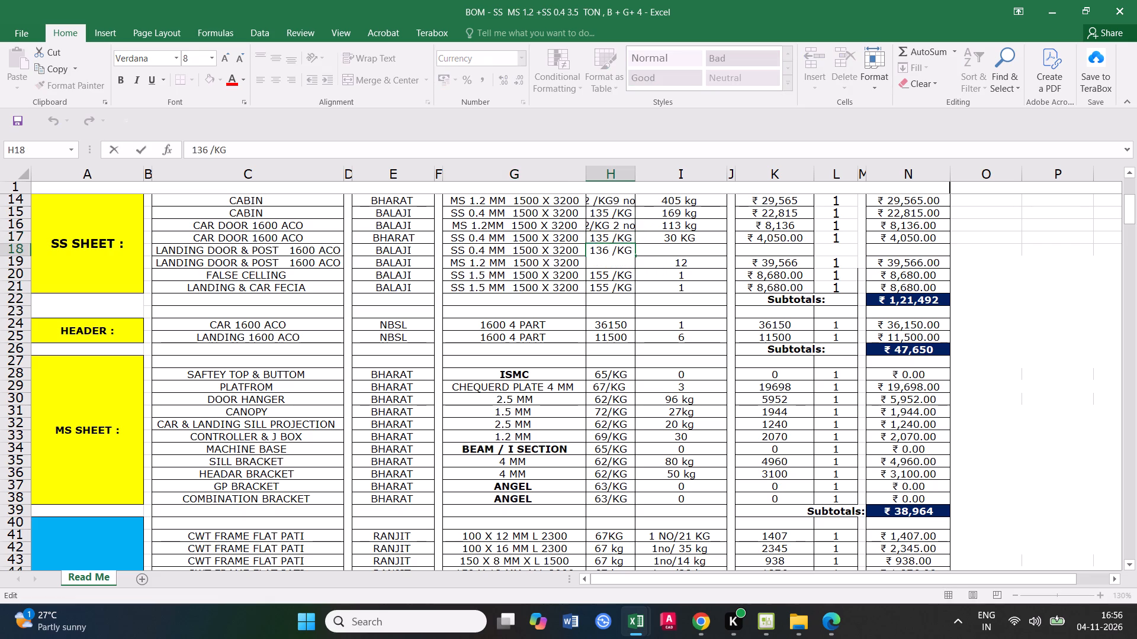
key(BackSpace)
key(5)
click(638, 315)
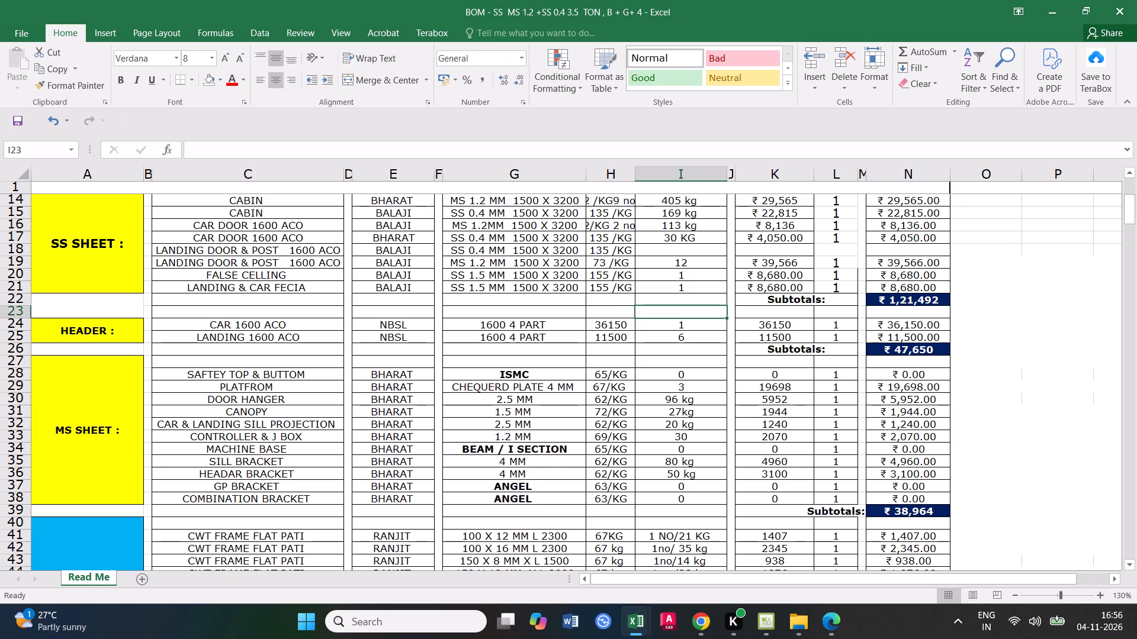
Calculate the total weight of 12 sheets of 1500 × 3200 mm in the browser's steel sheet calculator, entering 0.4 mm as the thickness.
click(682, 250)
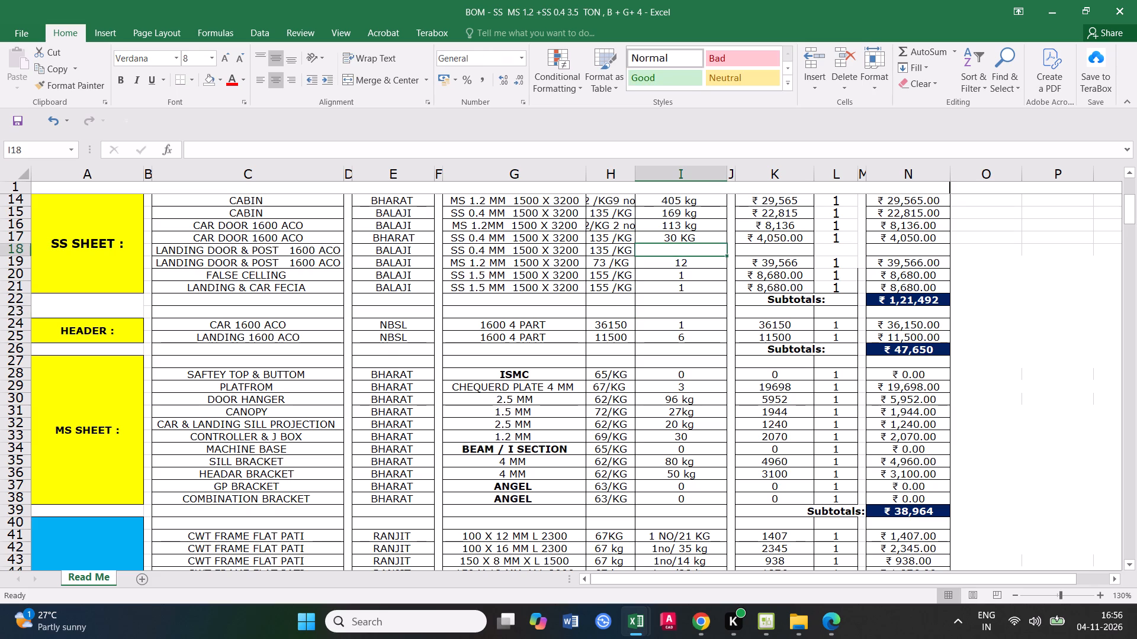
click(693, 566)
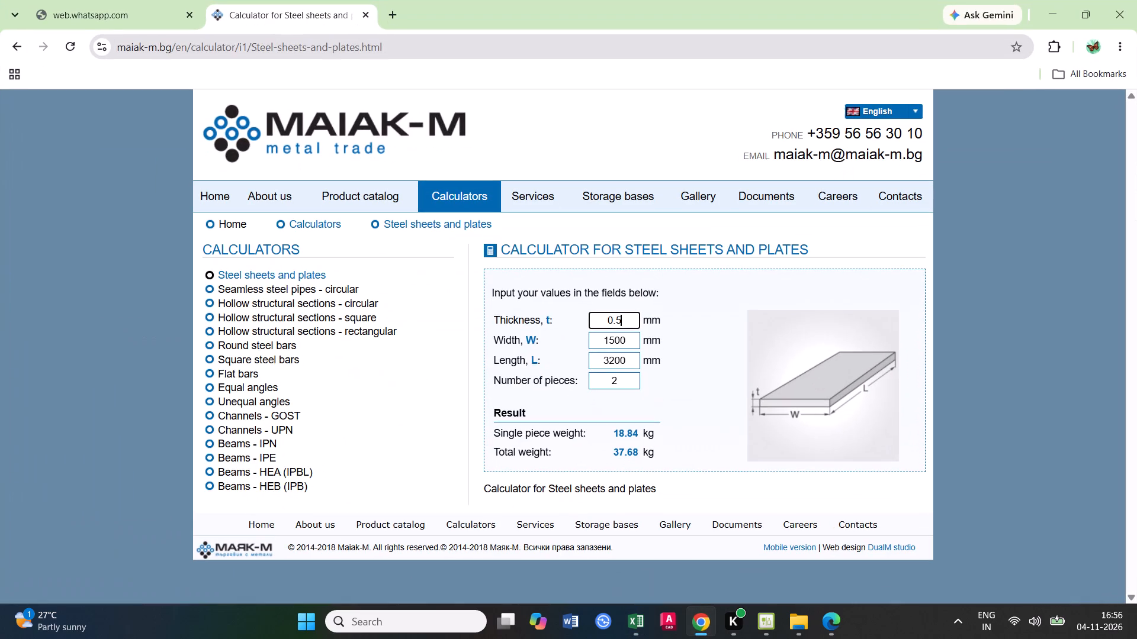
drag(627, 323, 617, 319)
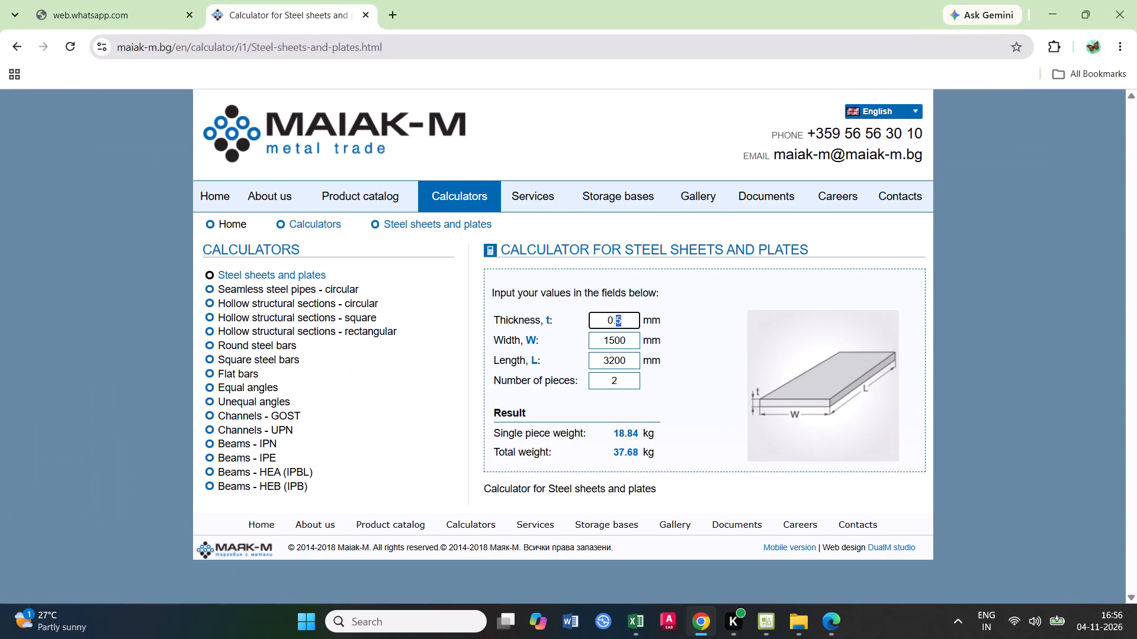
key(4)
drag(629, 380, 599, 380)
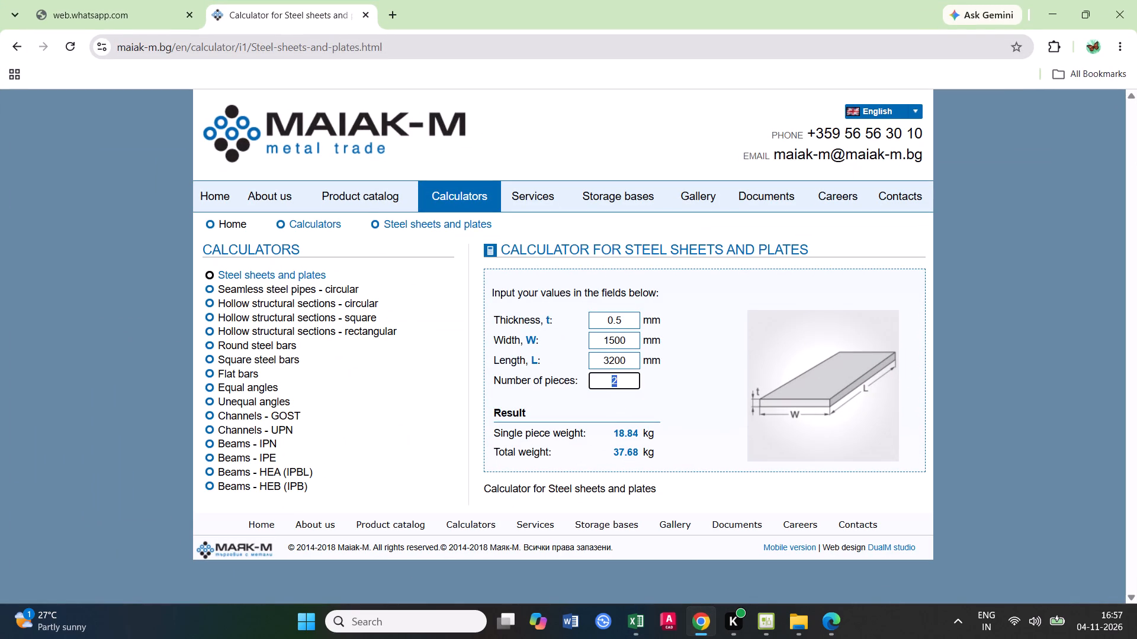
key(1)
key(2)
click(1046, 21)
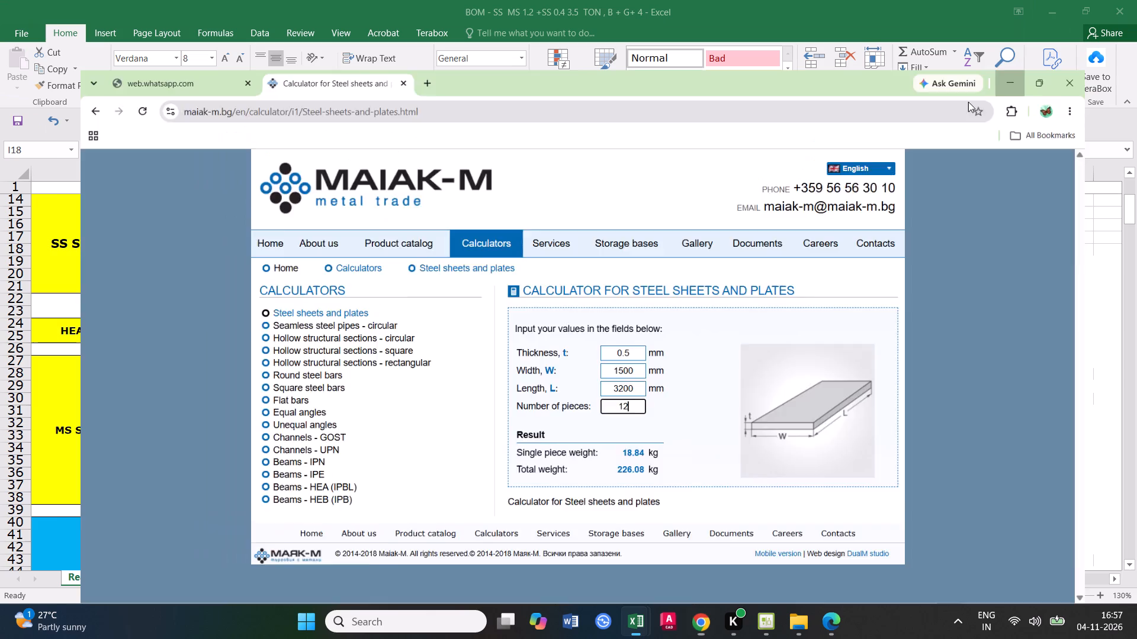
Enter 226 KG as the new SS 0.4 MM landing door row's weight in the bill of materials.
text(26)
key(BackSpace)
text(26)
key(space)
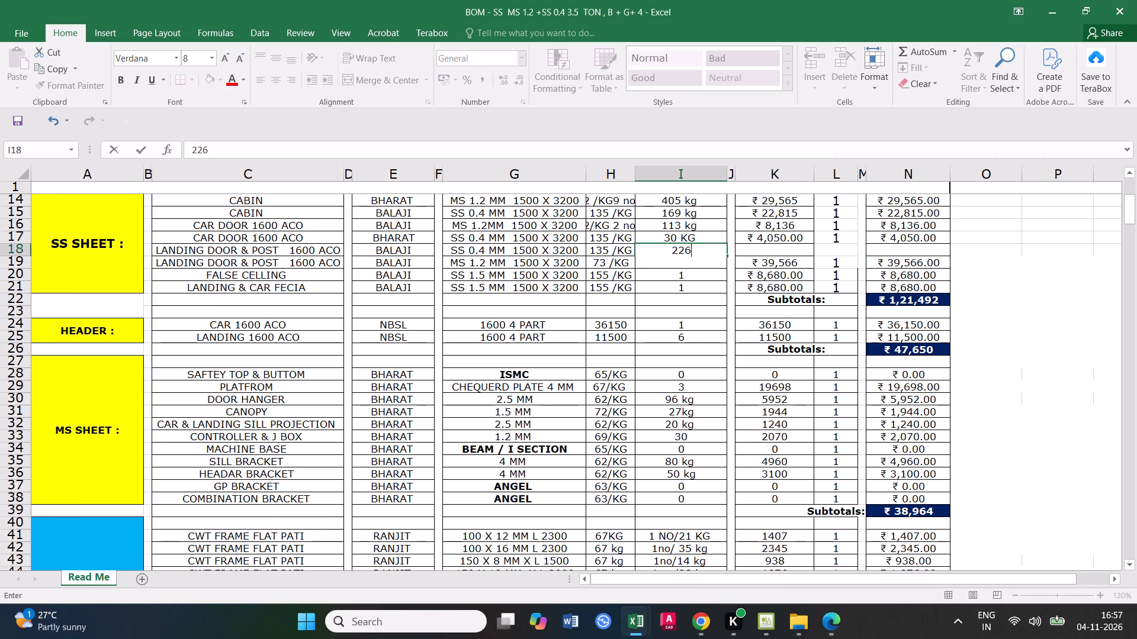
text(KG)
click(682, 325)
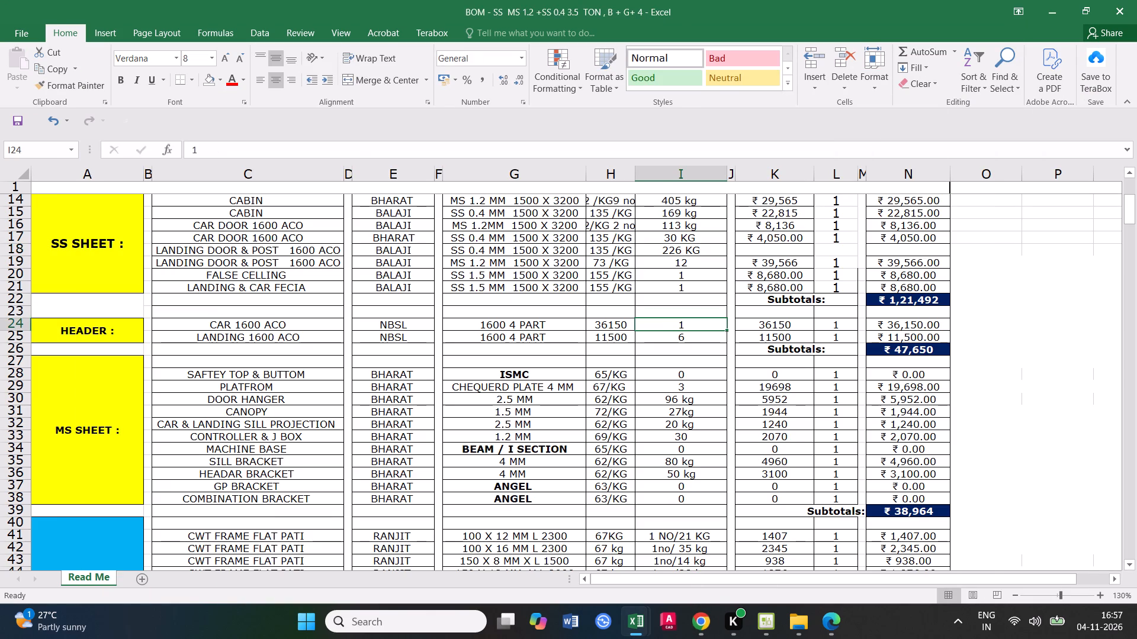
Calculate 226 × 135 in Calculator for the SS 0.4 MM landing door sheet's price.
click(768, 245)
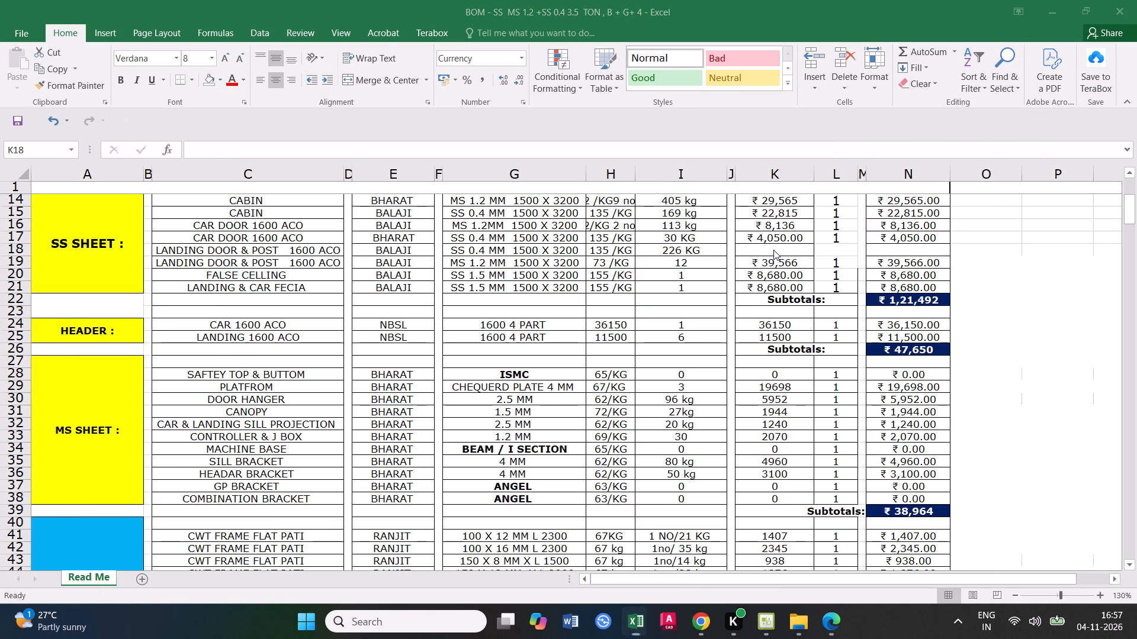
text(226*135)
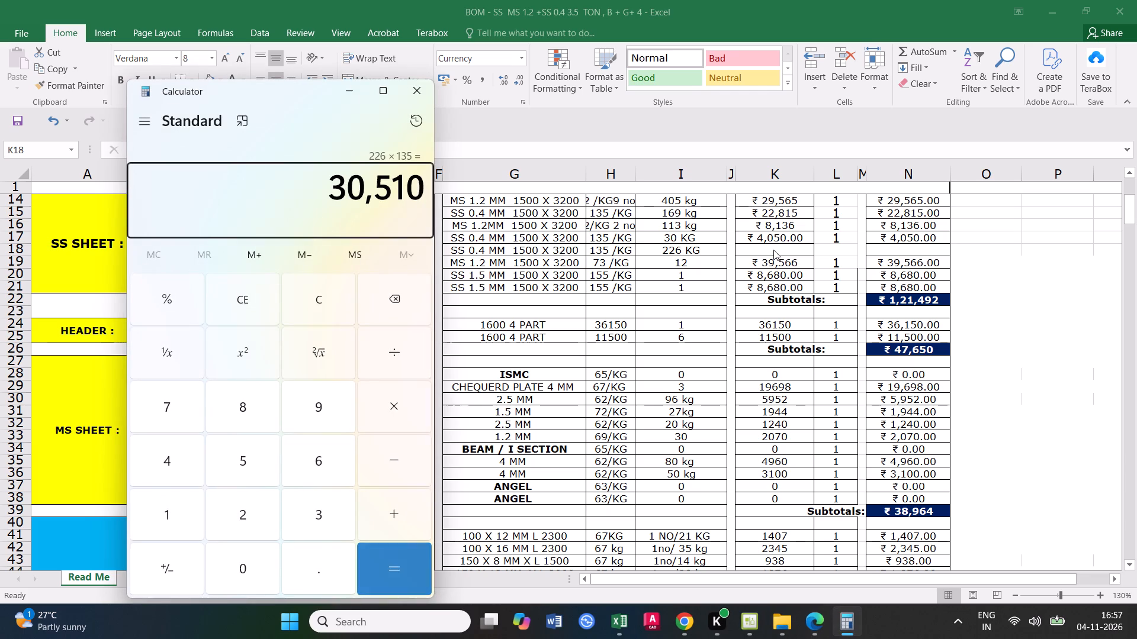
key(Return)
click(409, 92)
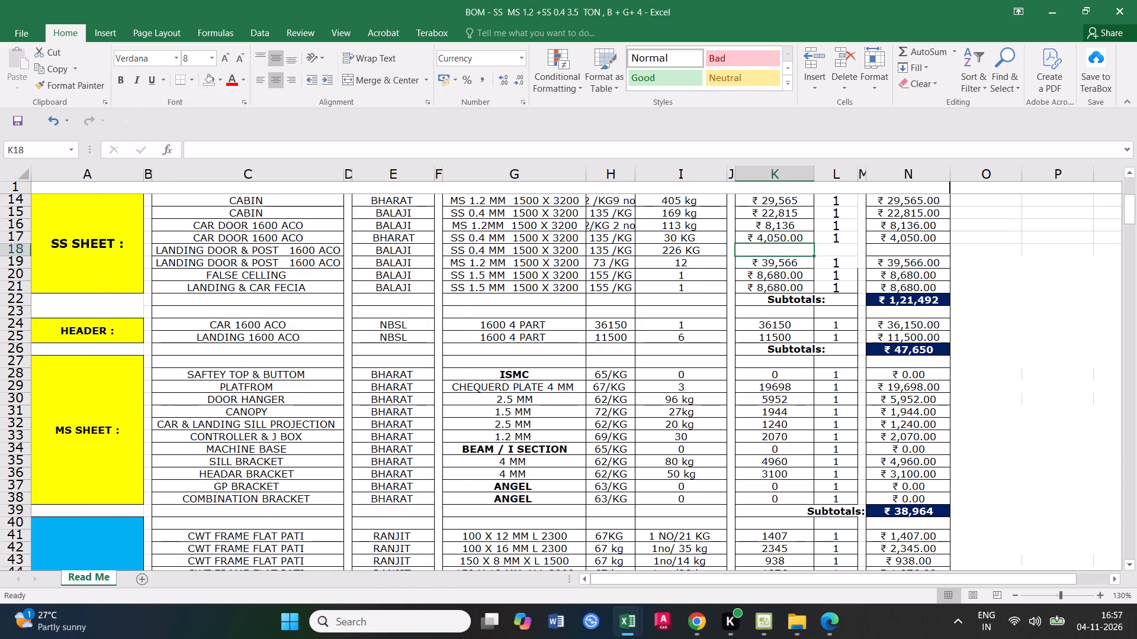
Set the new SS 0.4 MM landing door row's price per lift to 30510.
text(30510)
click(803, 337)
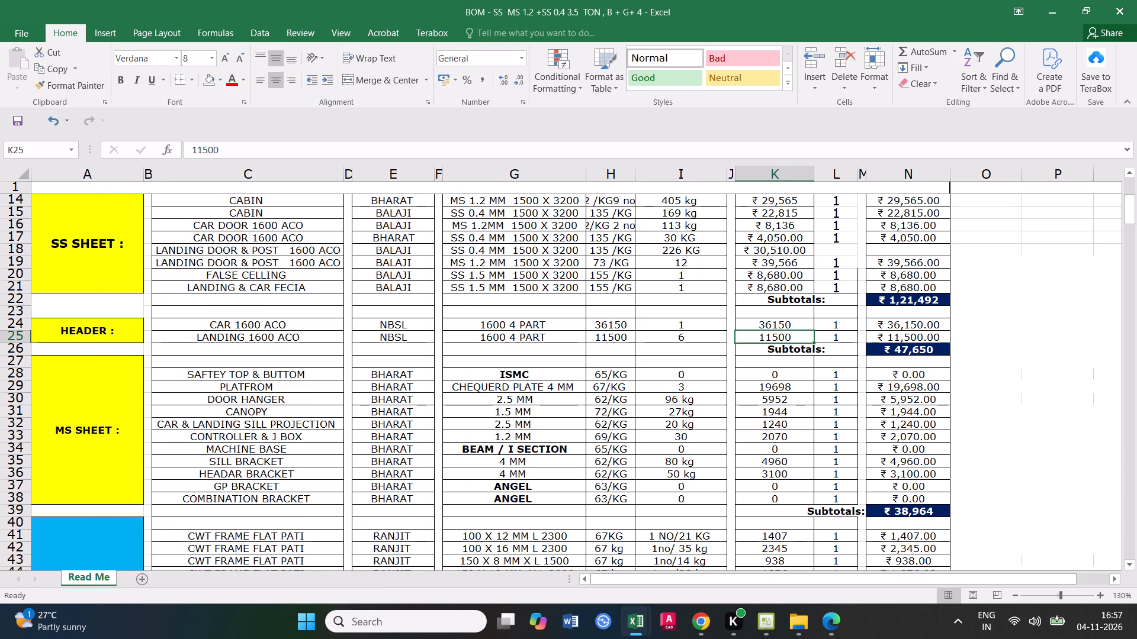
Fill the value 1 in column L down from the SS 0.4 MM car door row into the new landing door row.
click(841, 252)
click(839, 246)
click(836, 238)
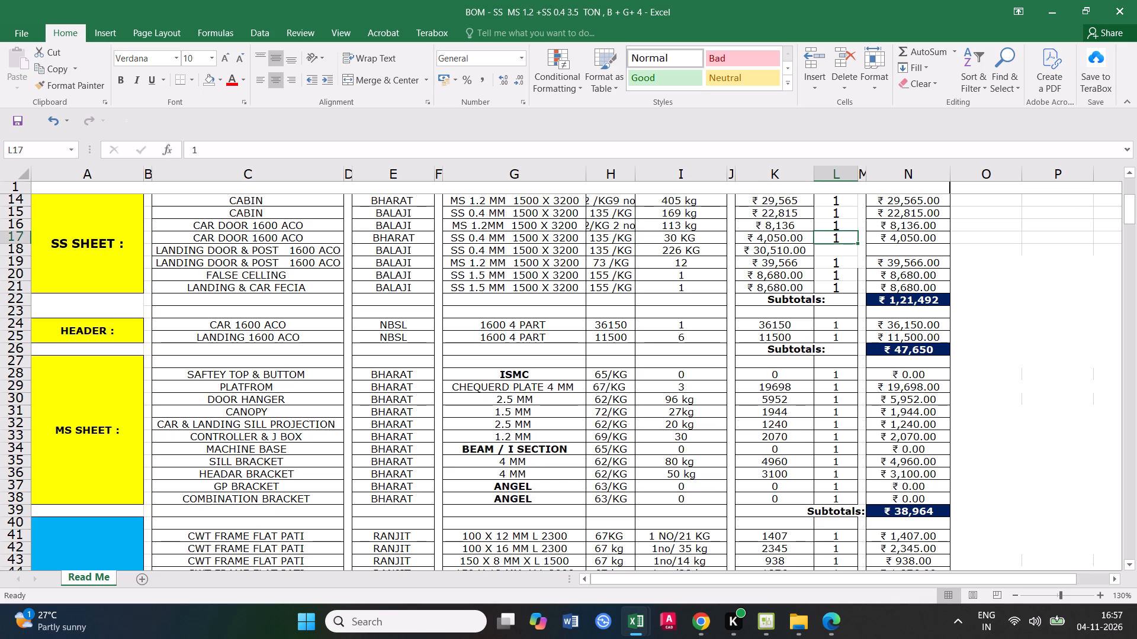
drag(858, 242, 852, 256)
Fill the column N total formula down from the SS 0.4 MM car door row into the new landing door row.
click(905, 238)
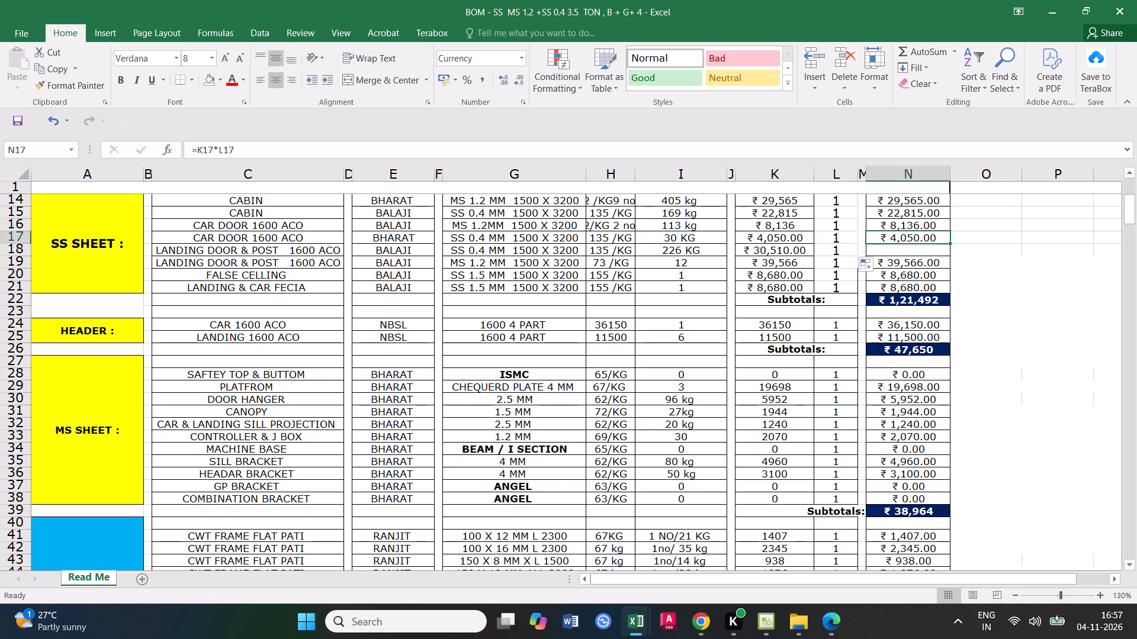
drag(948, 244, 948, 251)
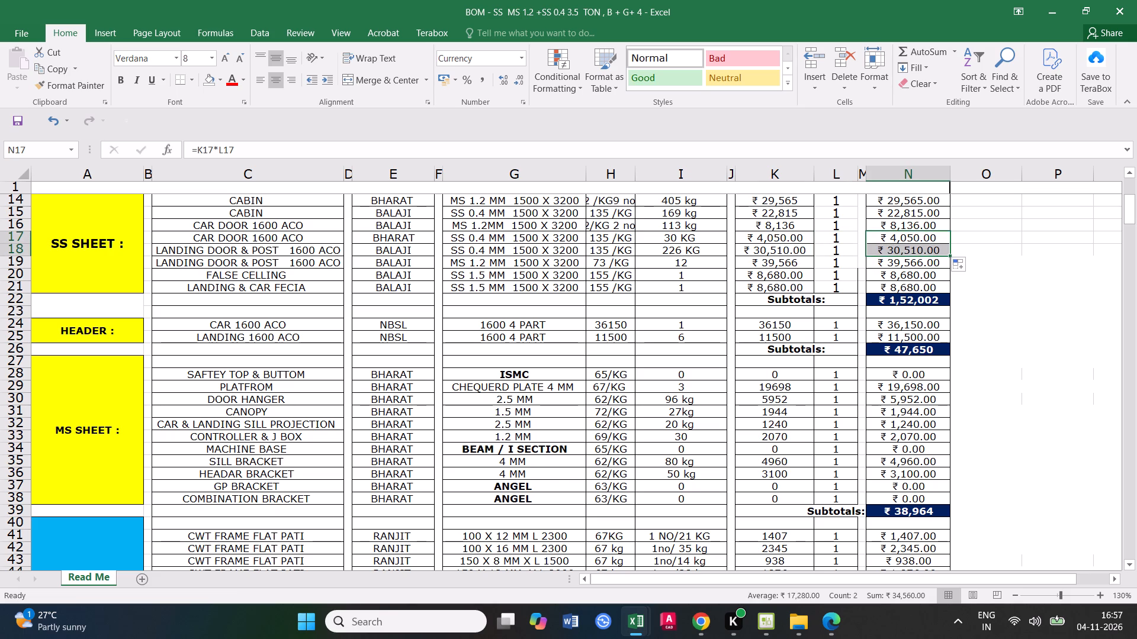
click(913, 248)
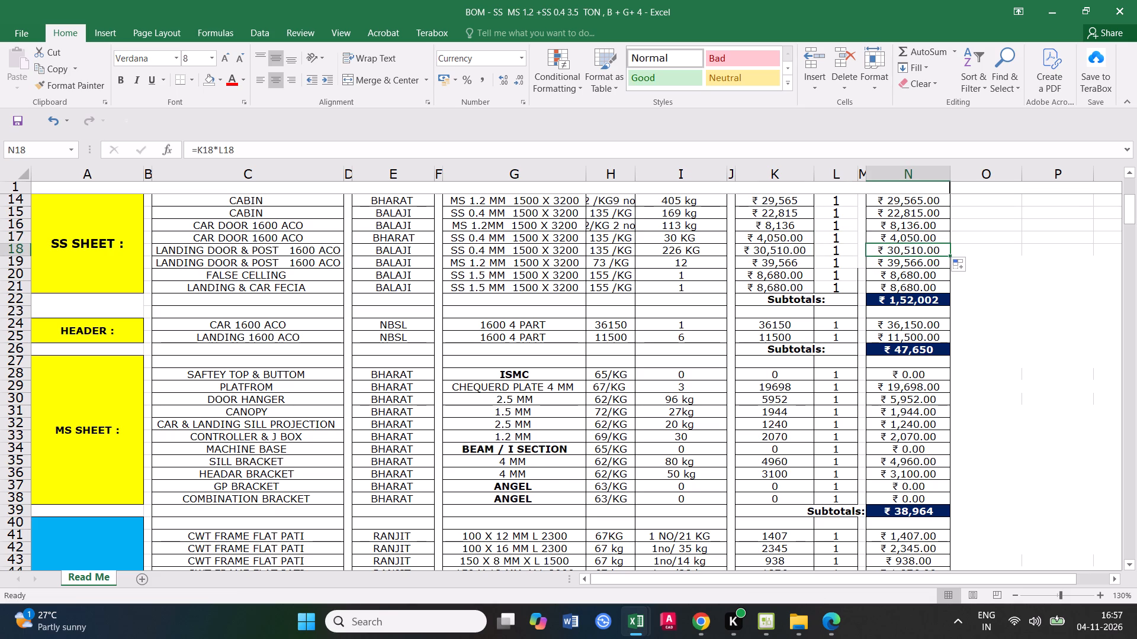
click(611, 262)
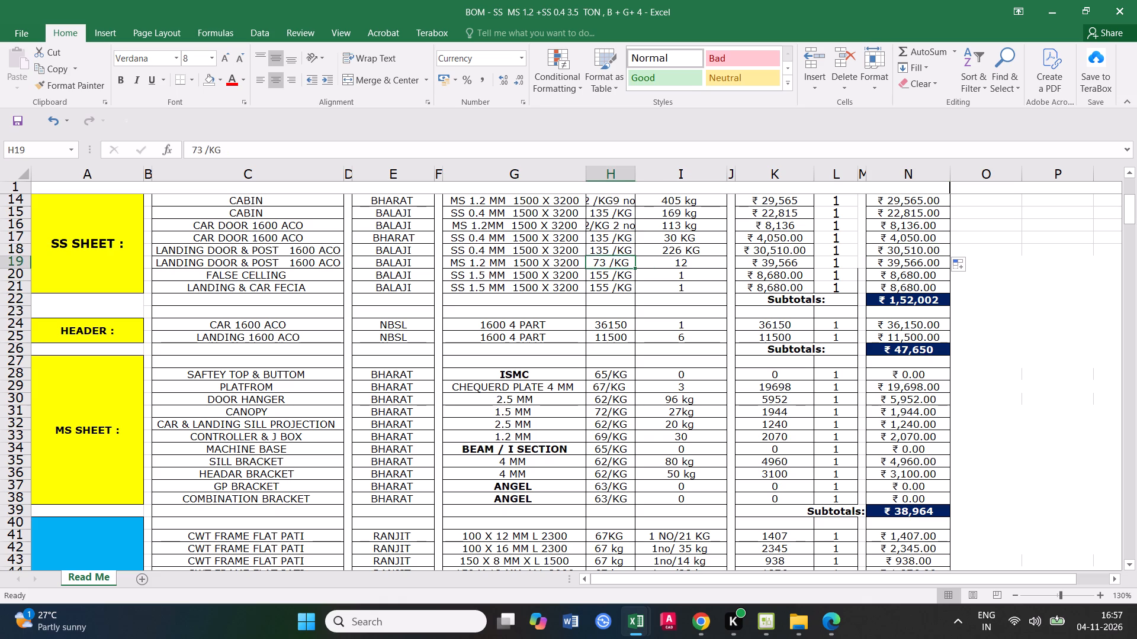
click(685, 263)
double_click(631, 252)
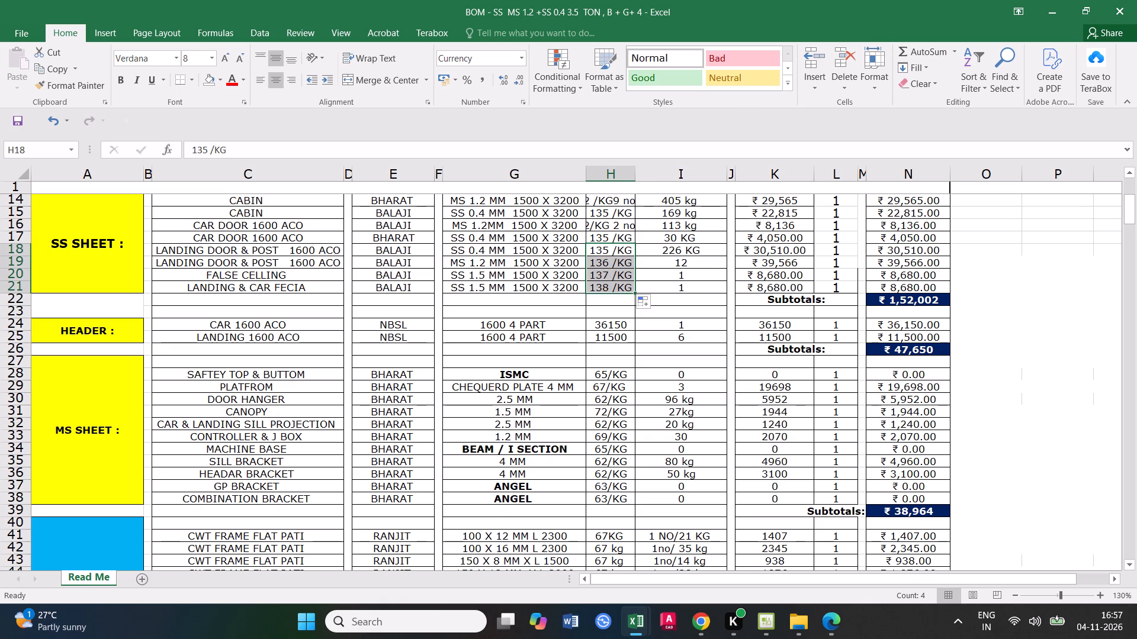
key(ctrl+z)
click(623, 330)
Append 12 NOS to the rate of the MS 1.2 MM landing door and post row.
click(690, 262)
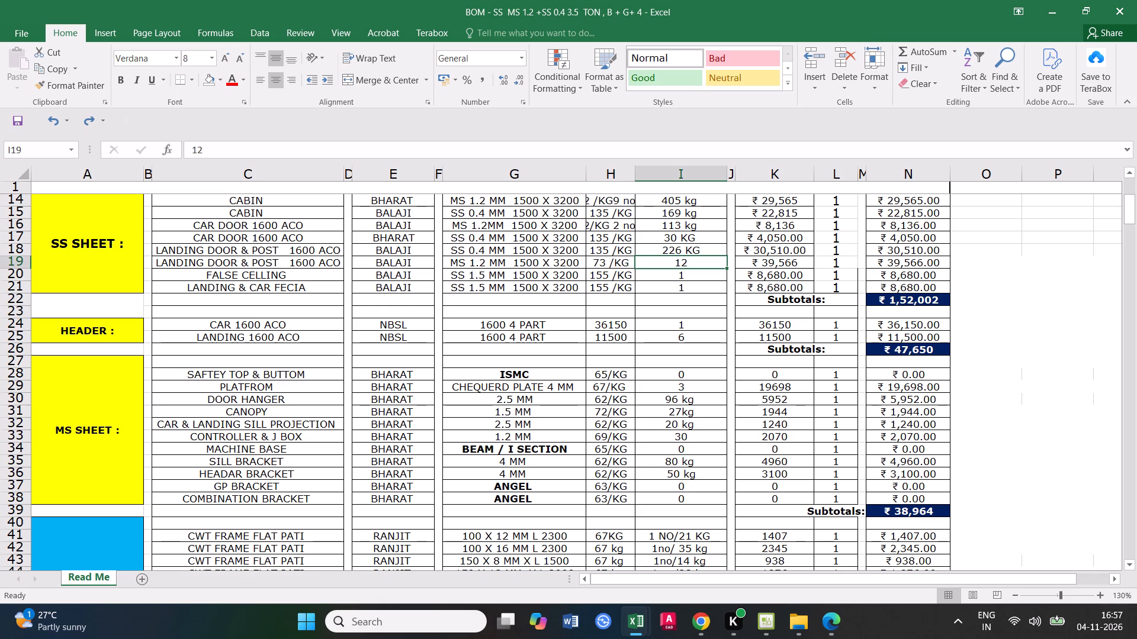
double_click(631, 263)
key(space)
text(12)
key(space)
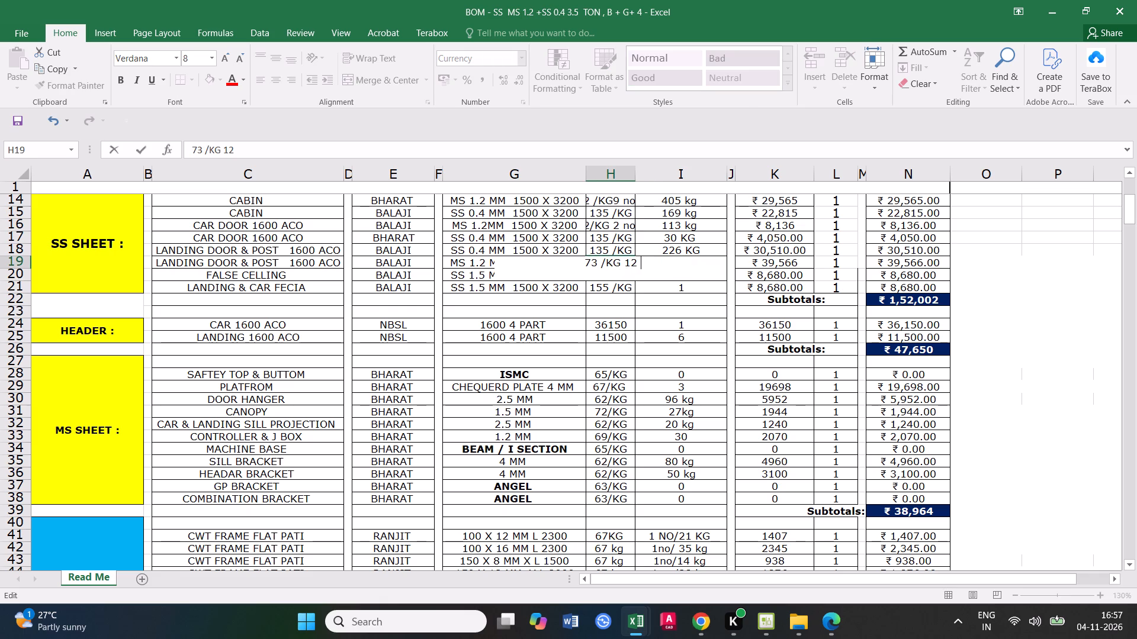
text(NOS)
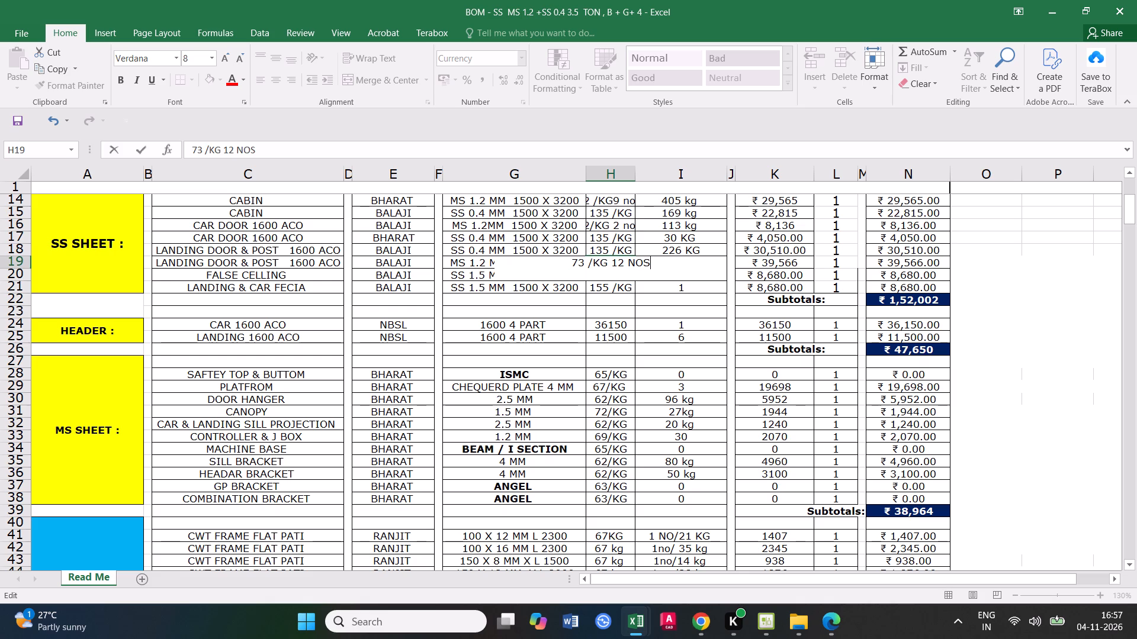
click(627, 343)
Switch to the steel sheet calculator in Chrome and calculate the 12 landing door sheets' weight at 1.2 mm thickness.
click(694, 263)
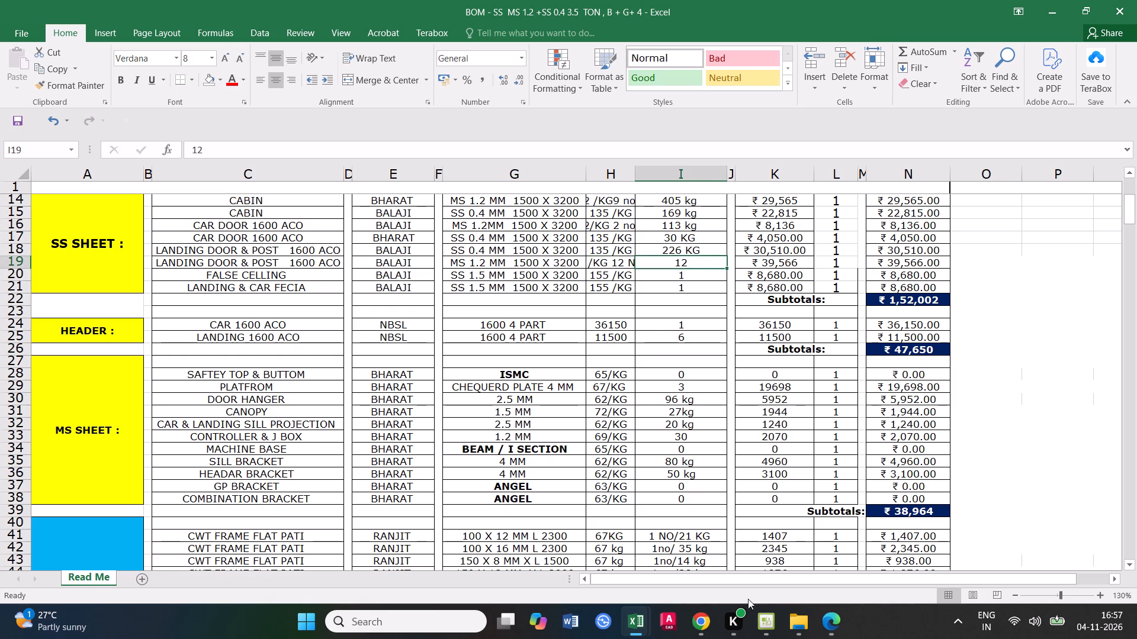
click(711, 572)
drag(624, 325, 622, 325)
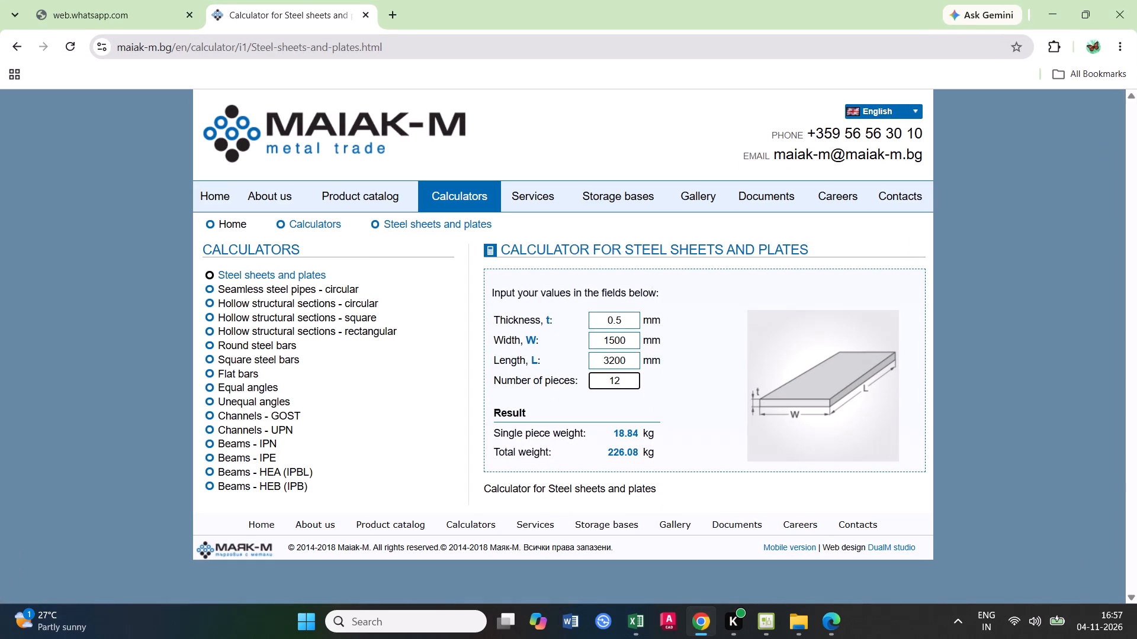
drag(622, 325, 602, 323)
text(1.2)
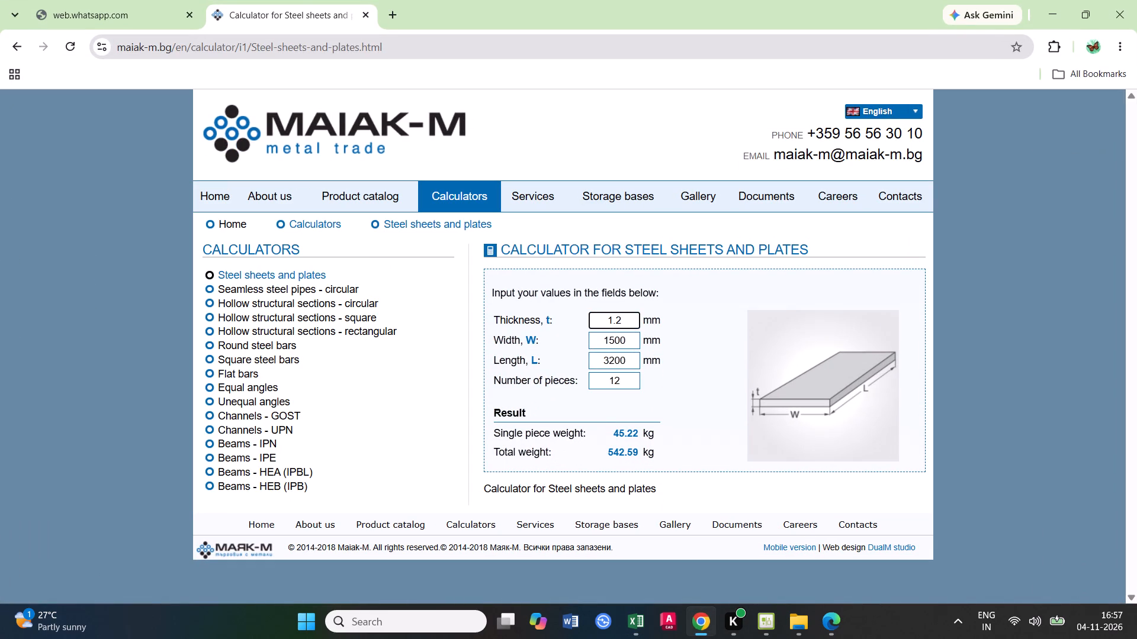
click(632, 411)
click(1066, 4)
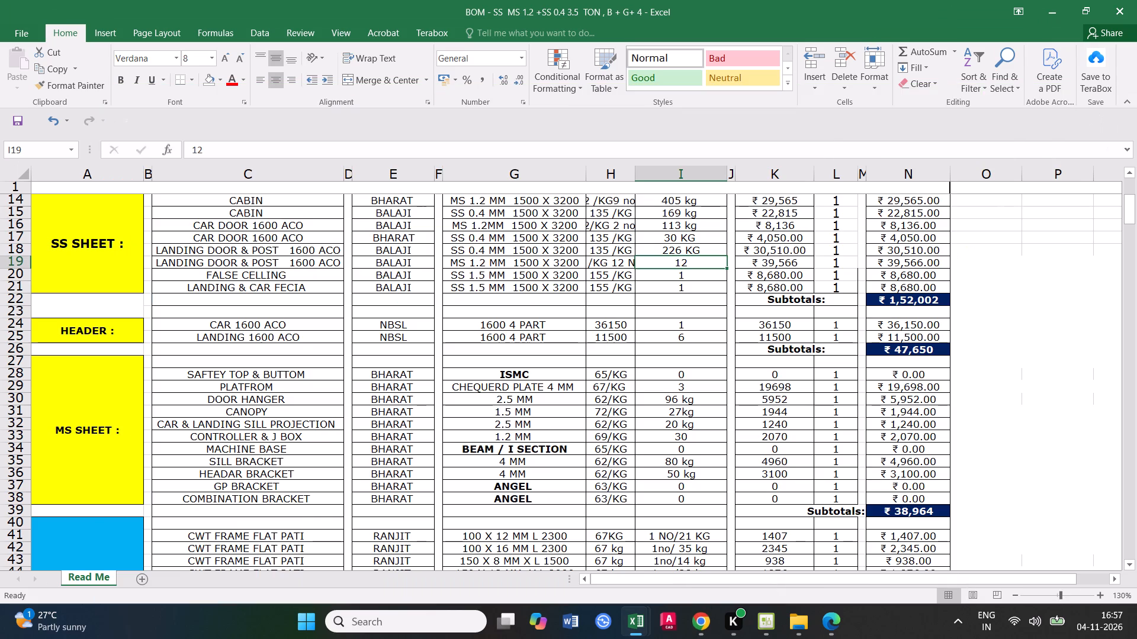
Set the MS 1.2 MM landing door row's weight to 542 KG in the Excel bill of materials.
click(694, 260)
text(542)
key(space)
text(KG)
click(717, 343)
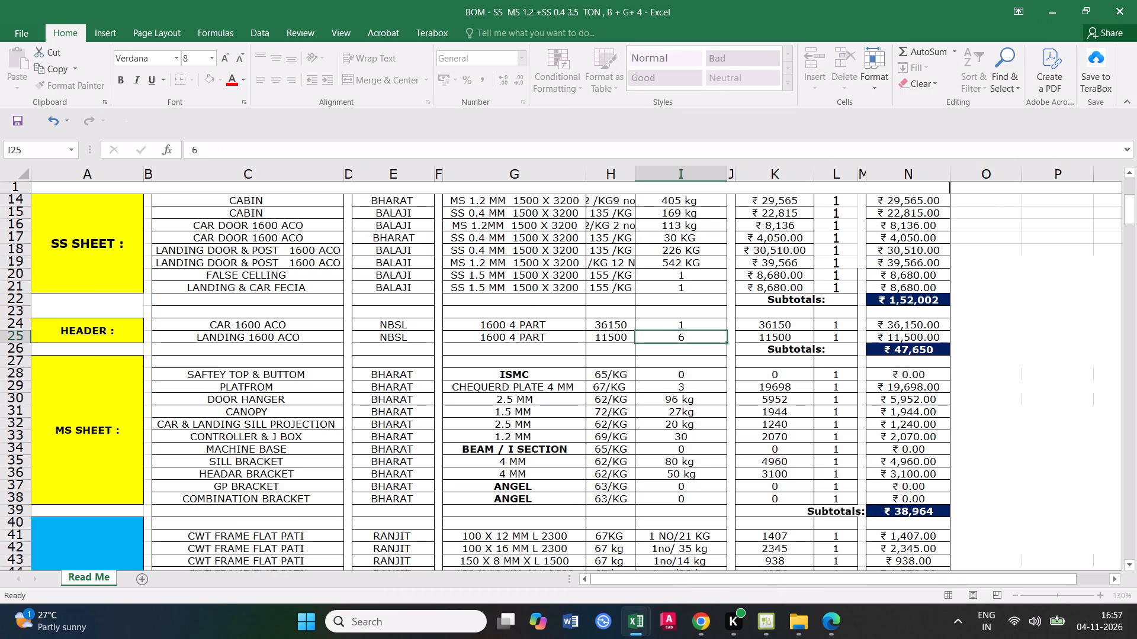
Change the MS 1.2 MM landing door row's rate text to 732/KG 12 NOS.
click(776, 264)
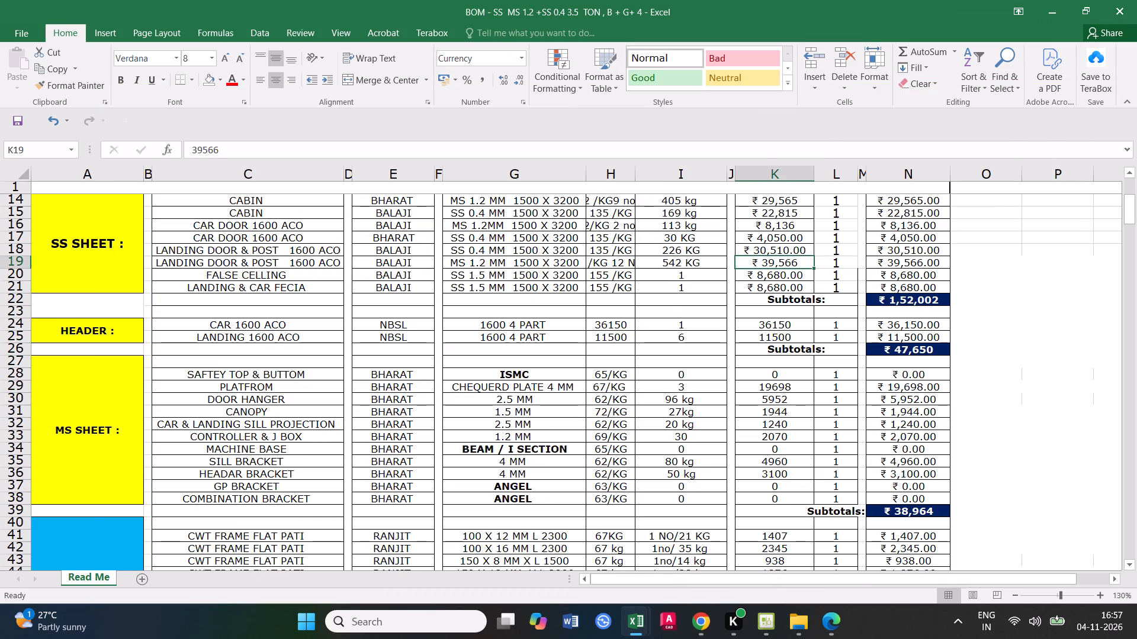
click(604, 270)
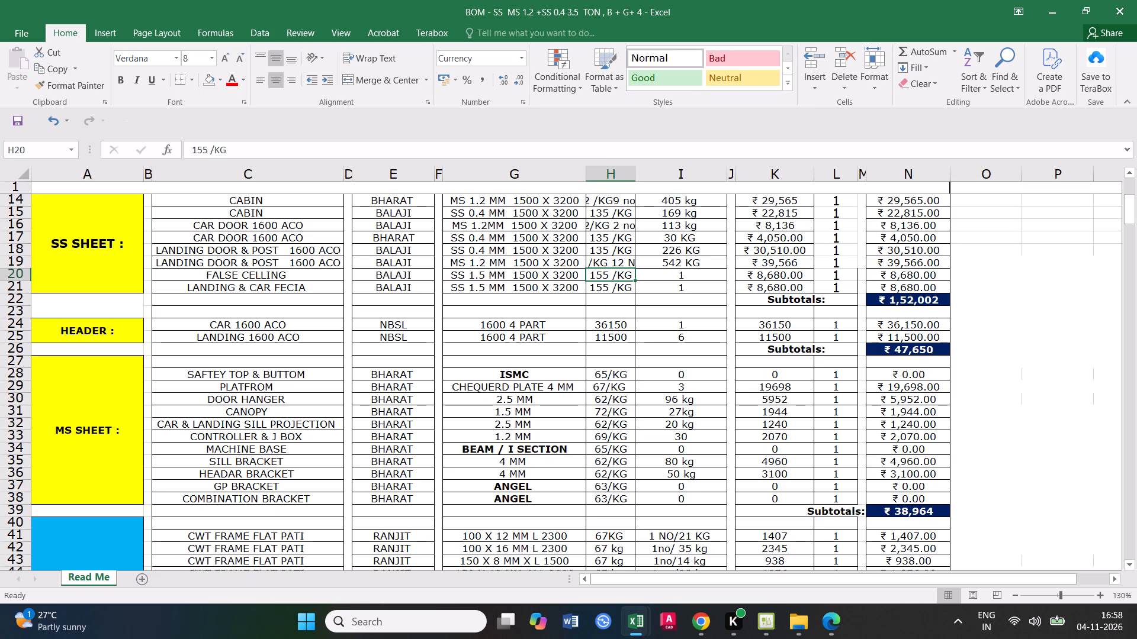
click(616, 263)
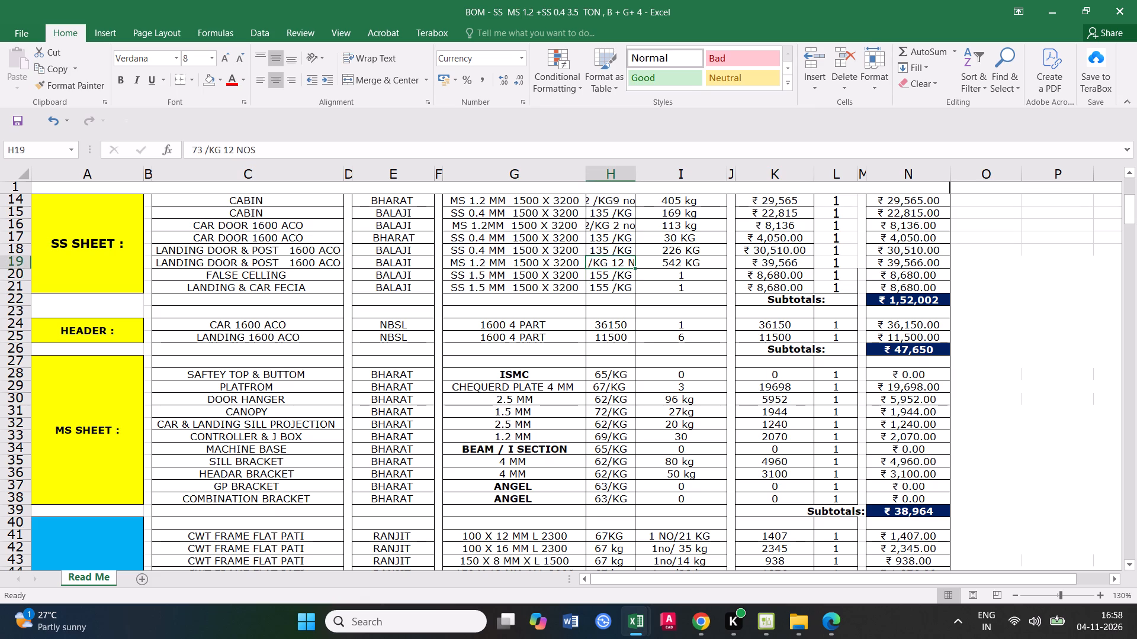
click(204, 150)
key(BackSpace)
key(2)
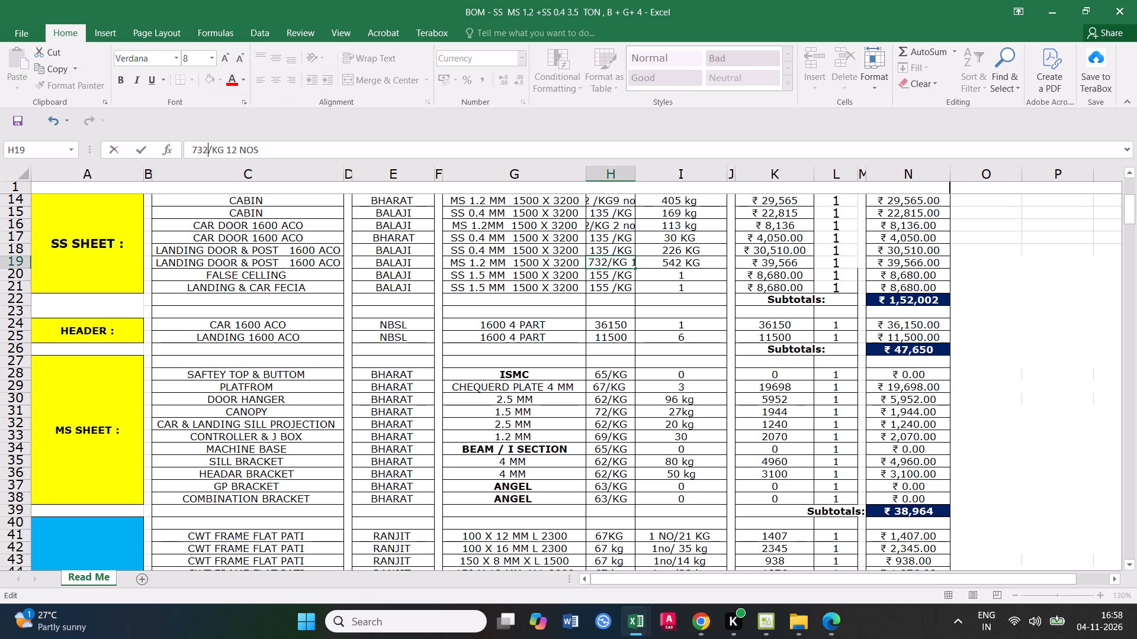
click(653, 343)
Calculate 542 × 72 in Calculator for the MS 1.2 MM landing door sheets' price.
click(695, 262)
click(781, 262)
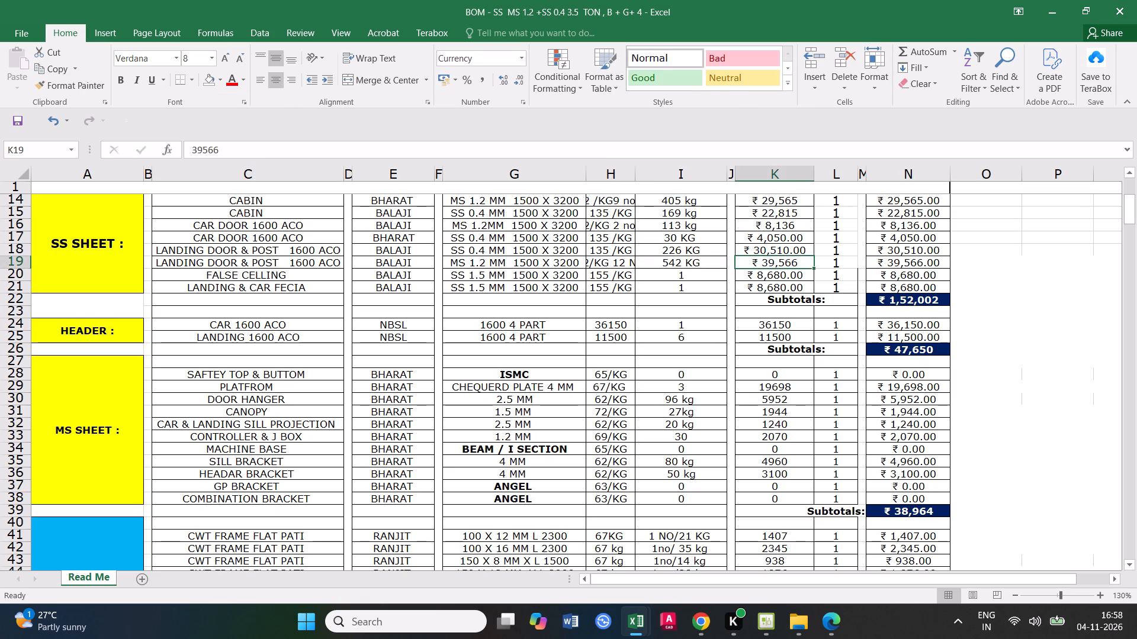
text(542*72)
key(Return)
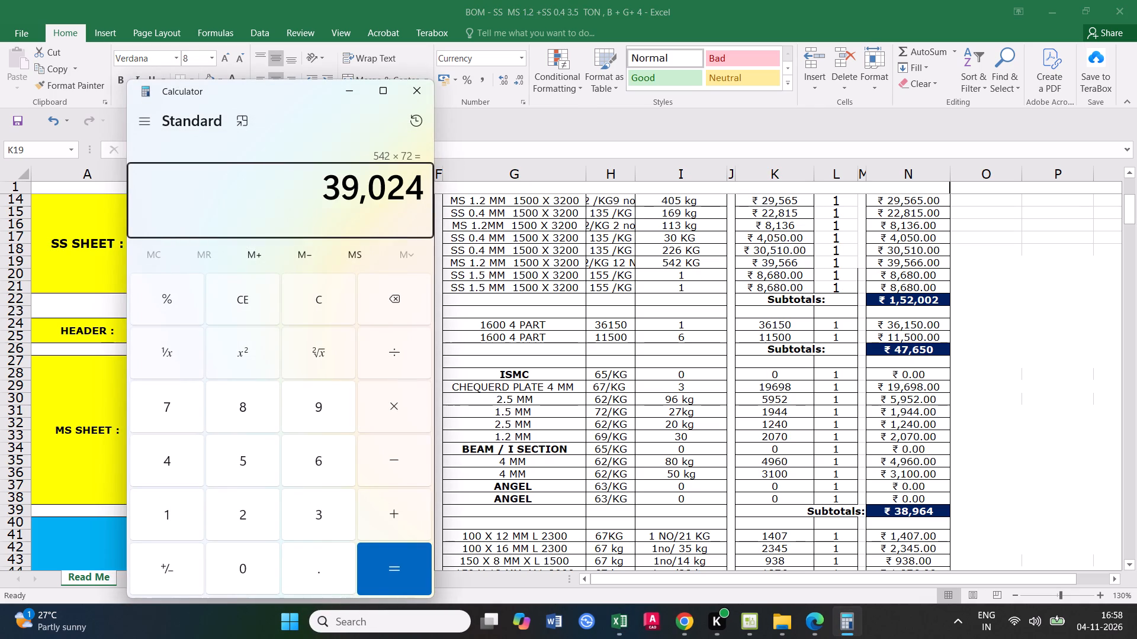
click(410, 98)
Set the MS 1.2 MM landing door row's price per lift to 39024.
double_click(797, 265)
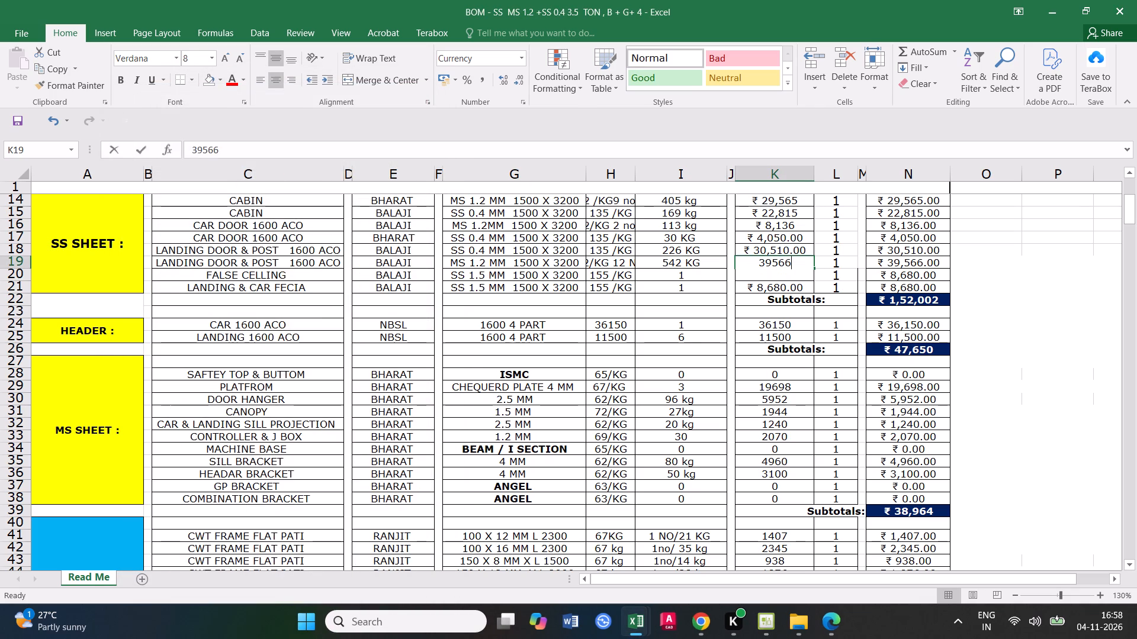
drag(798, 265, 773, 266)
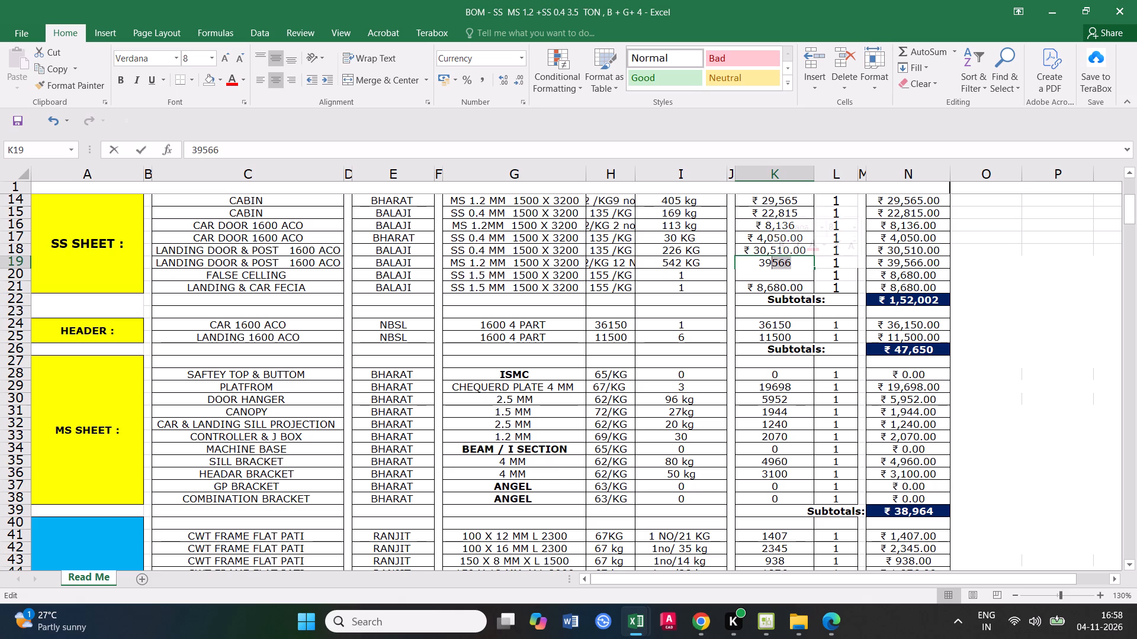
text(024)
click(781, 343)
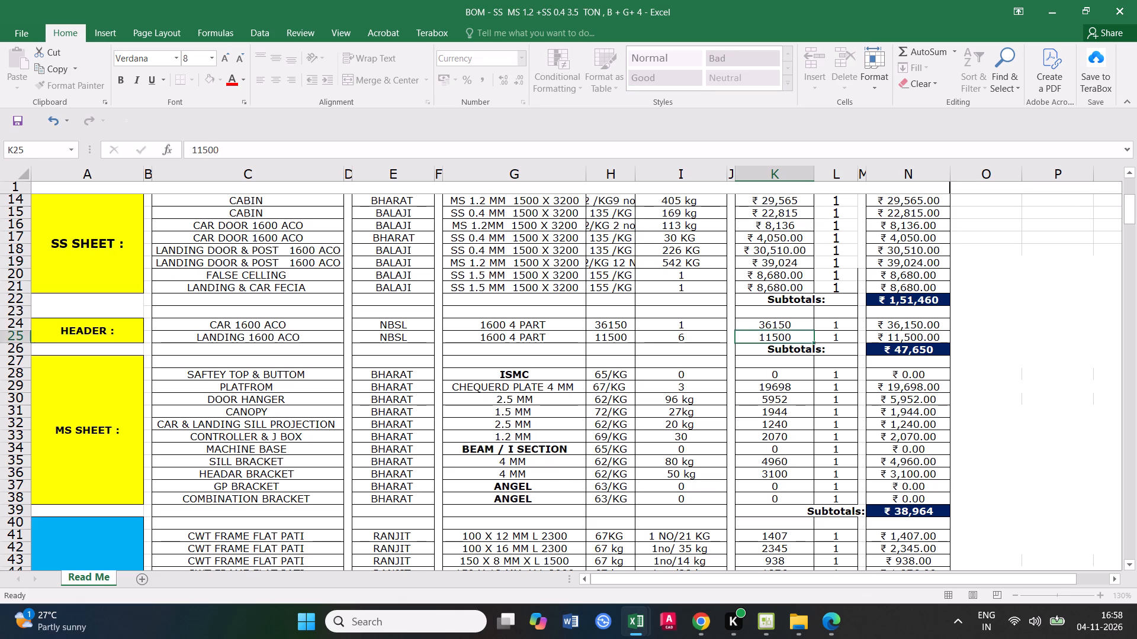
Save the bill of materials workbook.
click(779, 263)
click(900, 261)
click(15, 118)
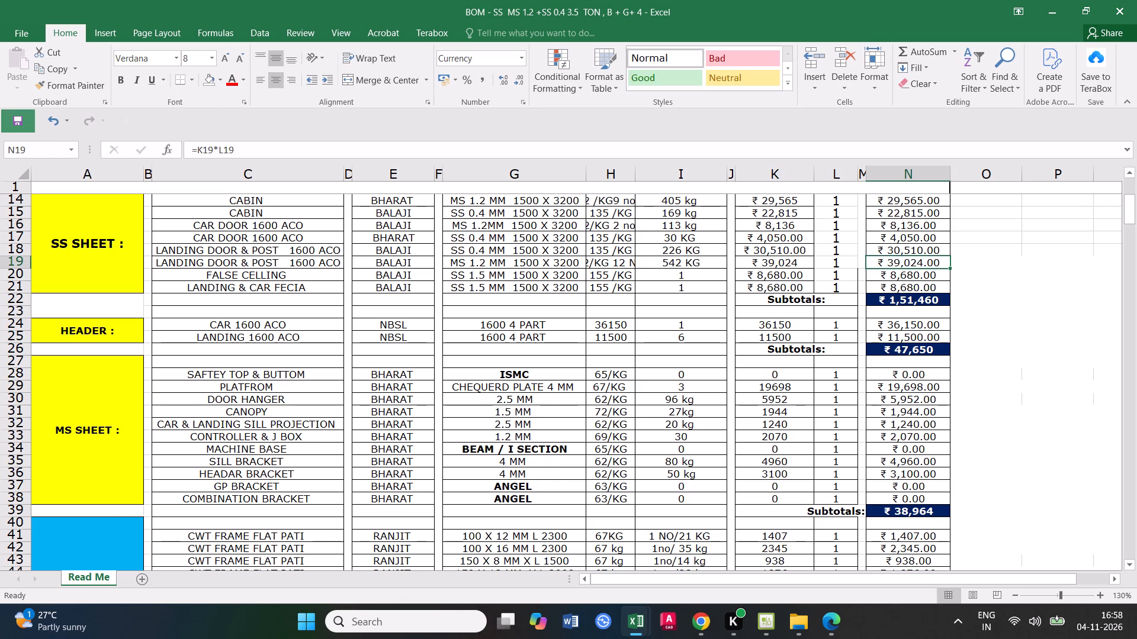
Set the false ceiling row's rate to 135 /KG.
click(763, 275)
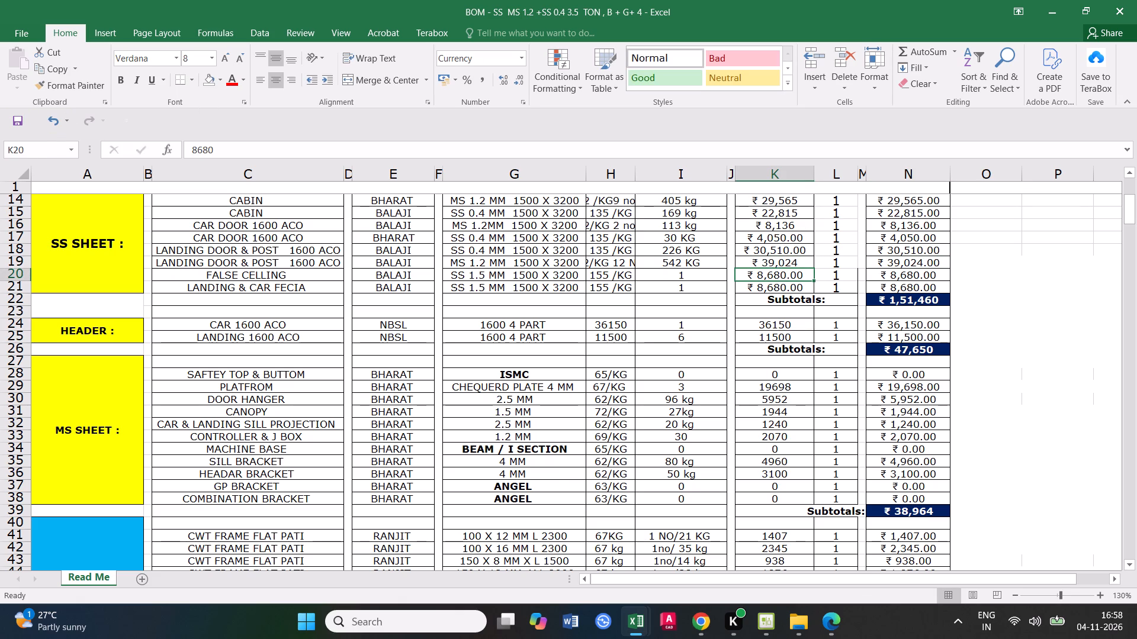
click(259, 277)
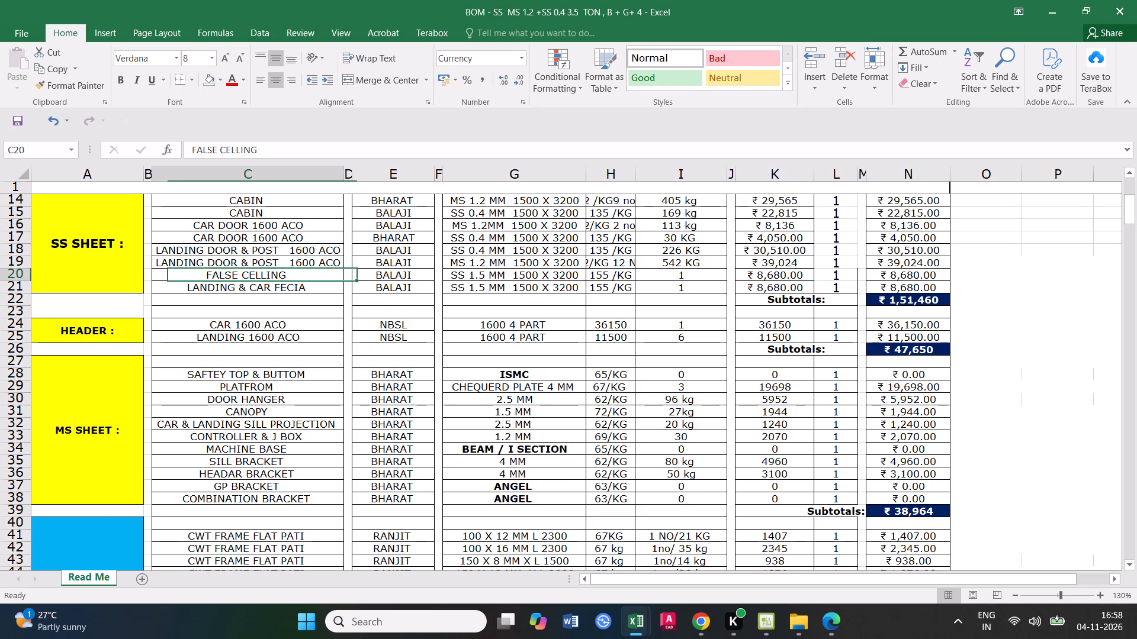
click(492, 279)
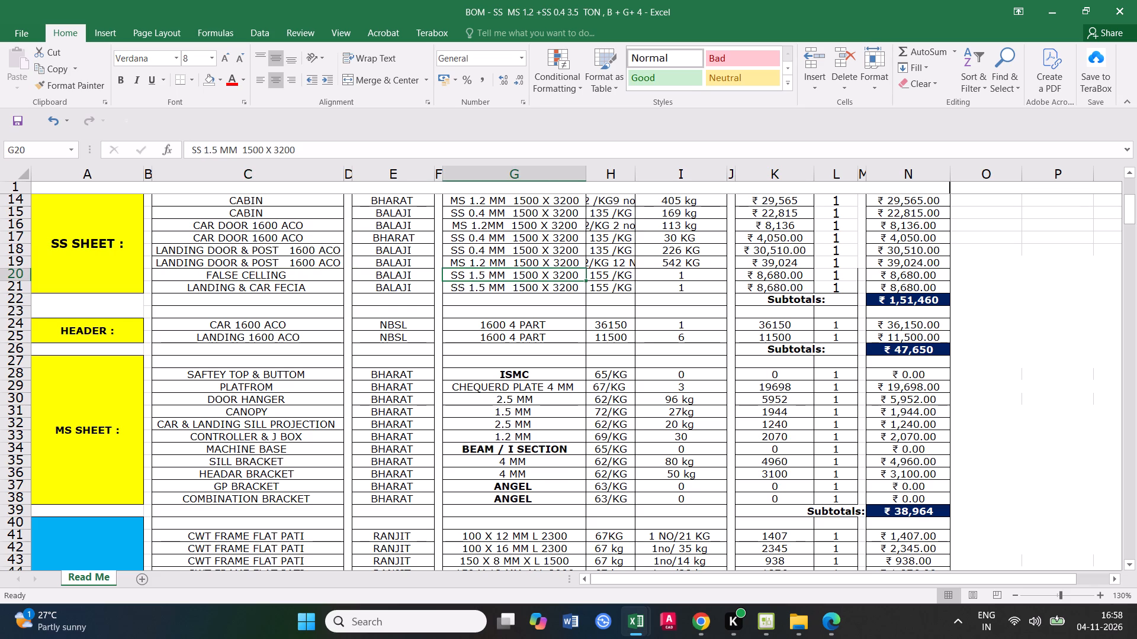
double_click(609, 277)
drag(609, 277, 598, 276)
text(35)
click(647, 327)
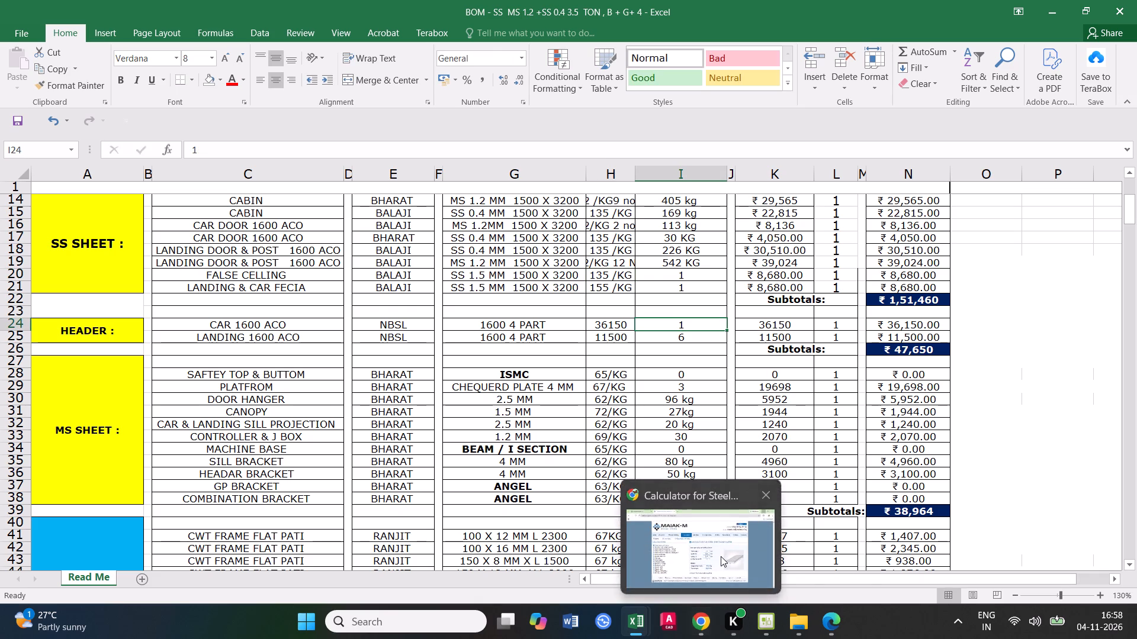
Calculate the weight of 1 piece of 1 mm thick 1500 × 3200 mm sheet in Chrome's steel sheet calculator.
click(721, 556)
drag(621, 322, 605, 327)
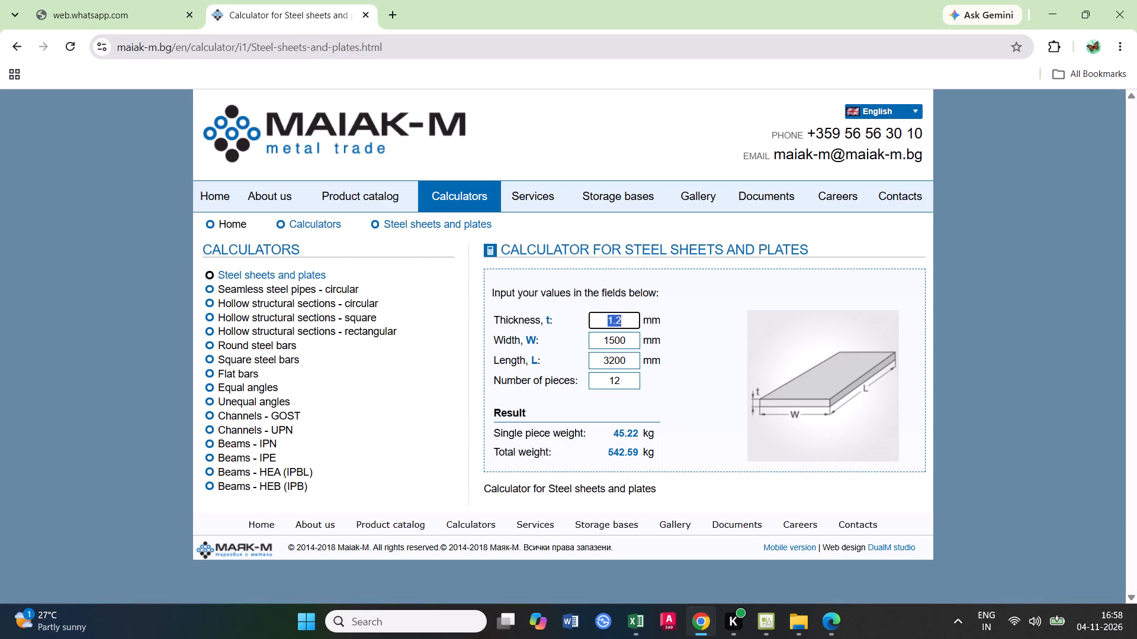
key(1)
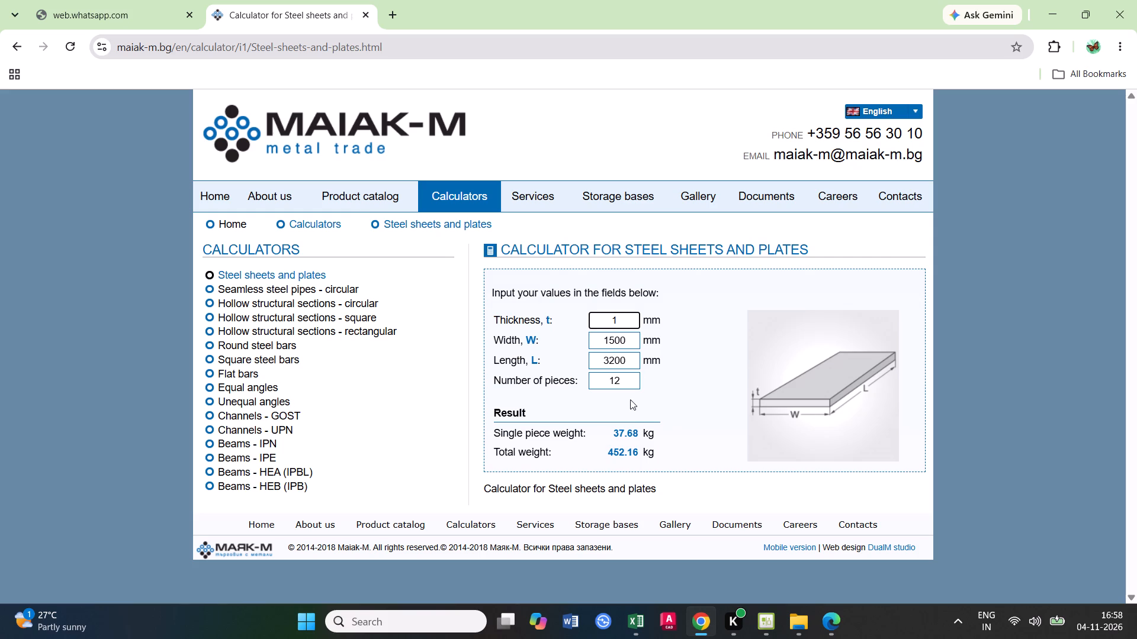
click(632, 456)
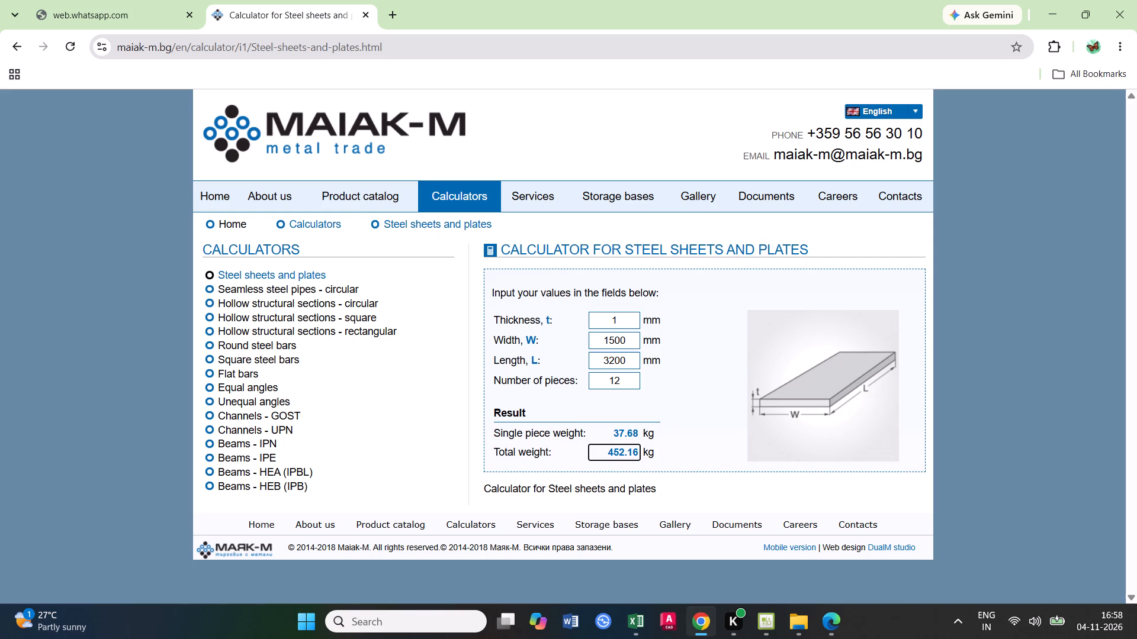
drag(623, 386, 595, 386)
key(1)
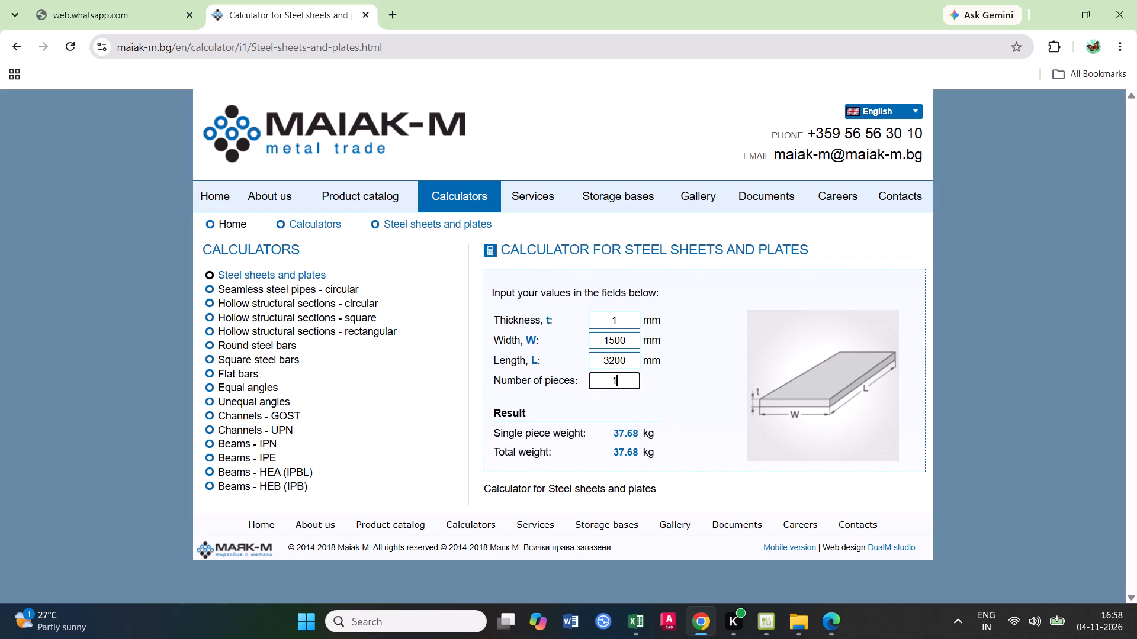
click(682, 377)
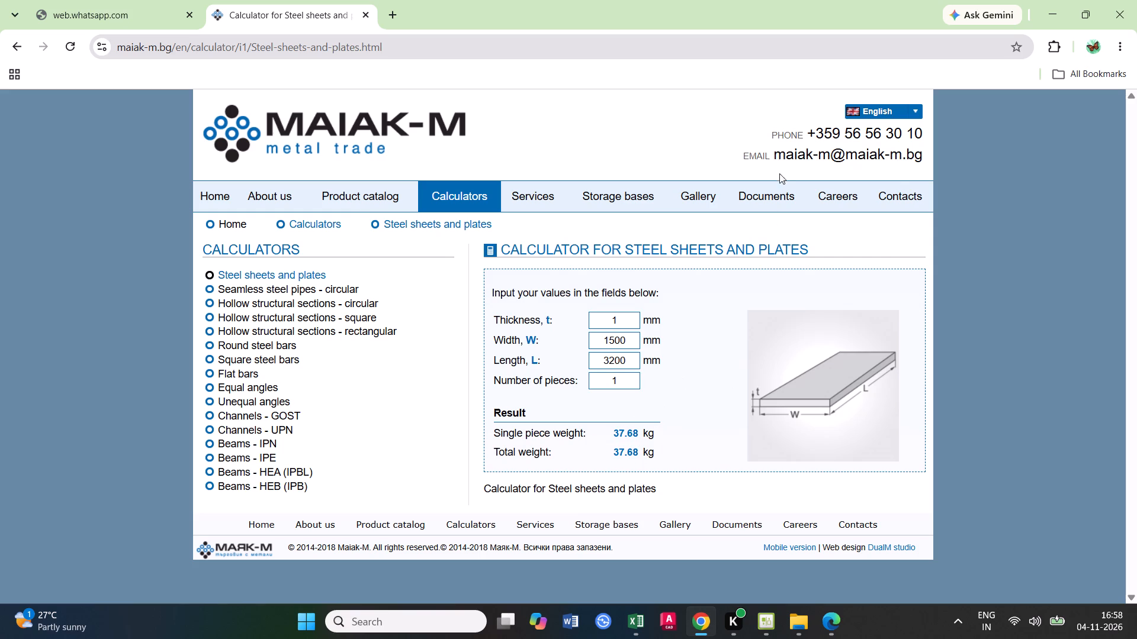
click(1055, 23)
Calculate 37 × 135 in Calculator for the false ceiling sheet's price.
click(694, 263)
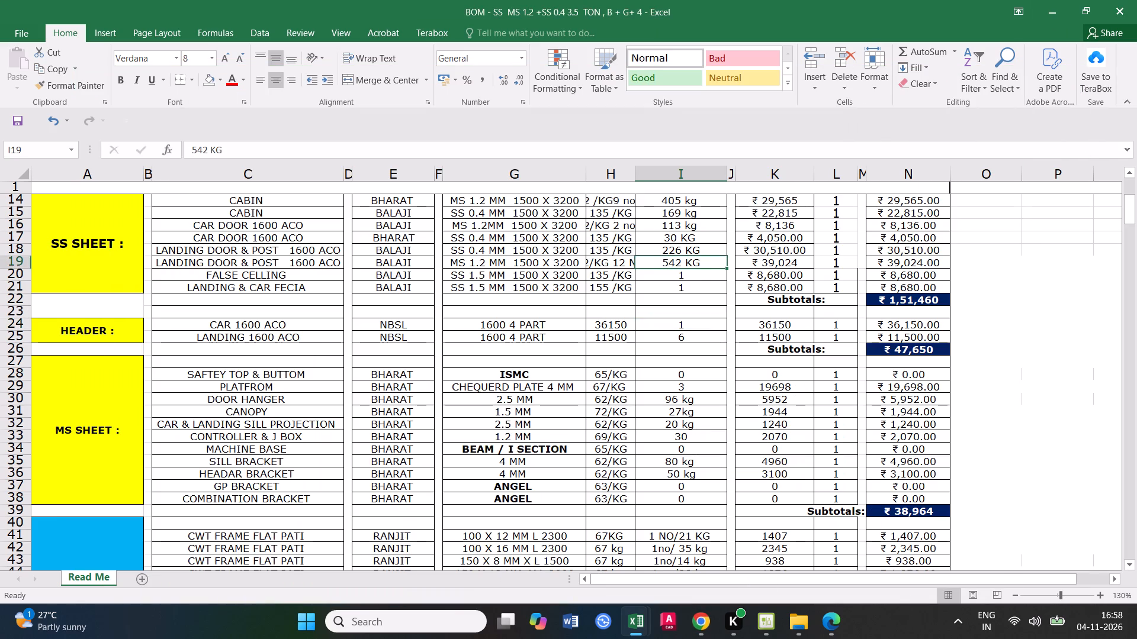
click(689, 278)
click(773, 278)
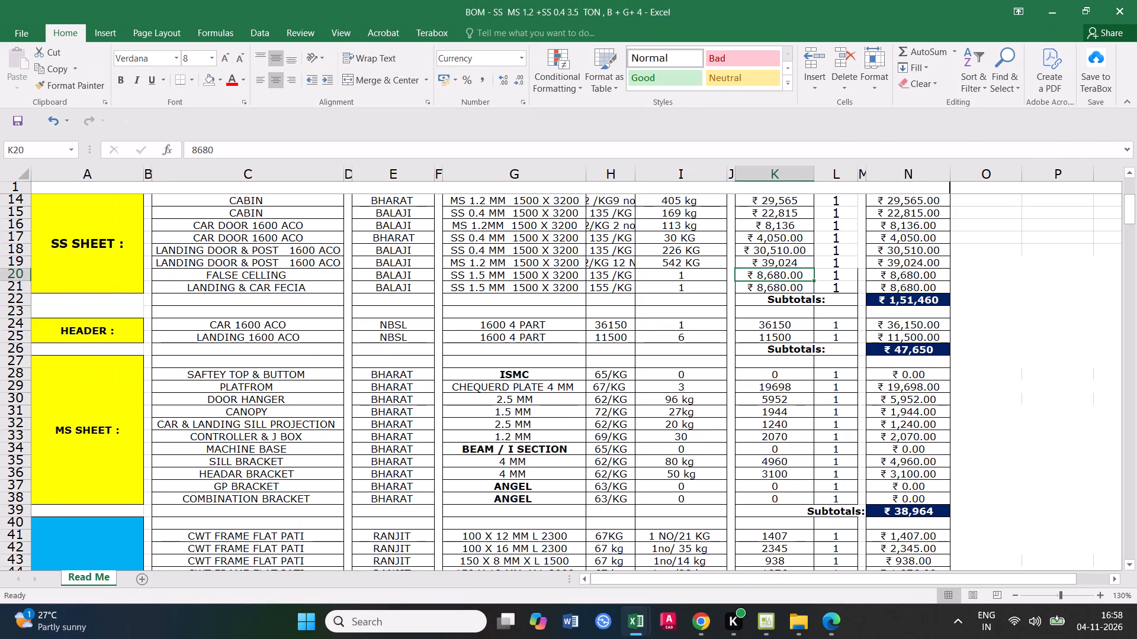
text(37*135)
key(Return)
click(410, 95)
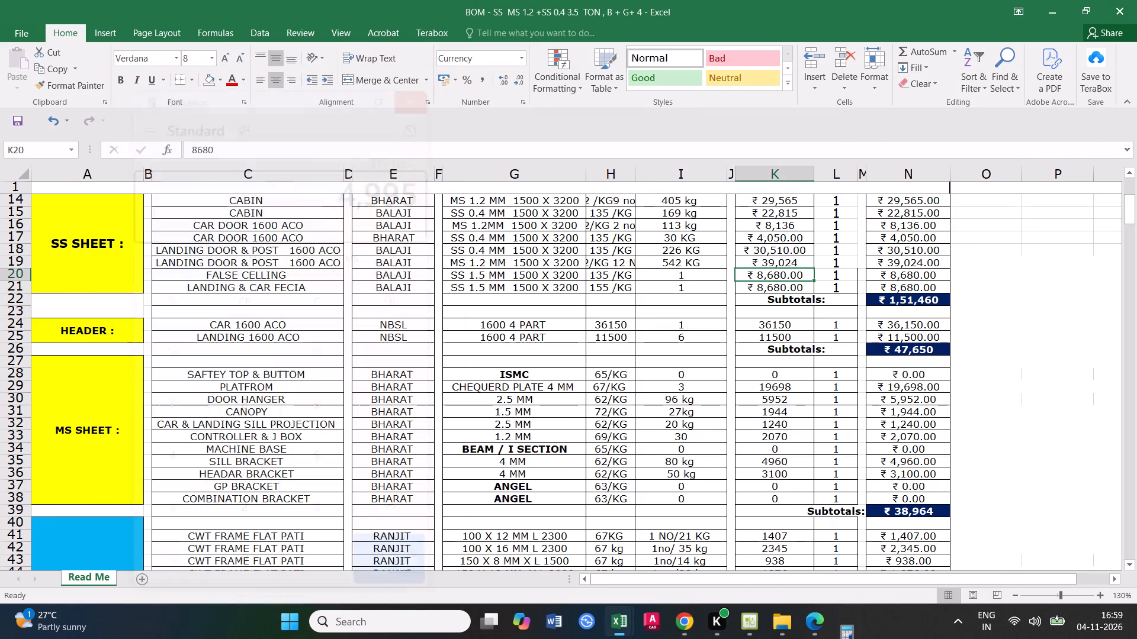
Set the false ceiling row's price per lift to 4995.
text(4995)
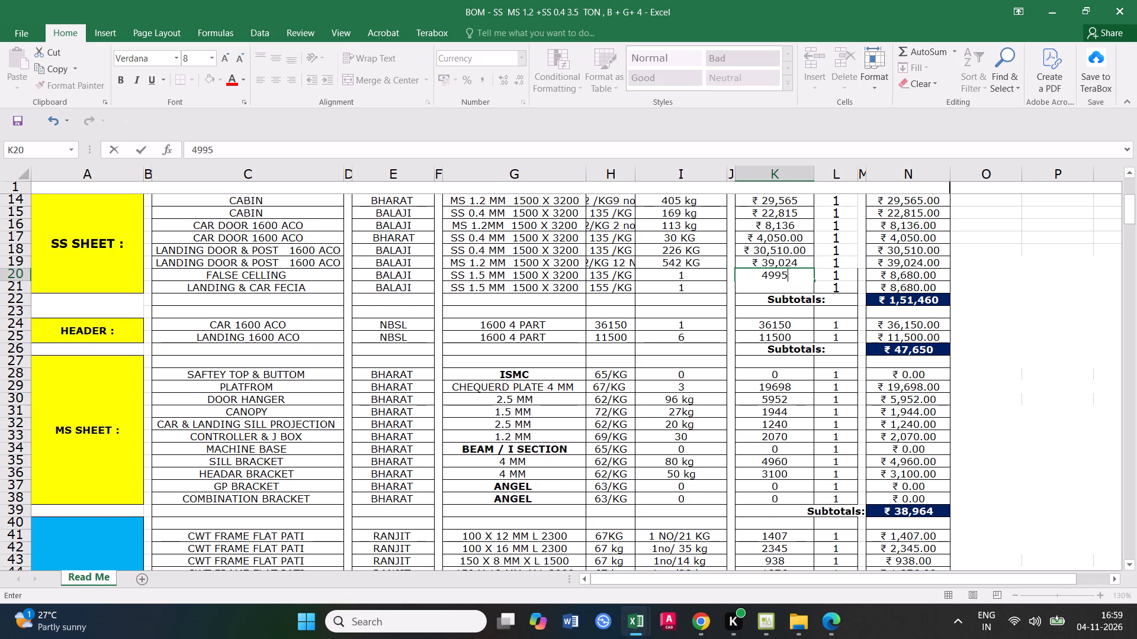
click(772, 340)
Set the LANDING & CAR FECIA row's rate to 135 /KG.
click(783, 285)
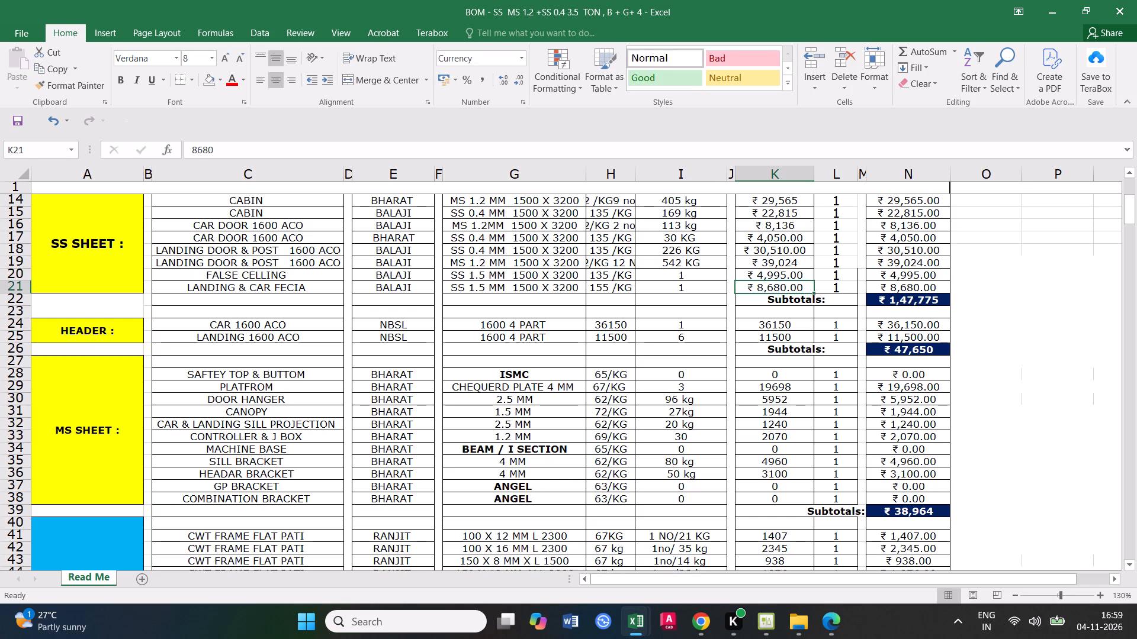
double_click(609, 289)
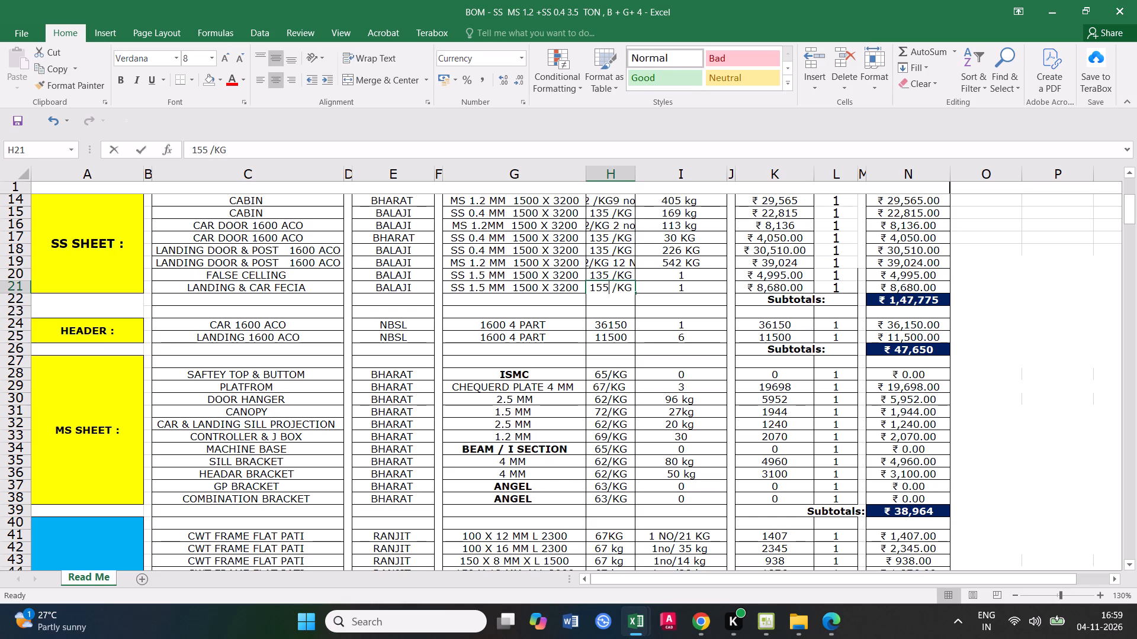
drag(609, 289, 598, 289)
text(35)
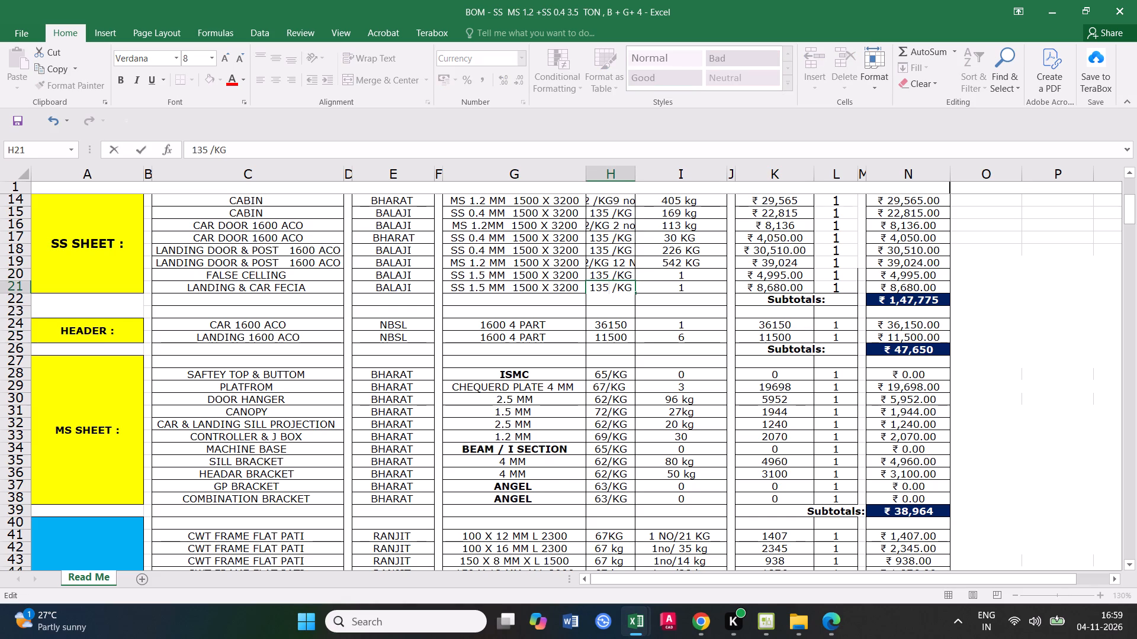
click(614, 408)
Check the sheet weight in Chrome's steel sheet calculator and compute 135 × 37 in Calculator for the fascia sheet's price.
click(771, 289)
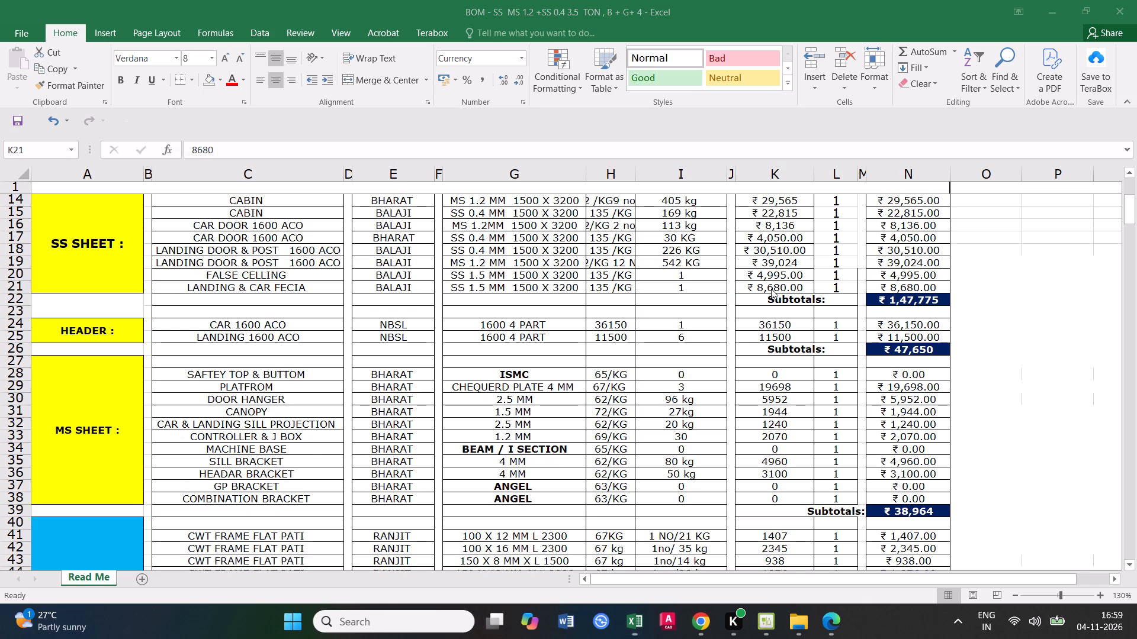
text(135)
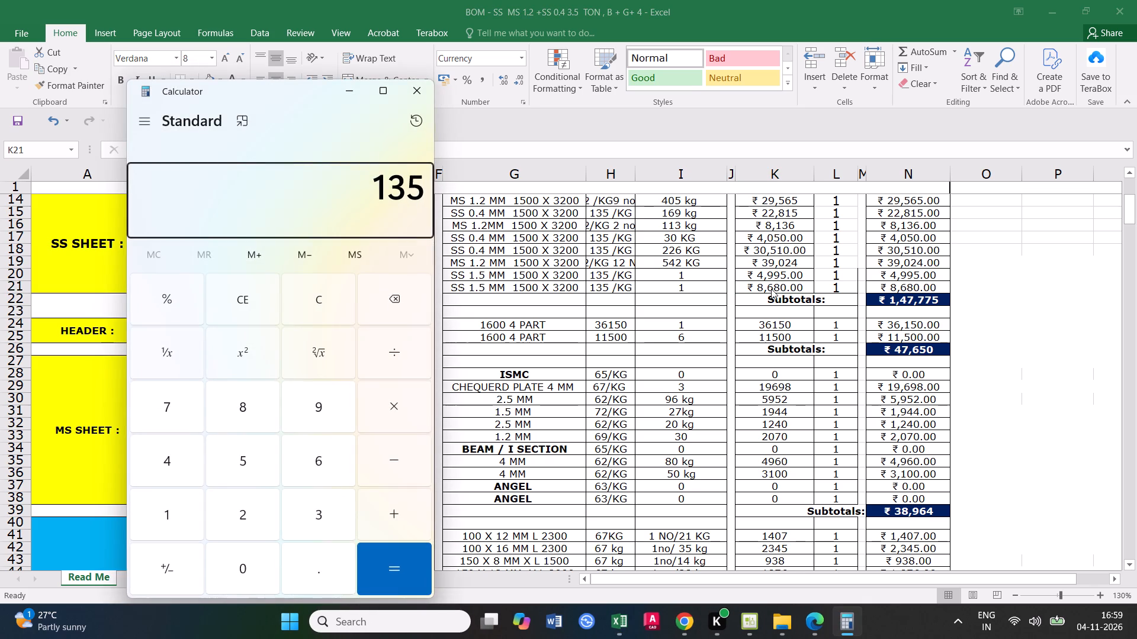
key(asterisk)
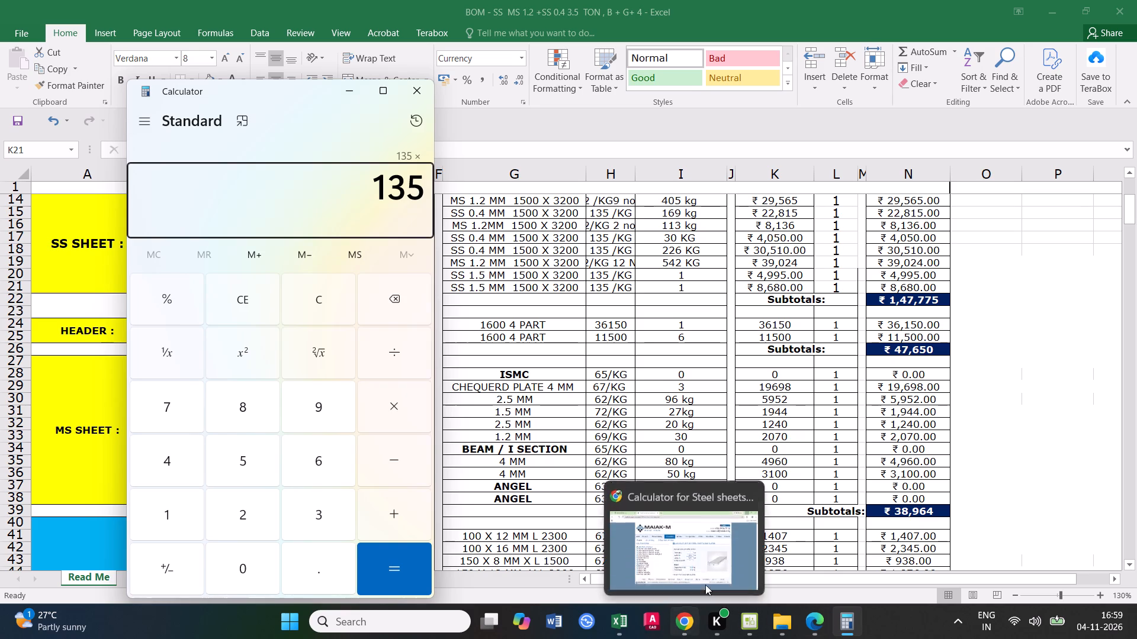
click(714, 554)
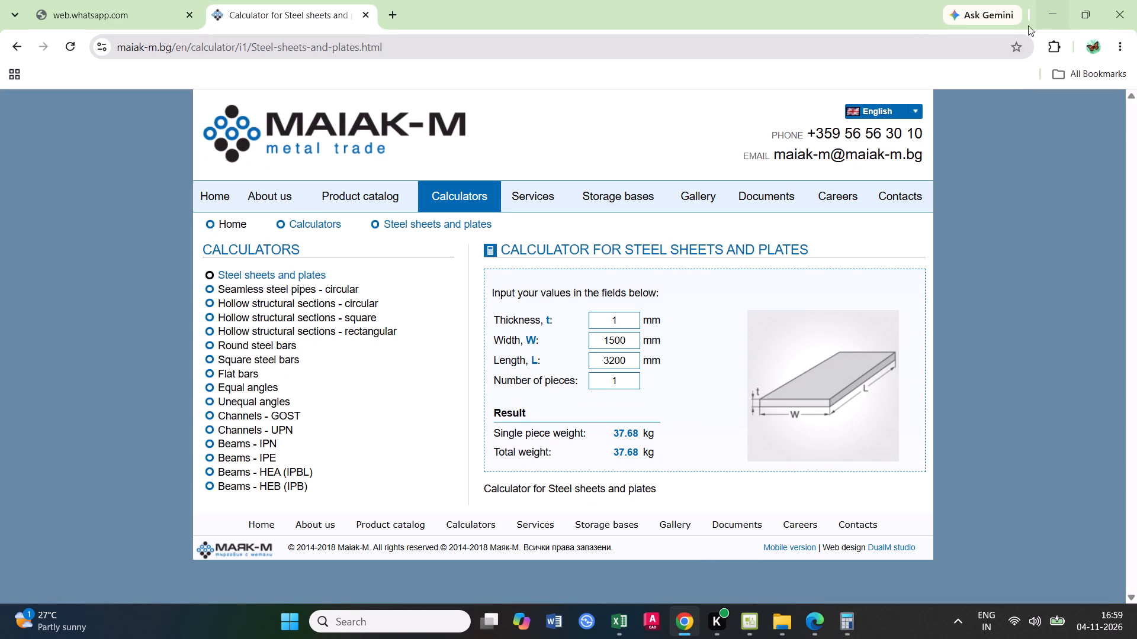
click(1027, 25)
click(1052, 15)
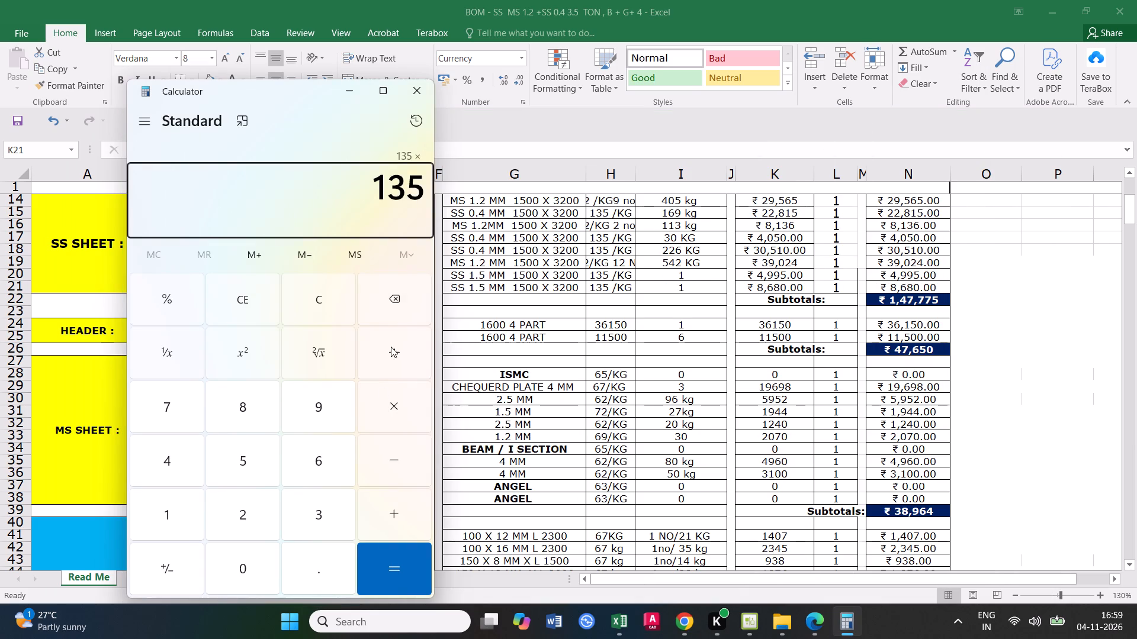
text(*37)
key(Return)
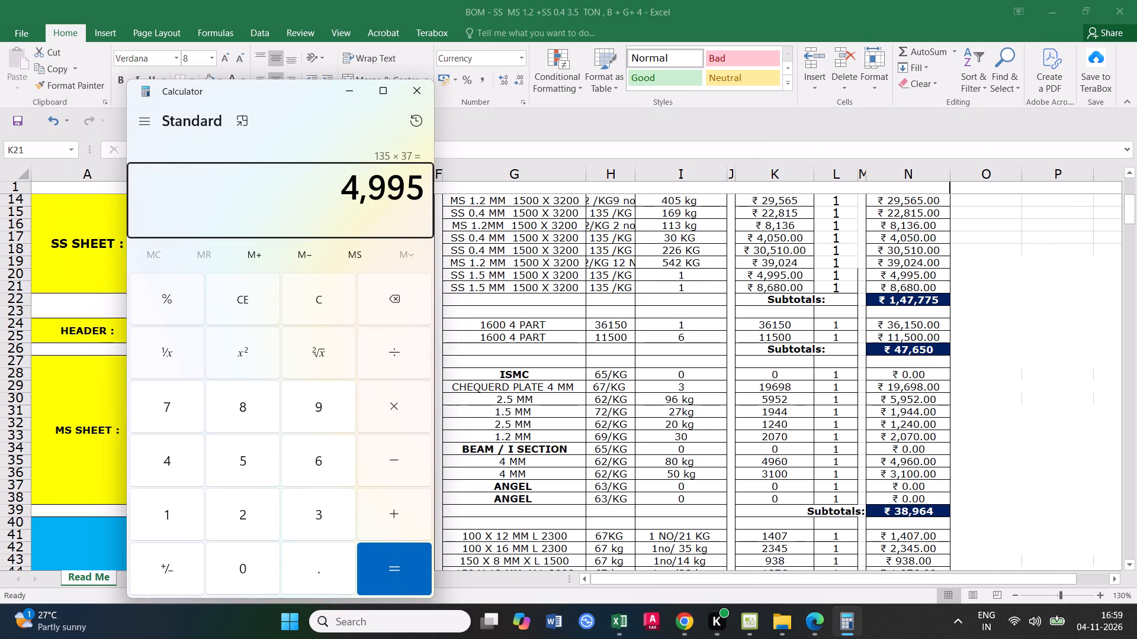
click(413, 92)
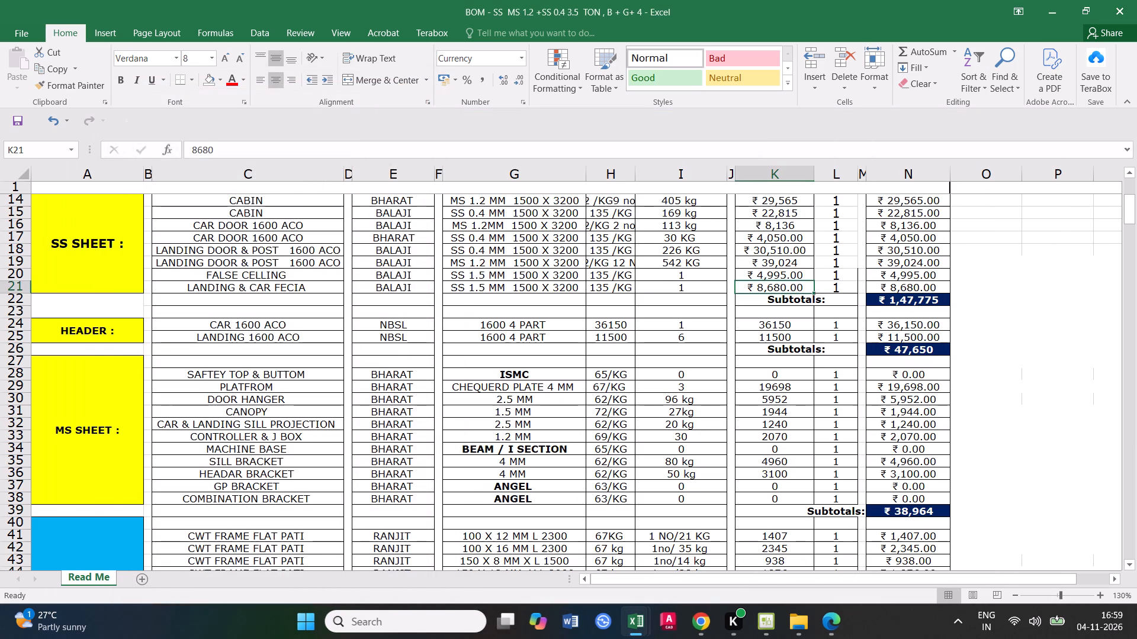
Set the false ceiling row's quantity to 37 KG.
double_click(692, 288)
double_click(685, 276)
drag(685, 276, 677, 276)
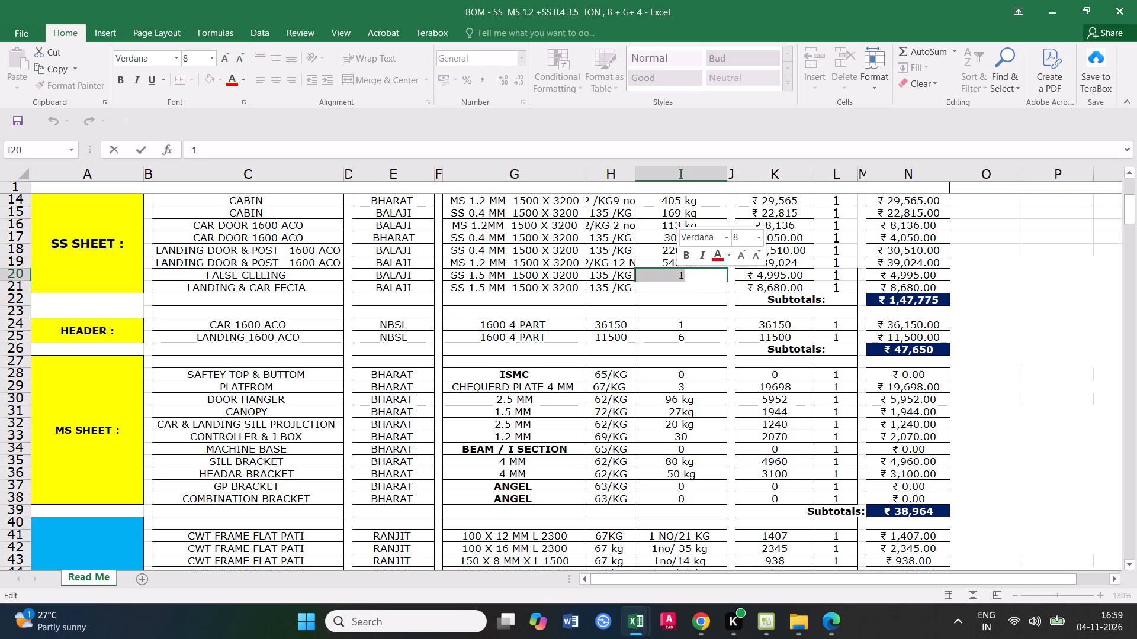
text(37 KG)
key(space)
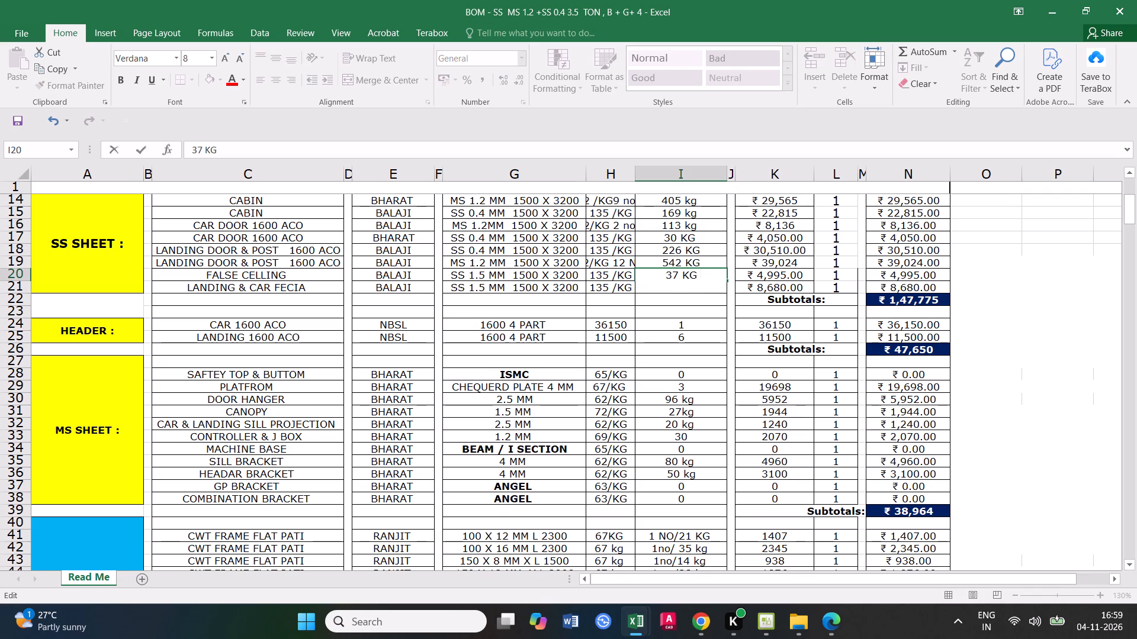
click(728, 299)
Set the LANDING & CAR FECIA row's quantity to 37 KG.
click(682, 287)
text(3\ K)
key(BackSpace)
text(KG)
key(space)
click(676, 286)
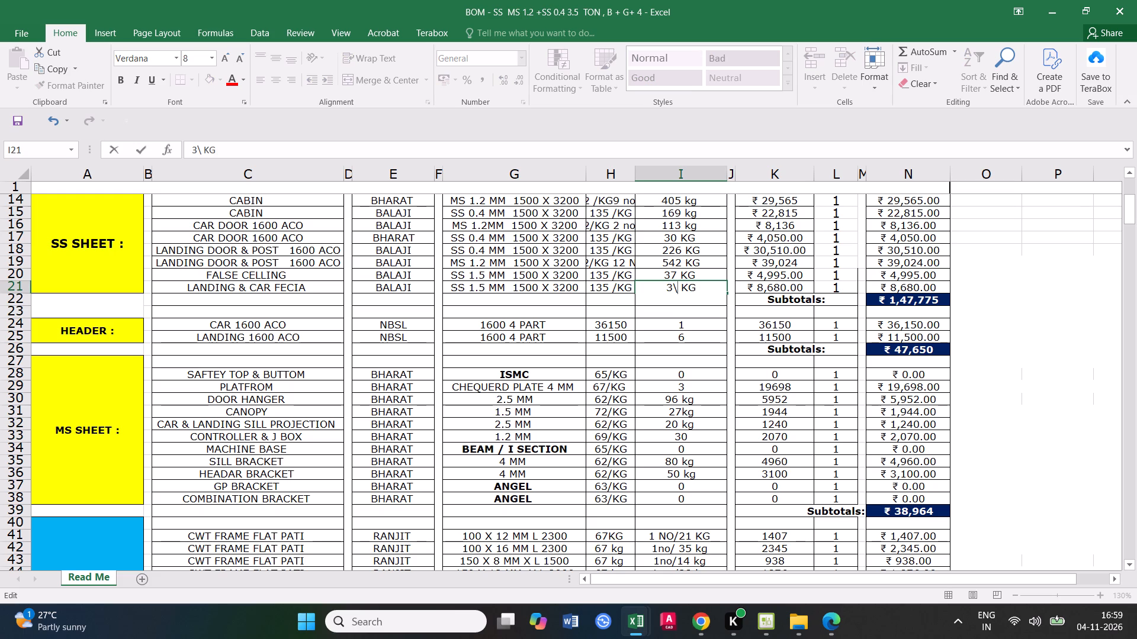
key(BackSpace)
key(7)
click(669, 348)
Fill the false ceiling row's price of 4995 down into the LANDING & CAR FECIA row.
click(773, 272)
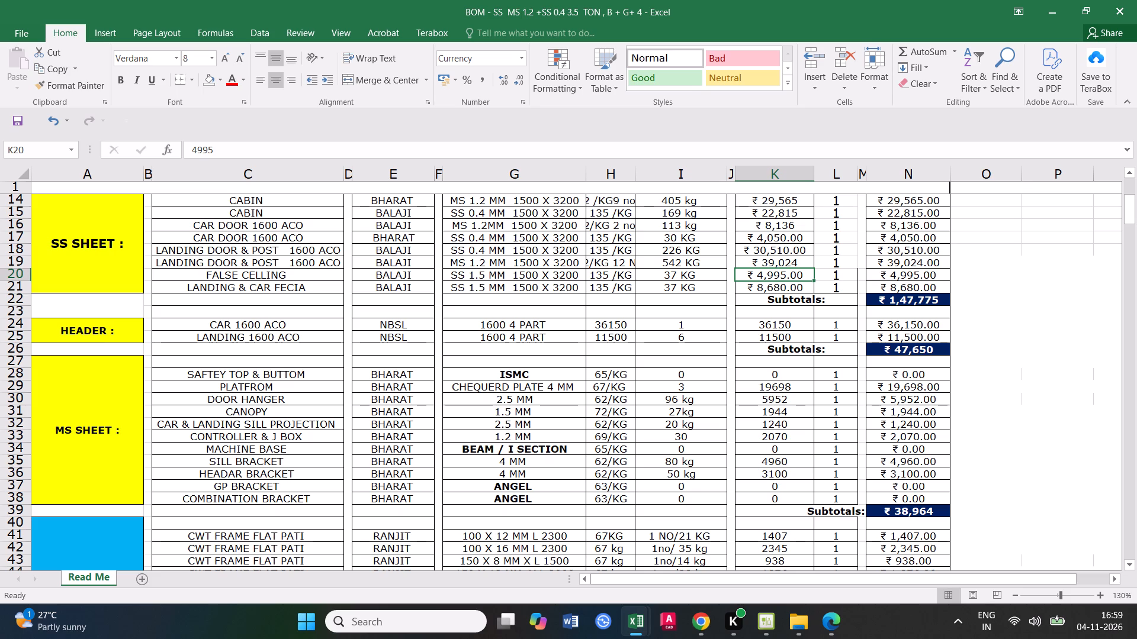
drag(814, 280, 812, 291)
click(790, 331)
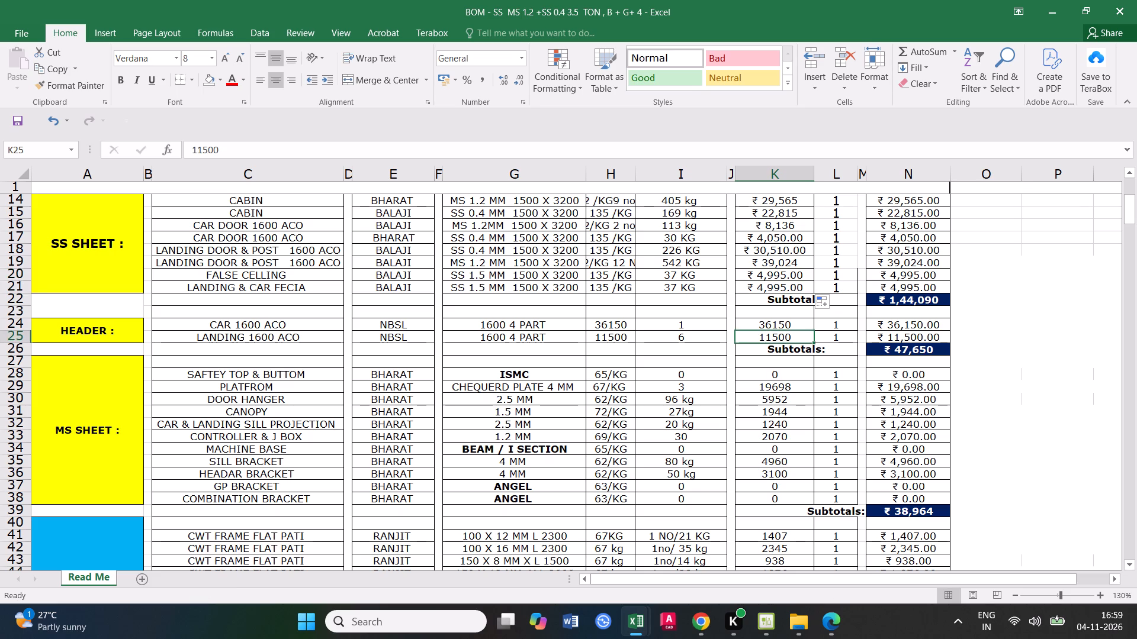
Save the bill of materials workbook.
triple_click(17, 128)
Open the BOM - SS 3.5 TON, B + G+ 4 PDF from the new ss 135 kg folder and examine its rates and prices.
click(793, 626)
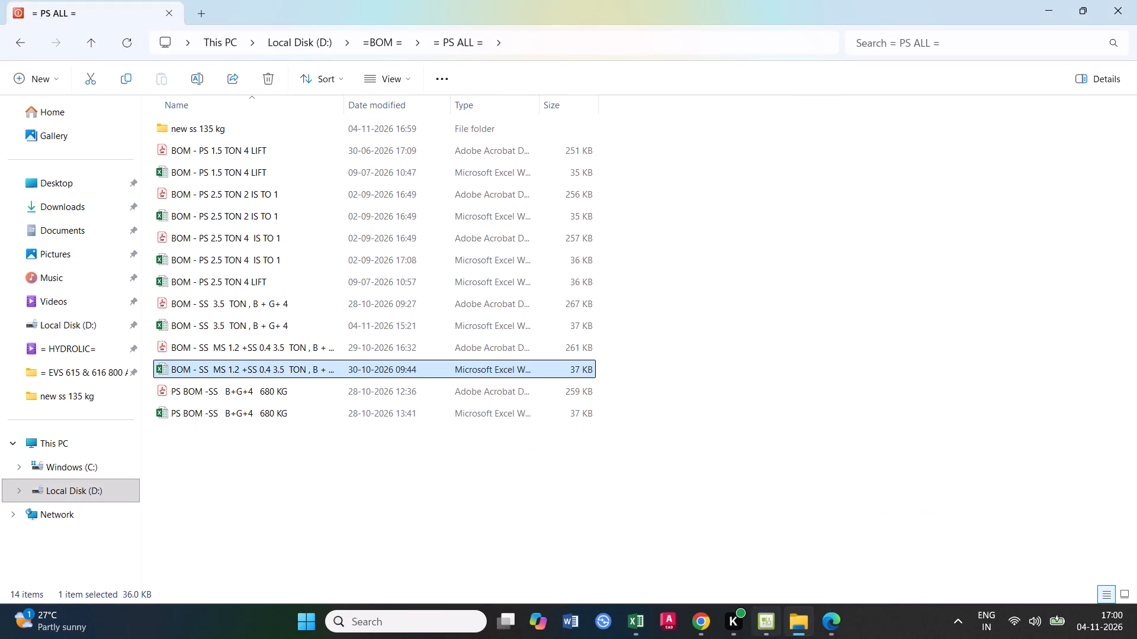
double_click(231, 129)
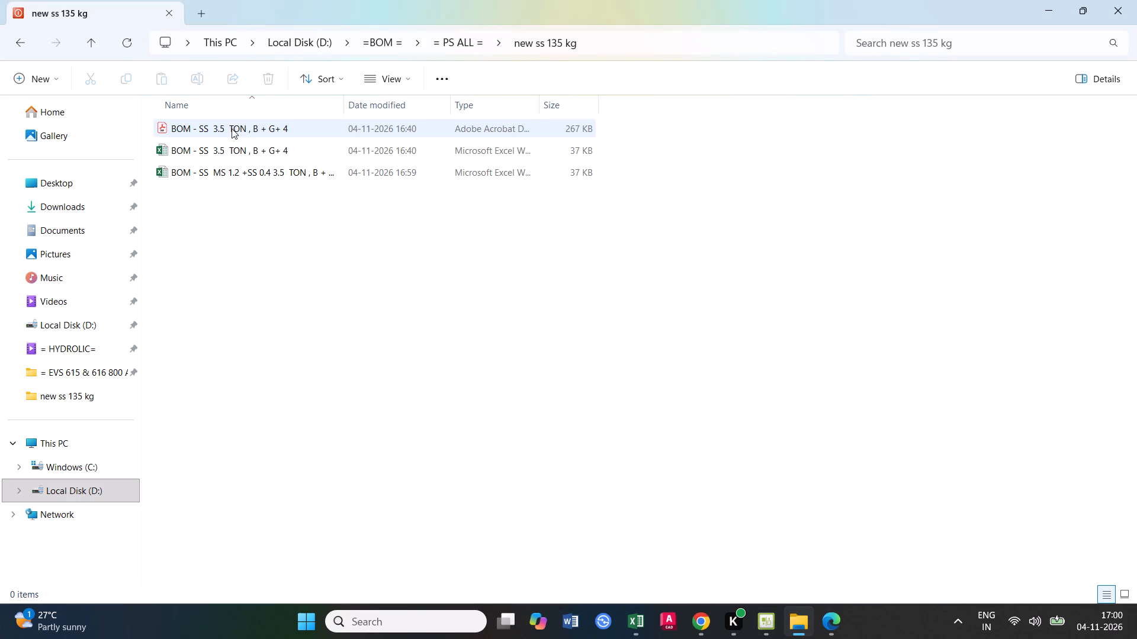
double_click(229, 124)
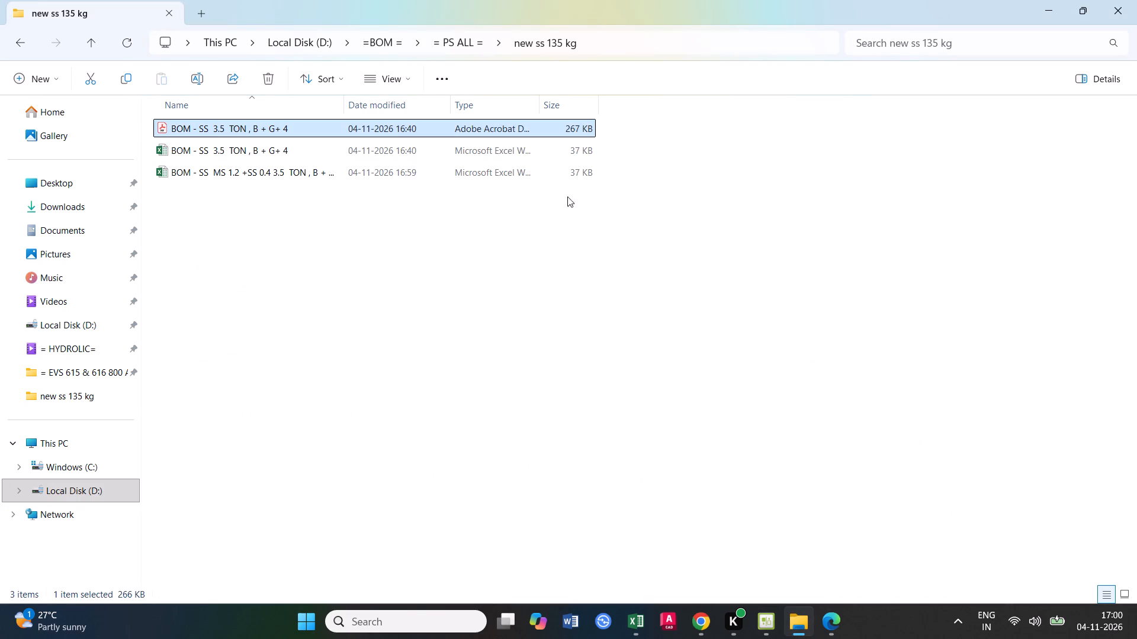
double_click(568, 133)
scroll(712, 334, down, 2)
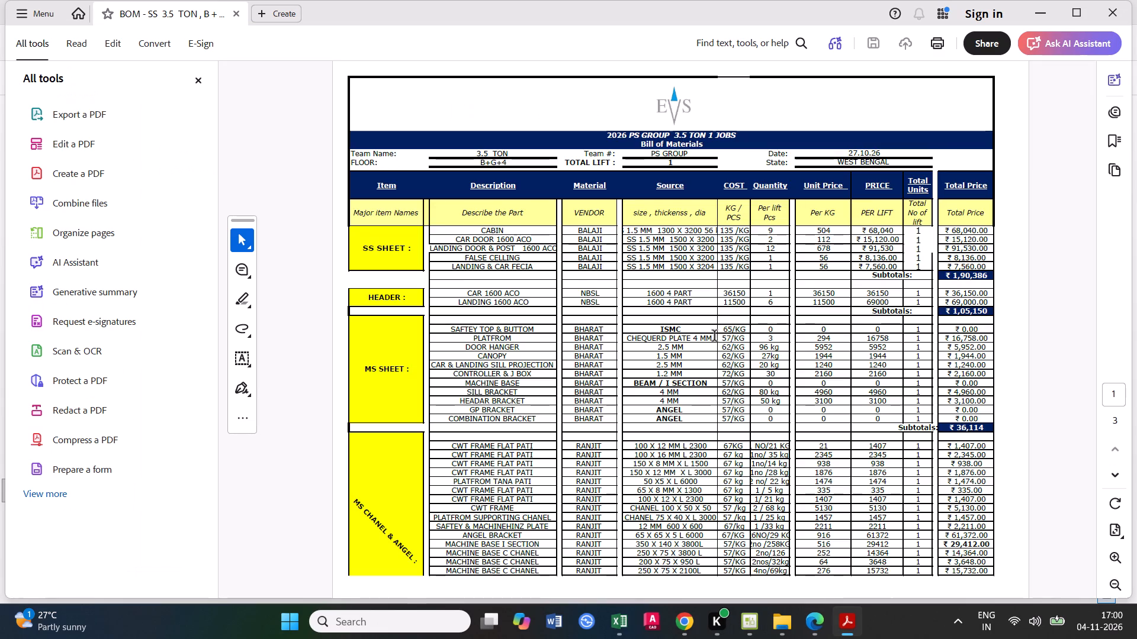
scroll(715, 337, down, 6)
scroll(895, 395, up, 6)
scroll(894, 321, up, 1)
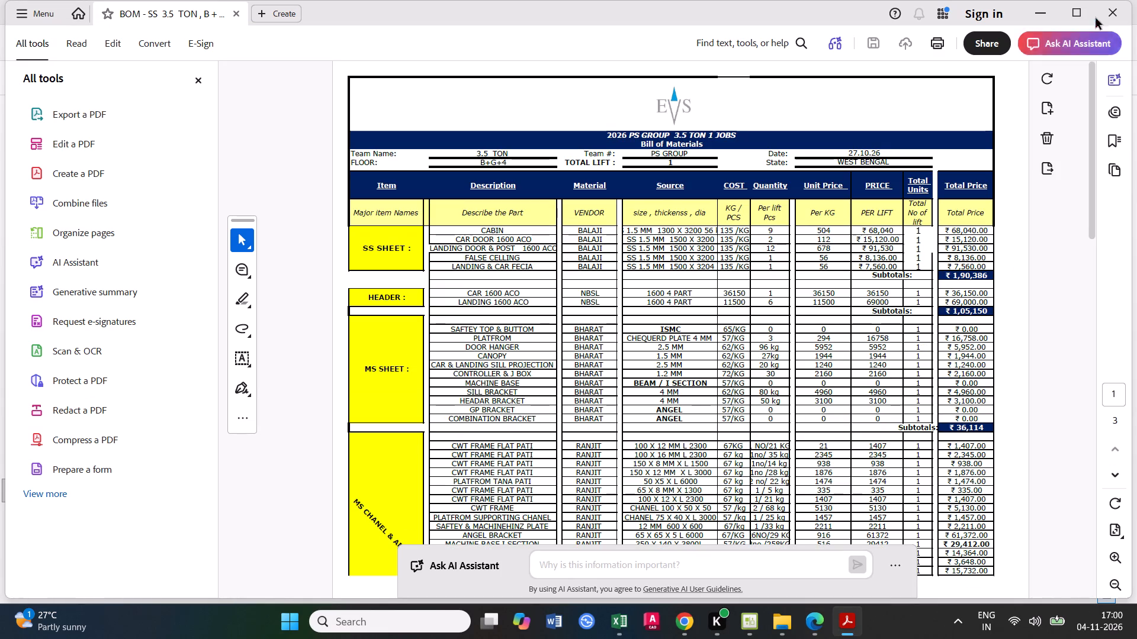
click(1046, 11)
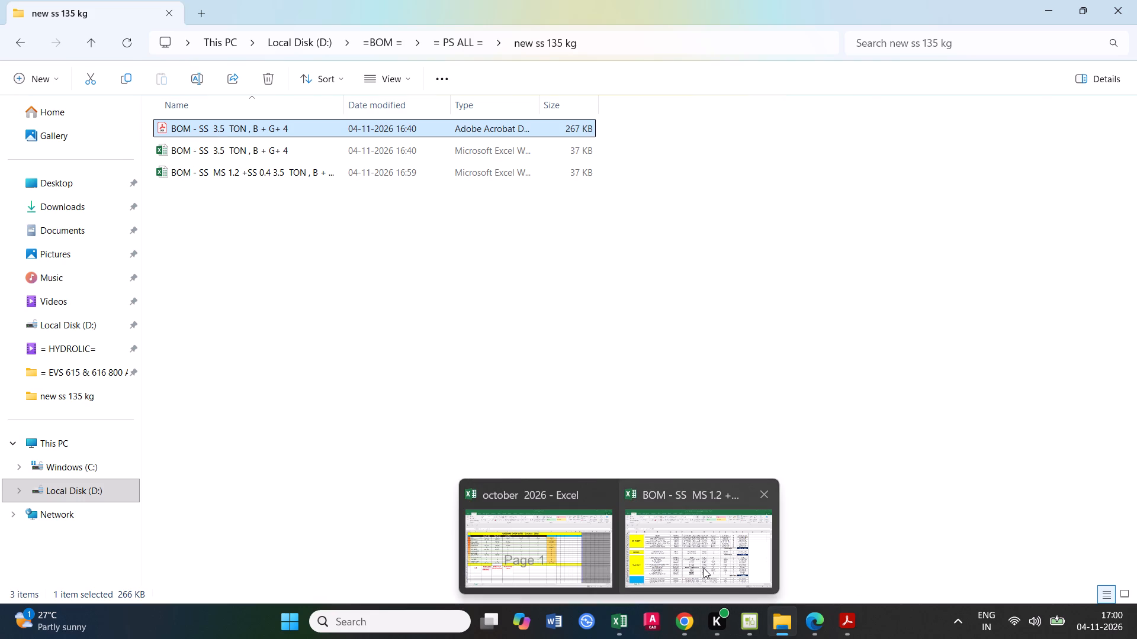
Switch back to the SS/MS workbook in Excel and review its header details and the SS, header and MS sheet rows.
click(704, 568)
scroll(718, 365, up, 6)
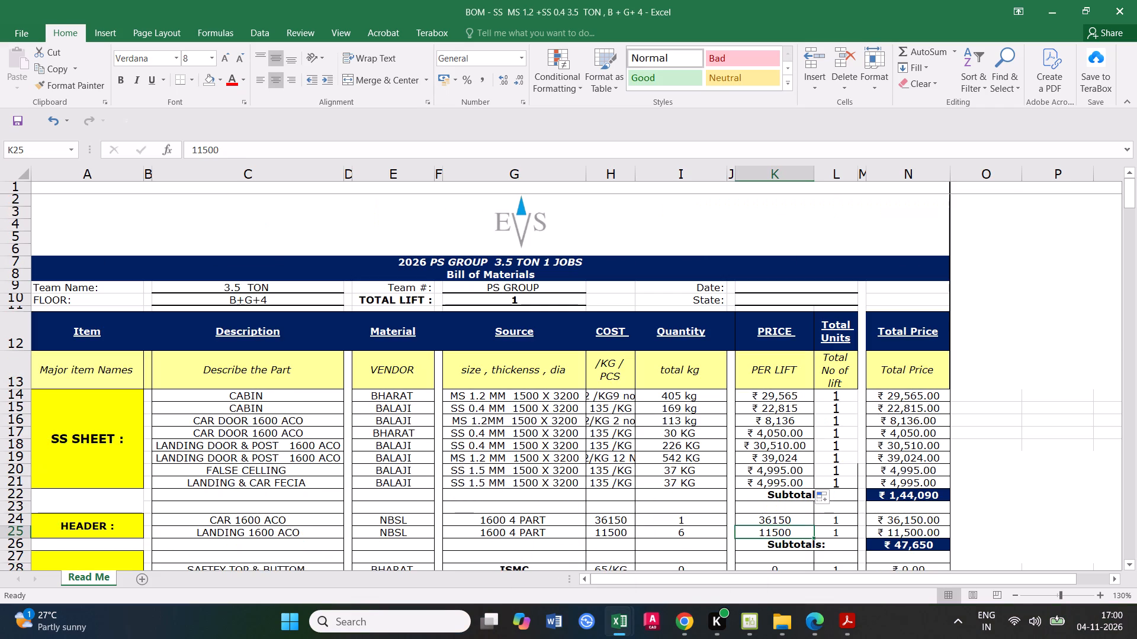
scroll(895, 429, down, 1)
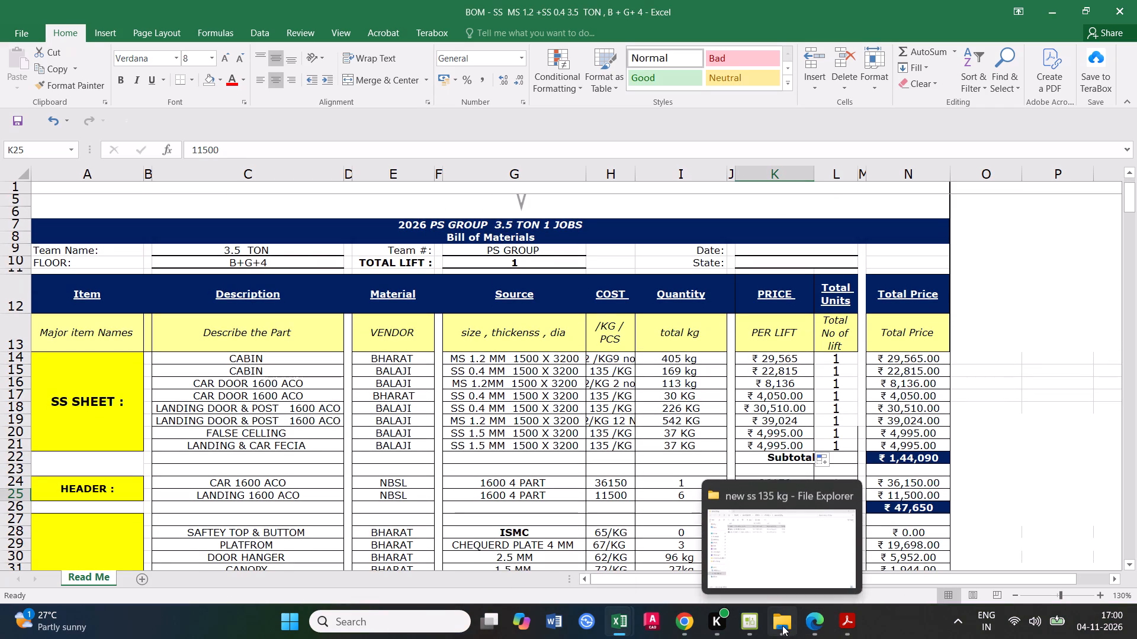
click(998, 485)
click(1009, 530)
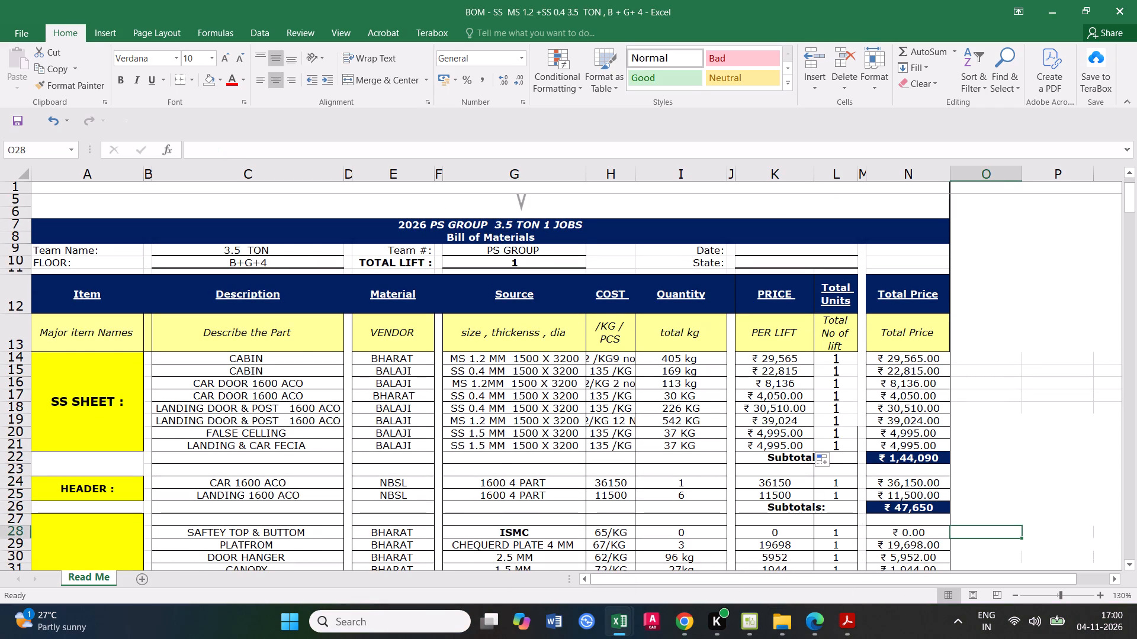
scroll(978, 446, down, 3)
click(375, 381)
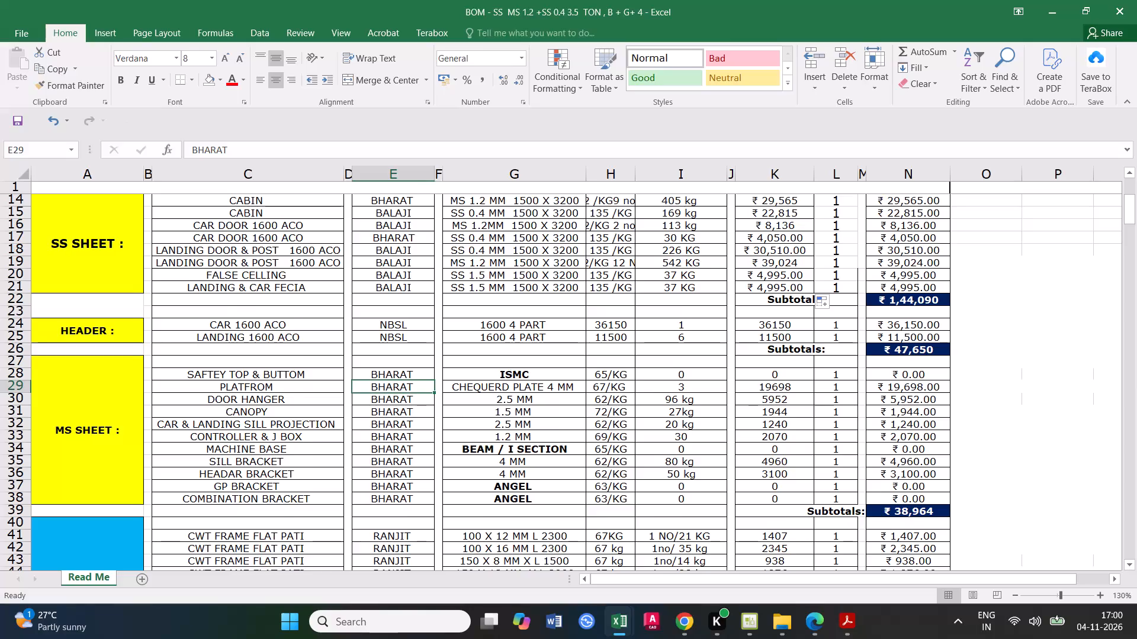
scroll(659, 348, down, 2)
scroll(468, 325, down, 1)
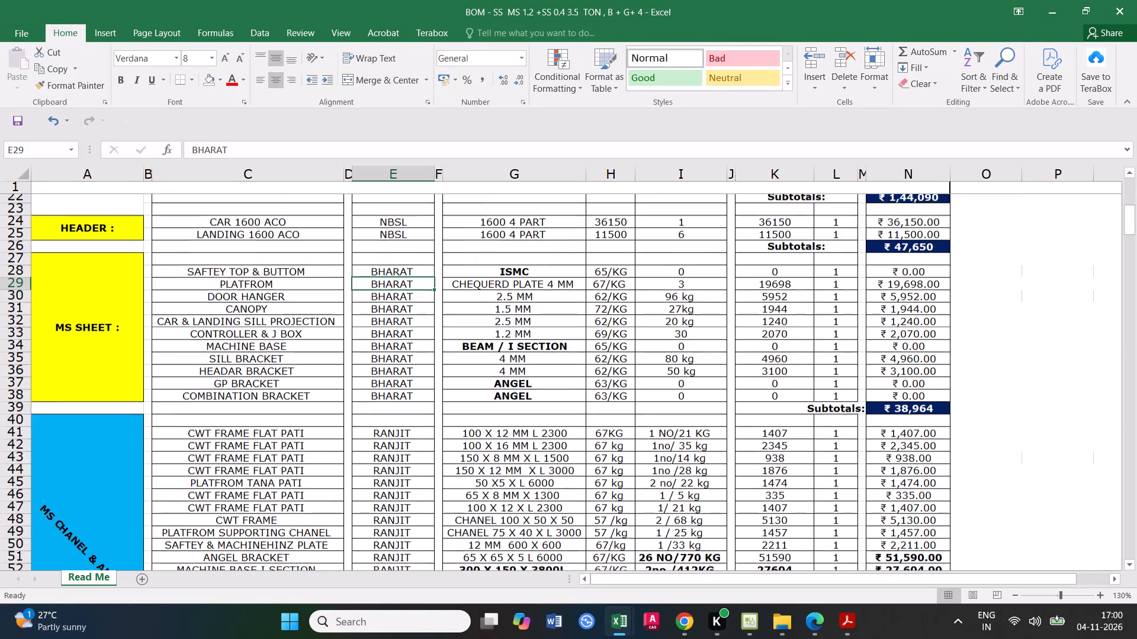
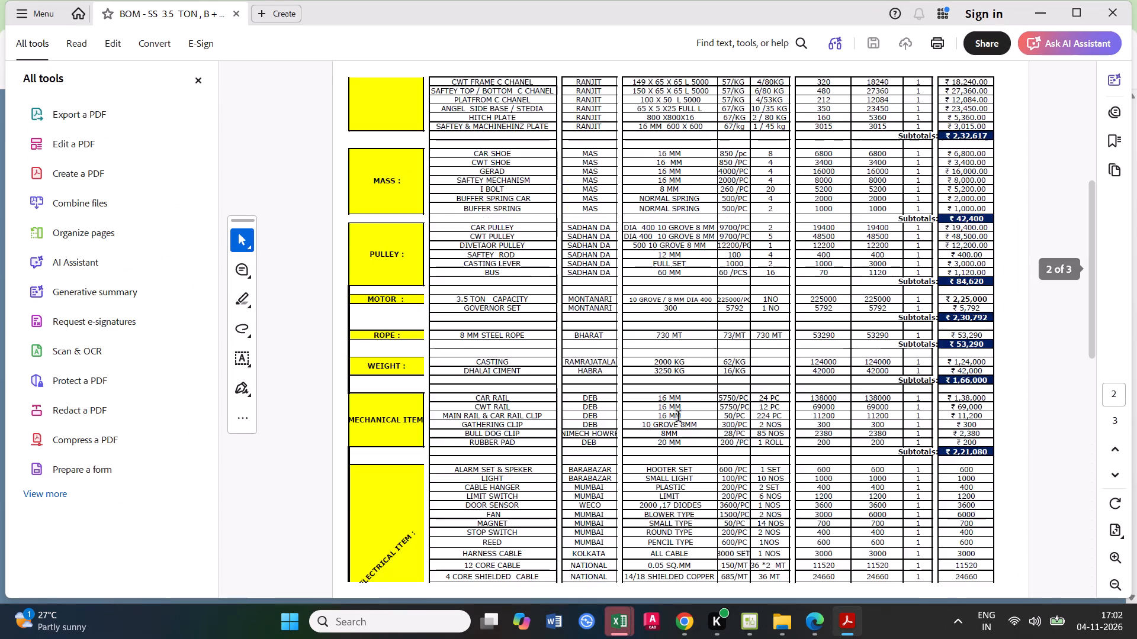
Check the MS SHEET rates in the PDF, then set the PLATFROM row's cost to 57/KG in the Excel workbook.
scroll(701, 406, down, 1)
scroll(705, 409, up, 2)
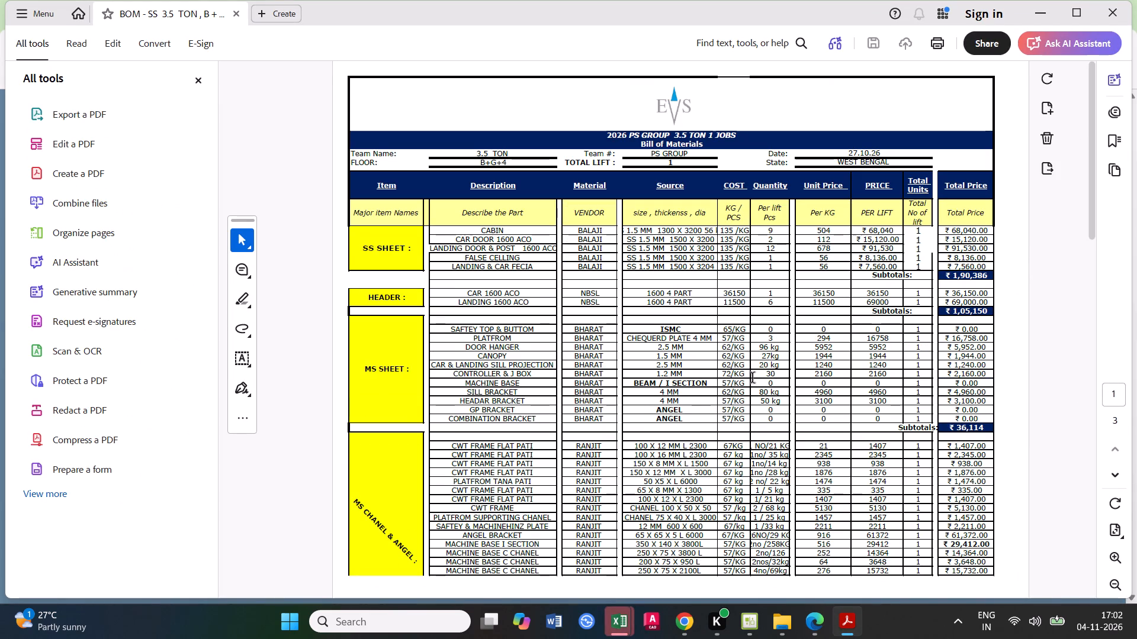
drag(1093, 205, 1093, 235)
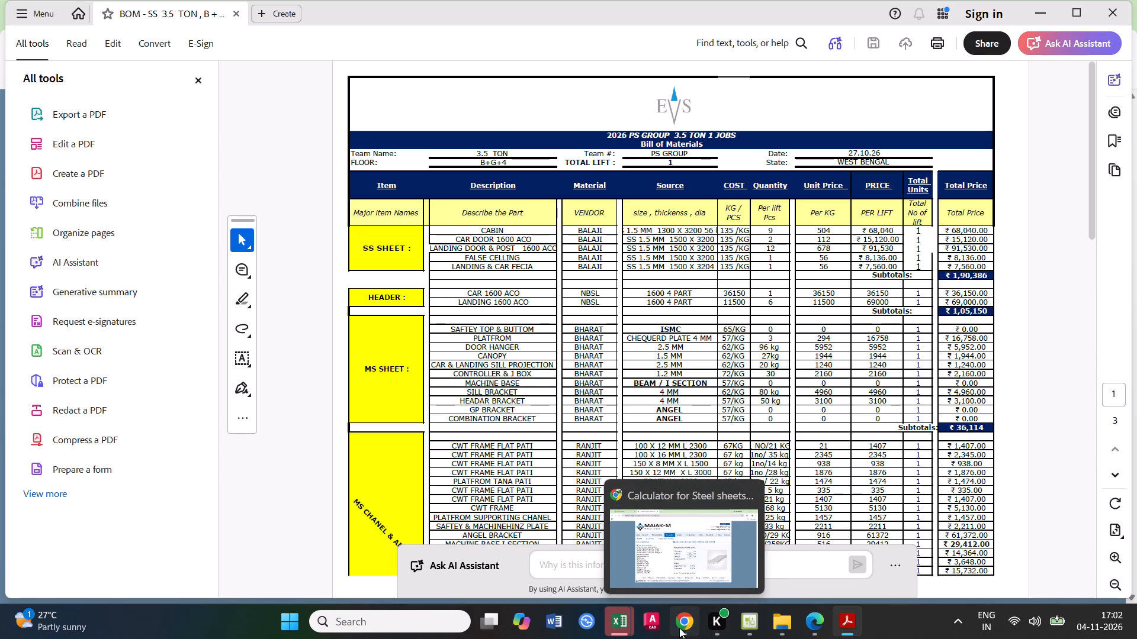
click(672, 551)
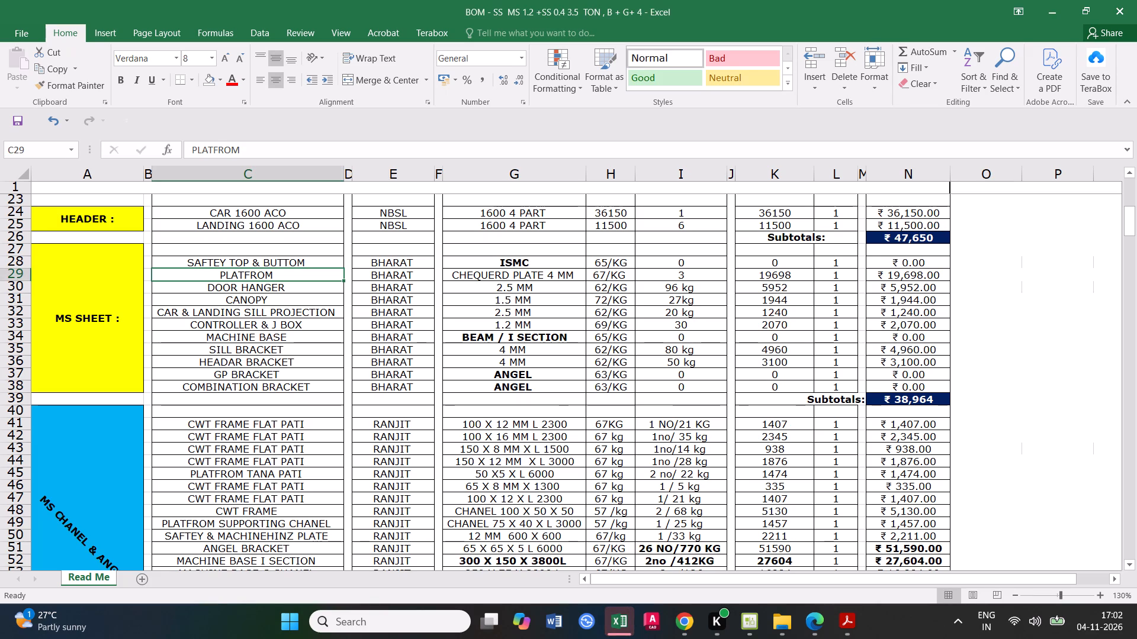
double_click(606, 273)
drag(606, 273, 596, 273)
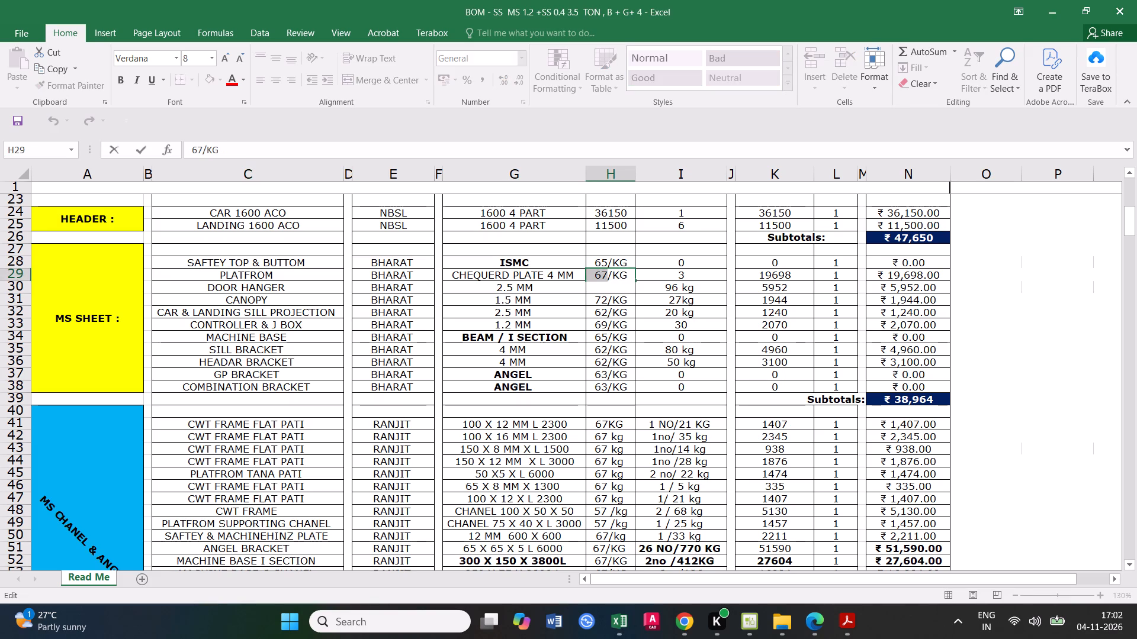
text(57)
click(699, 346)
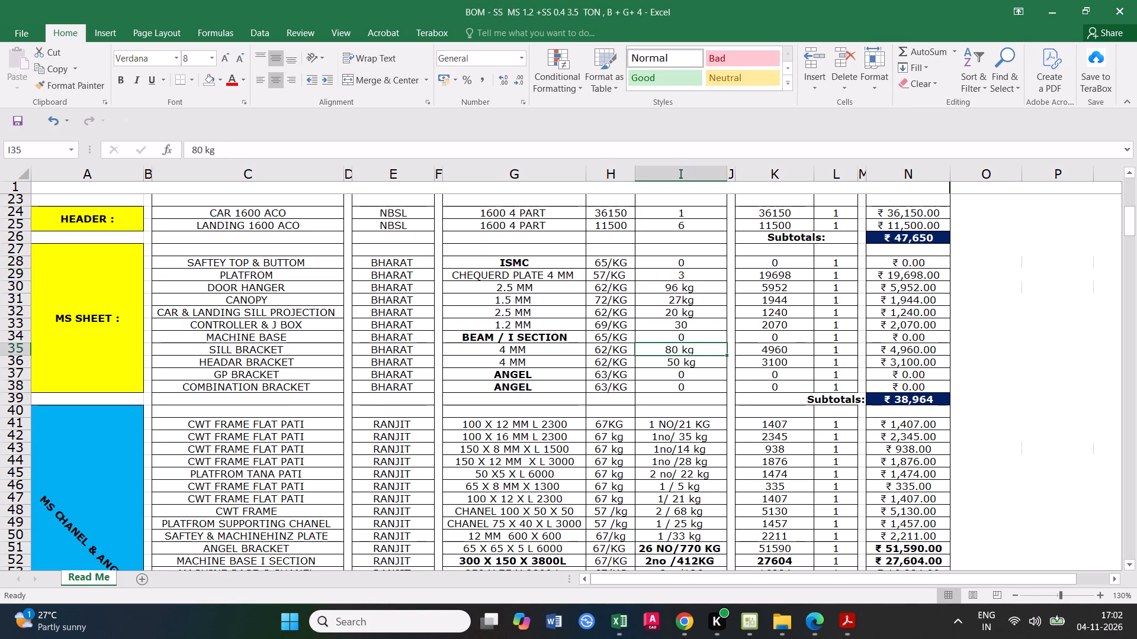
Check the PLATFROM row in the Acrobat PDF and set its quantity in the Excel workbook to 294.
click(695, 276)
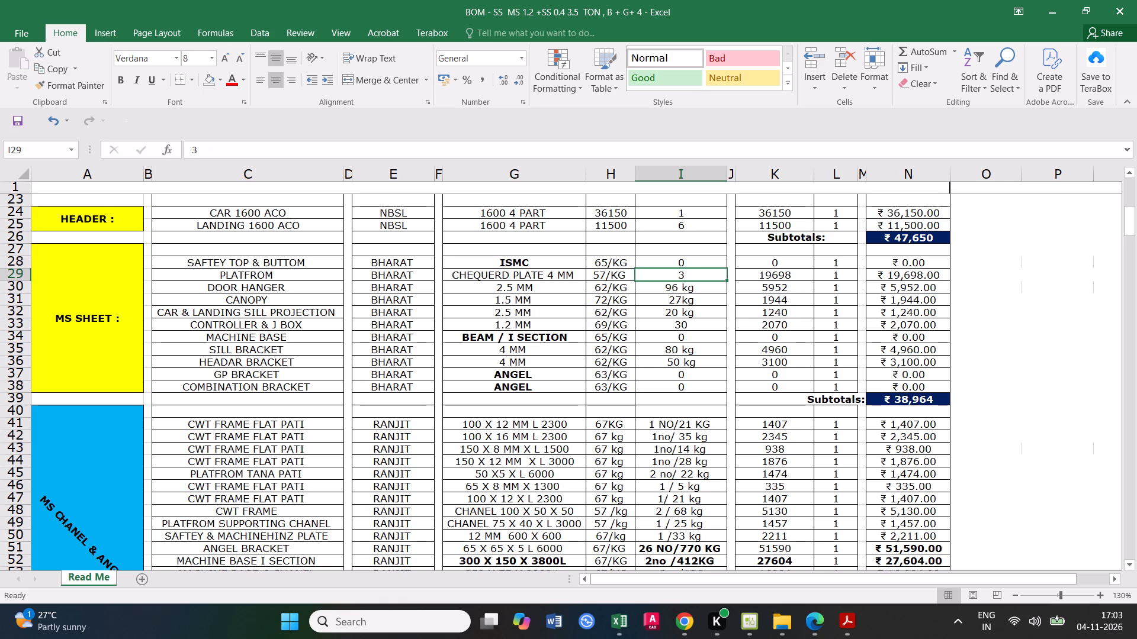
click(857, 624)
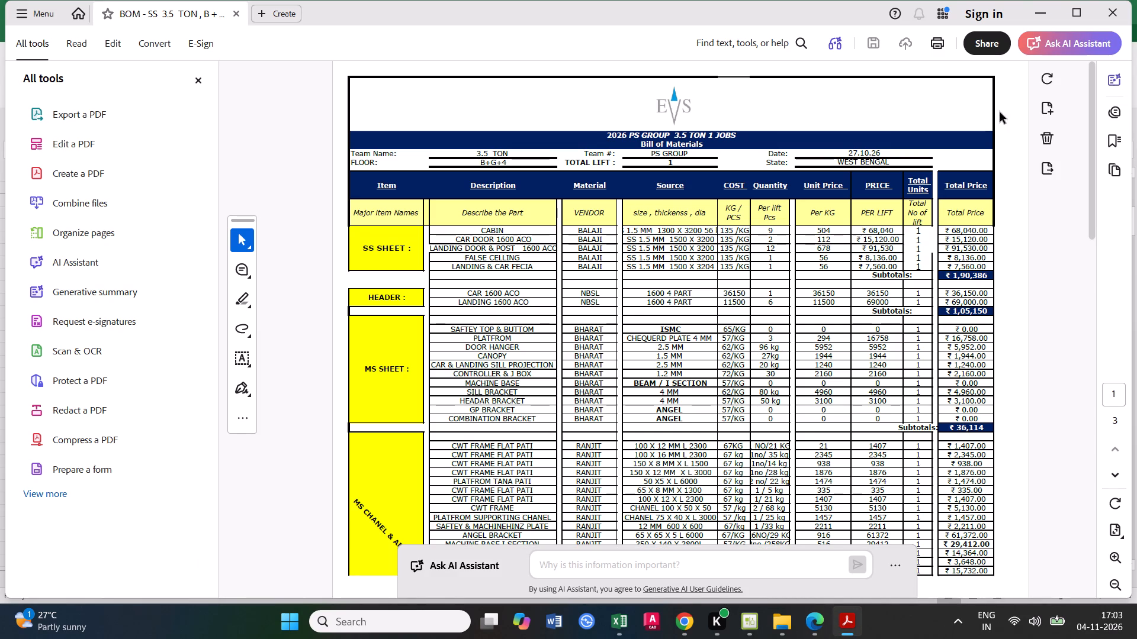
click(1048, 9)
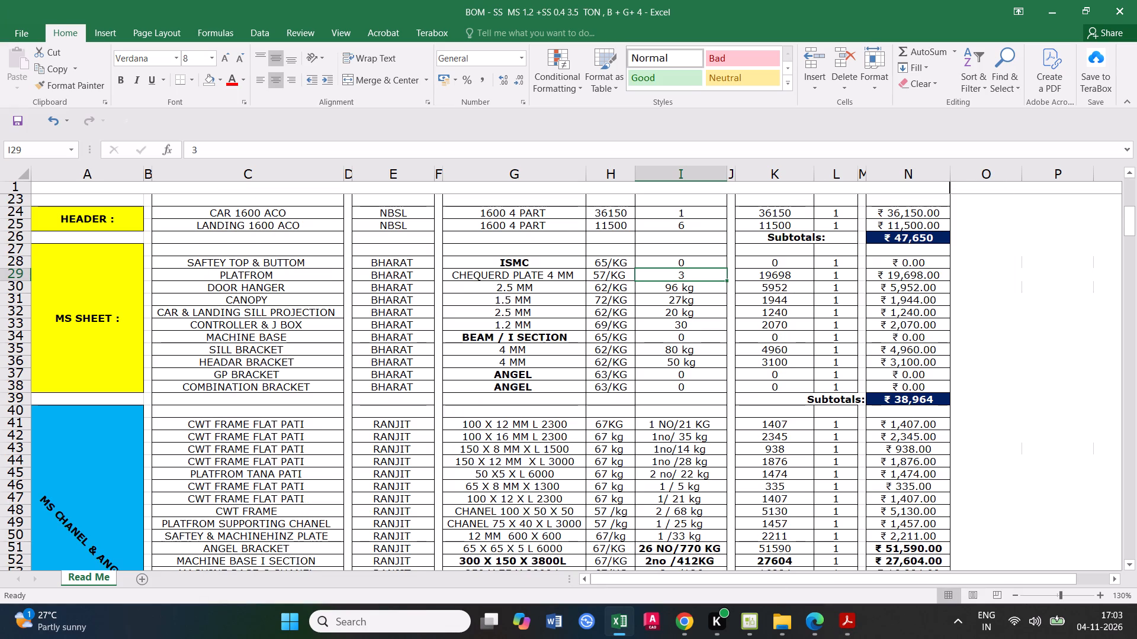
double_click(688, 275)
drag(688, 275, 677, 275)
key(2)
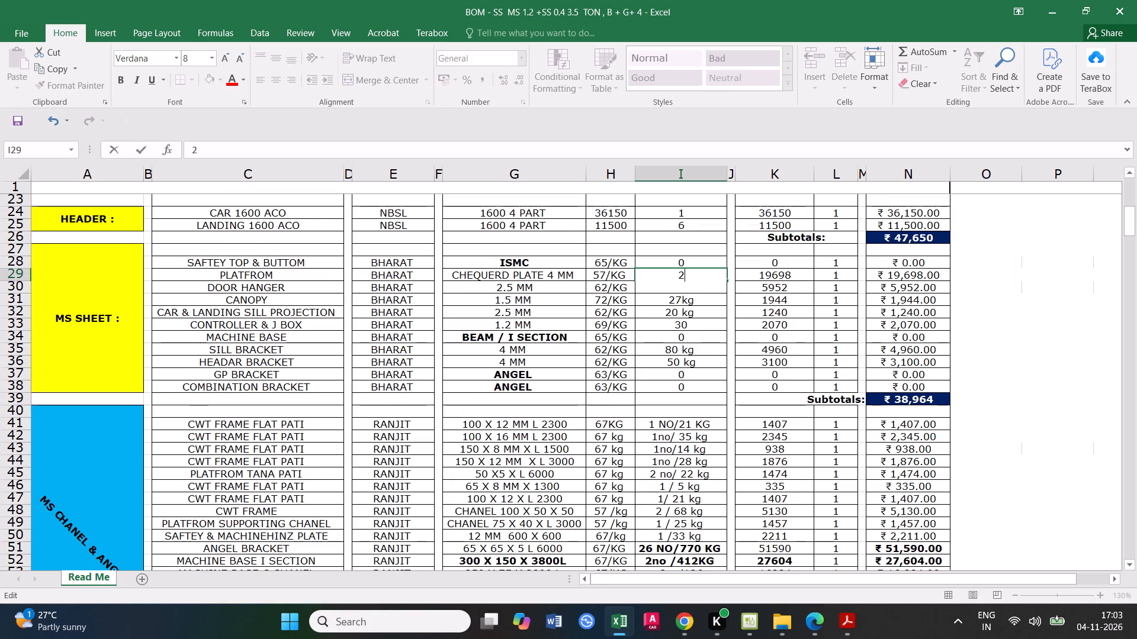
key(9)
key(4)
click(693, 331)
Append 3 NOS to the PLATFROM row's 57/KG cost entry.
double_click(628, 275)
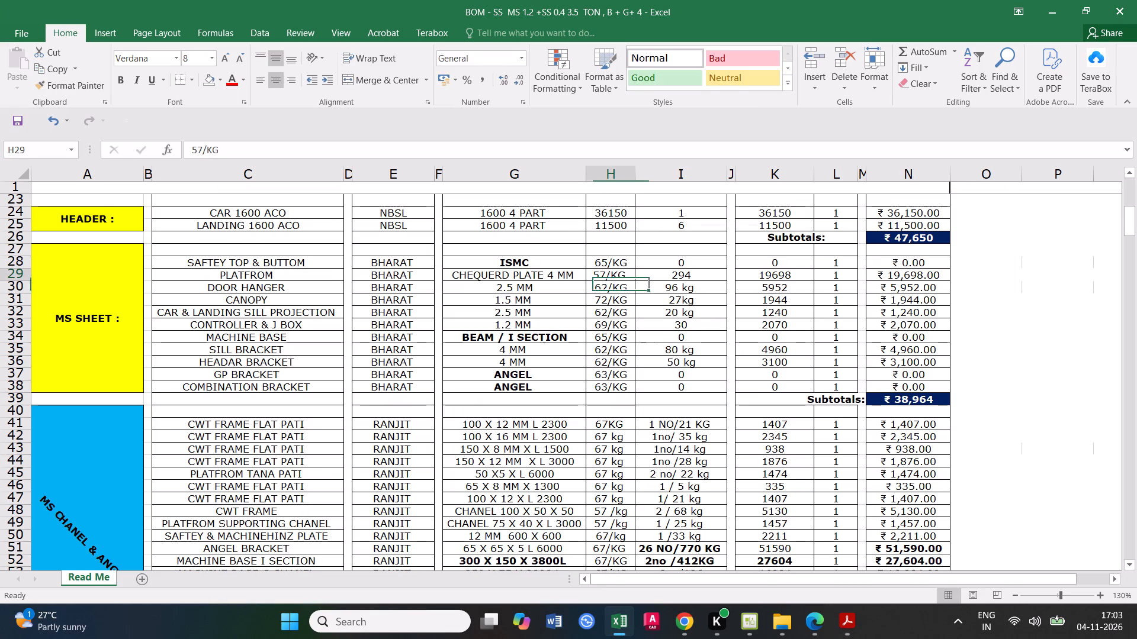
key(space)
text(3 NOS)
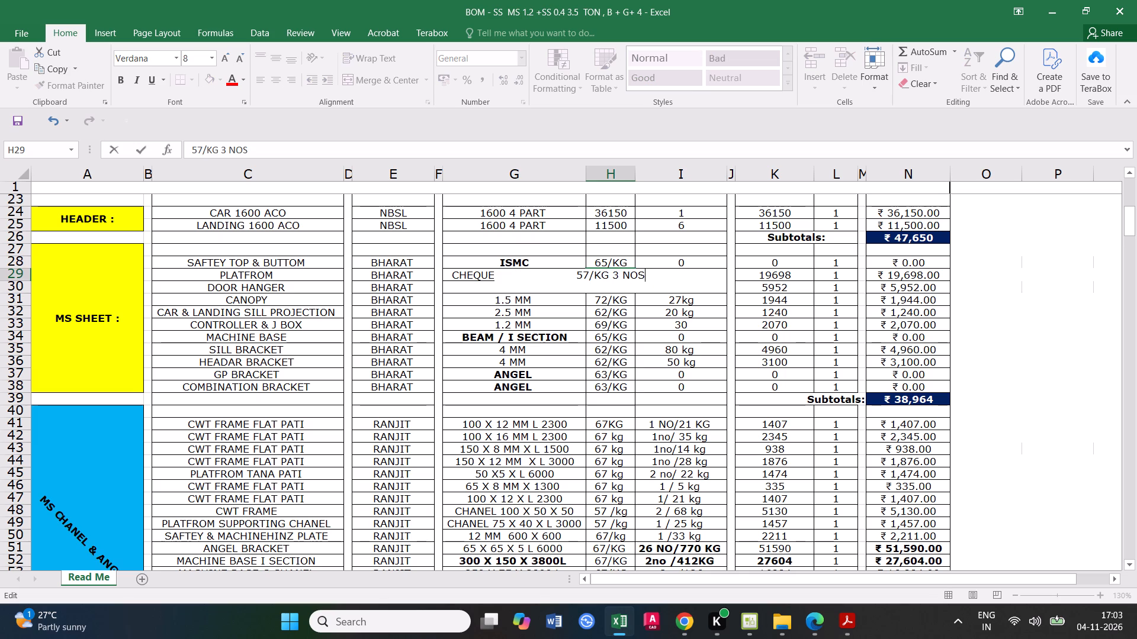
key(space)
click(678, 341)
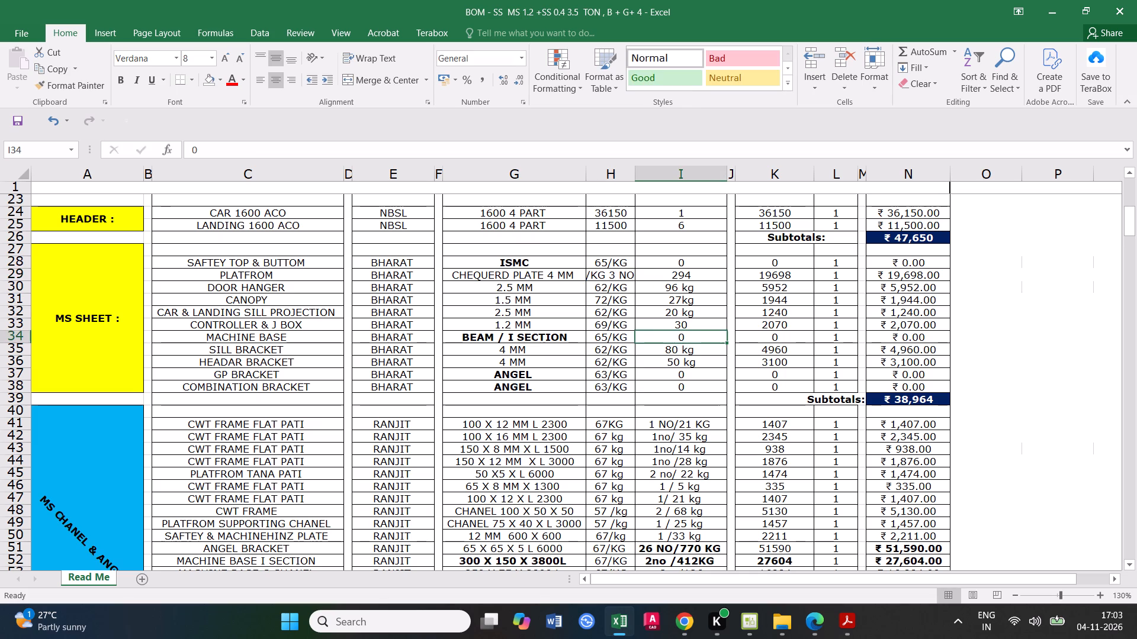
Calculate 294 × 57 in Calculator, check the PDF, and set the PLATFROM row's price in Excel to 16758.
click(781, 273)
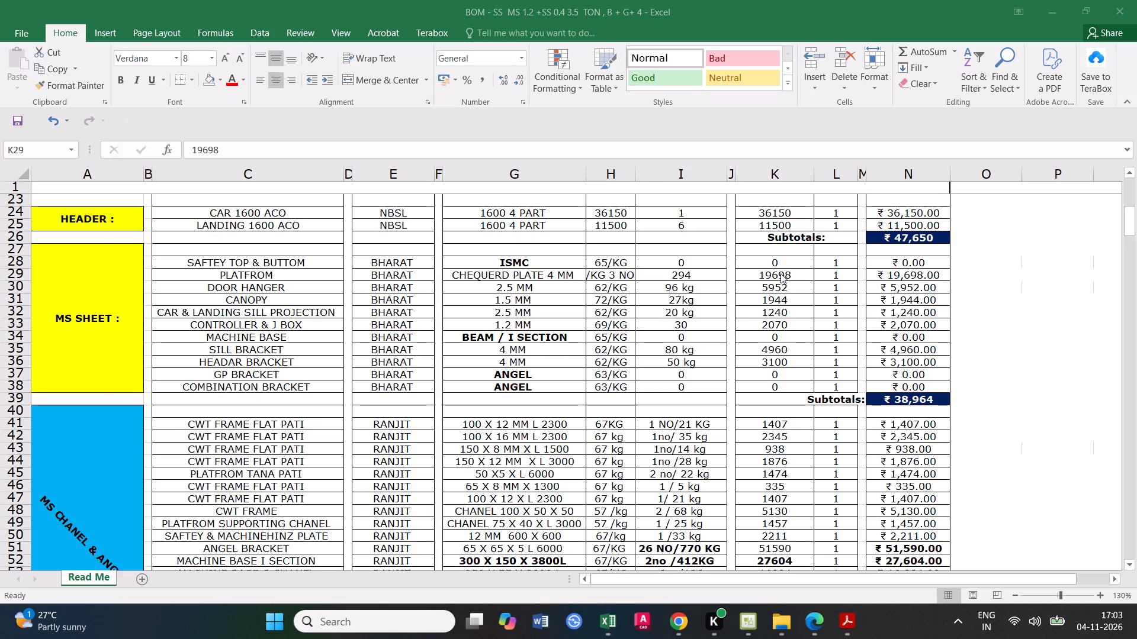
text(294*57)
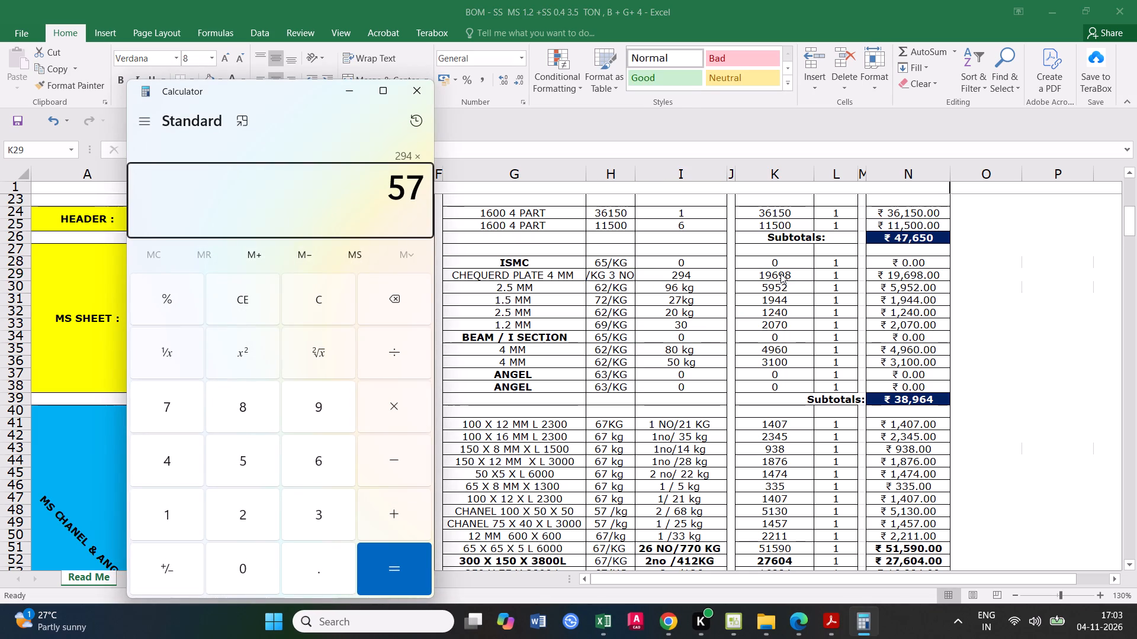
key(Return)
click(413, 92)
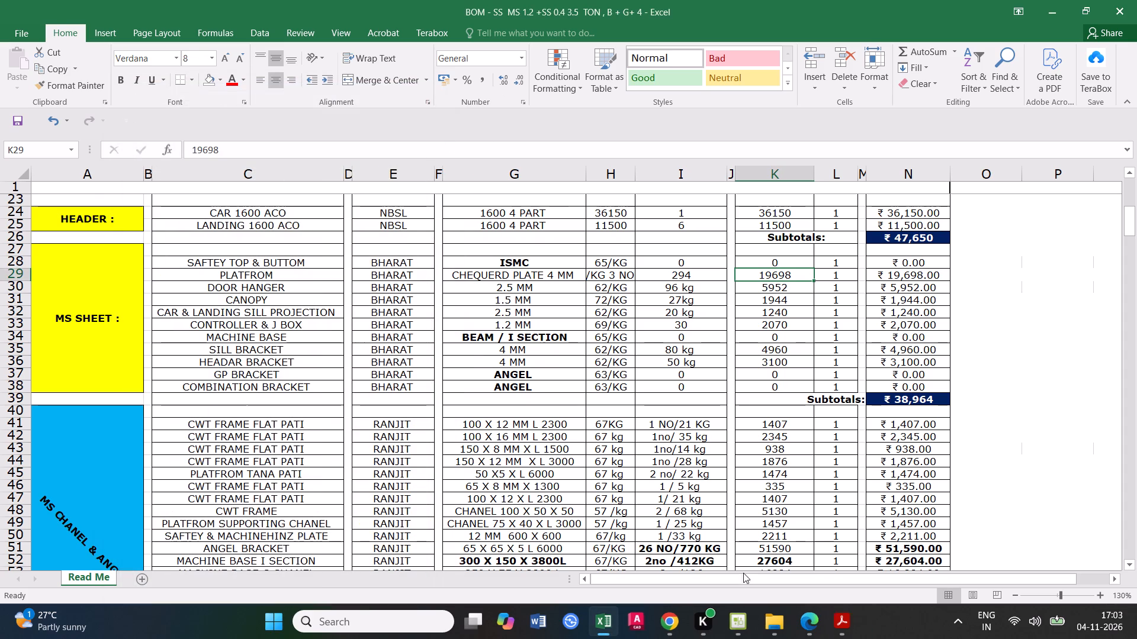
click(846, 628)
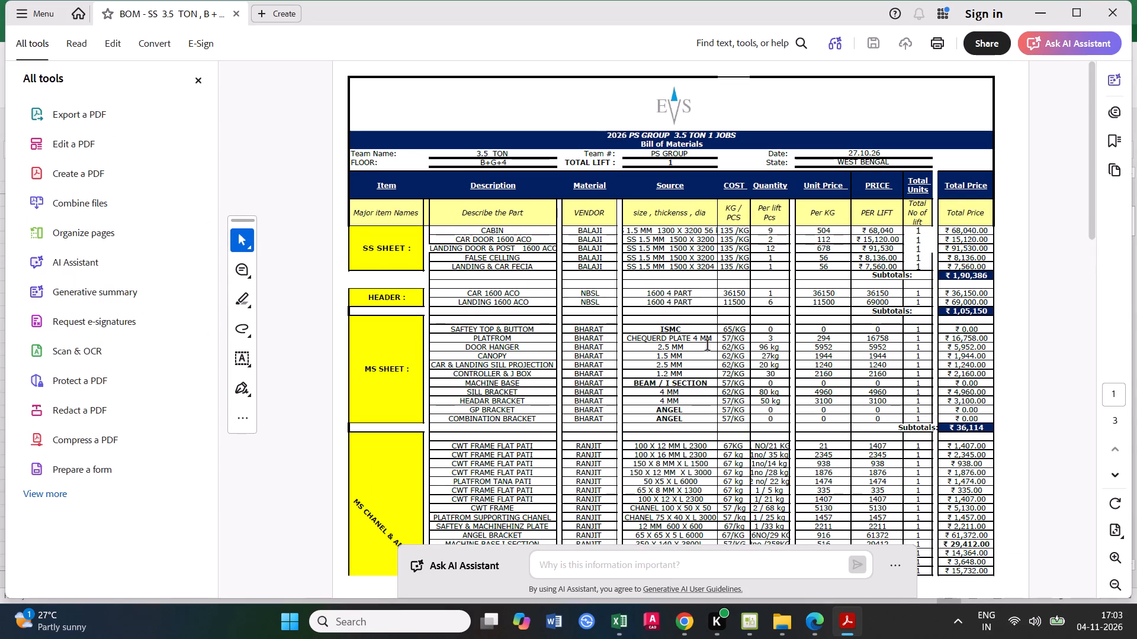
click(1050, 12)
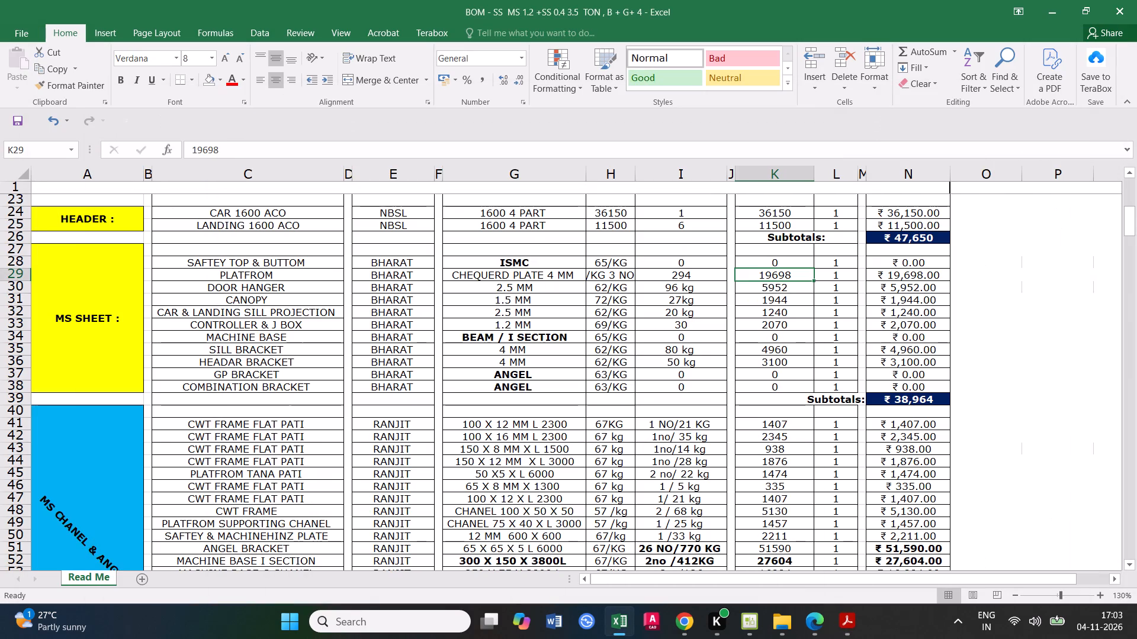
text(16758)
click(775, 311)
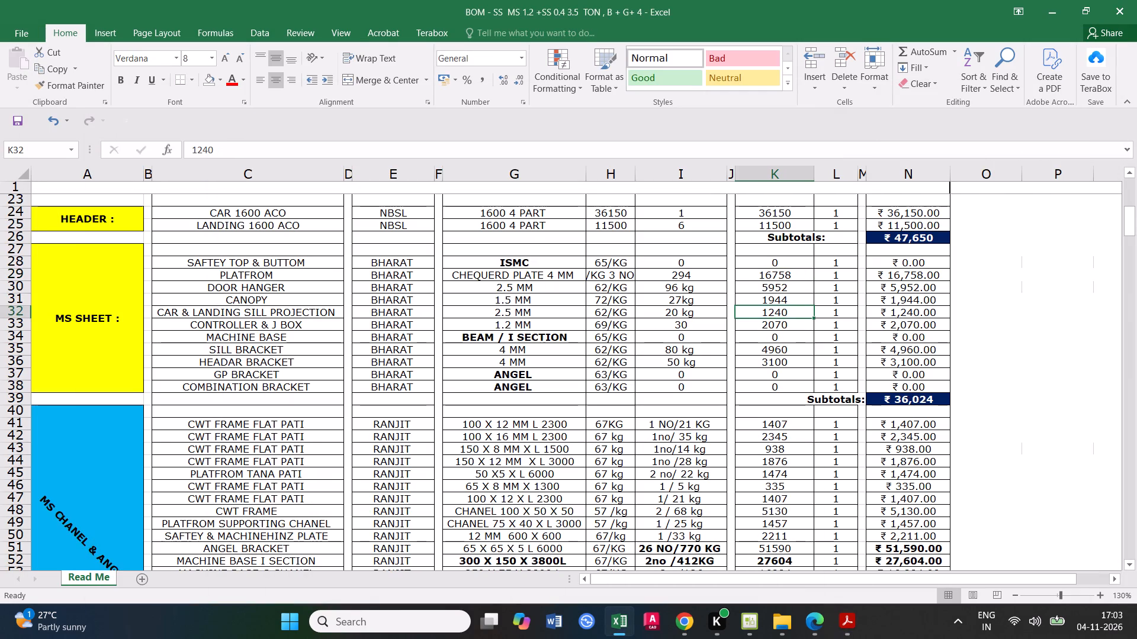
Switch to the BOM - SS 3.5 TON PDF in Acrobat and print all its pages in landscape orientation.
click(785, 289)
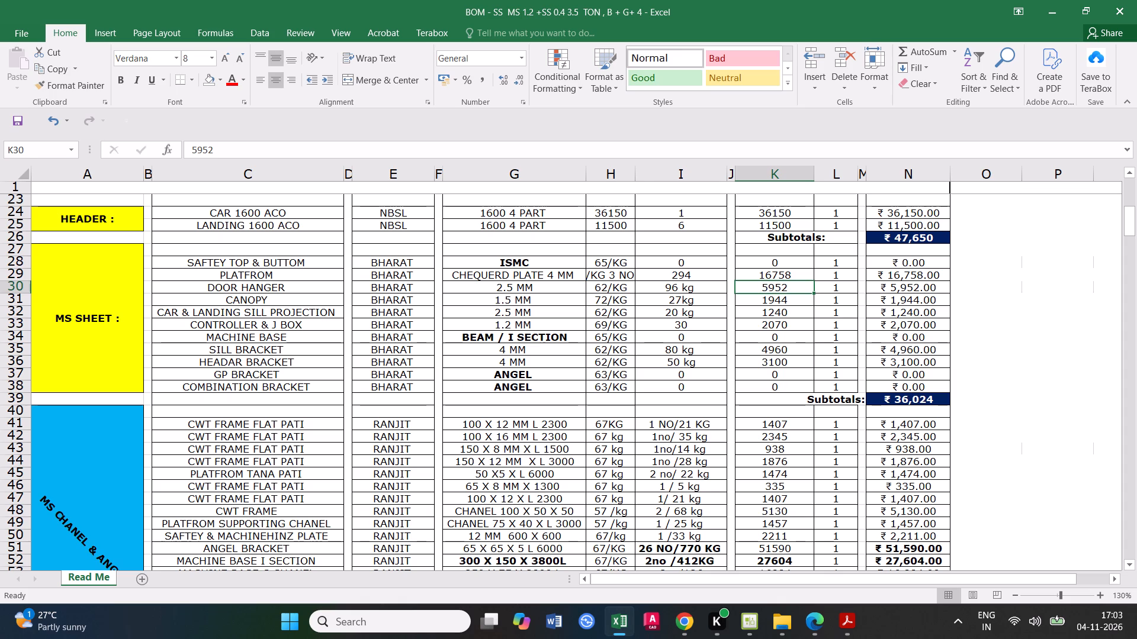
click(616, 292)
click(853, 630)
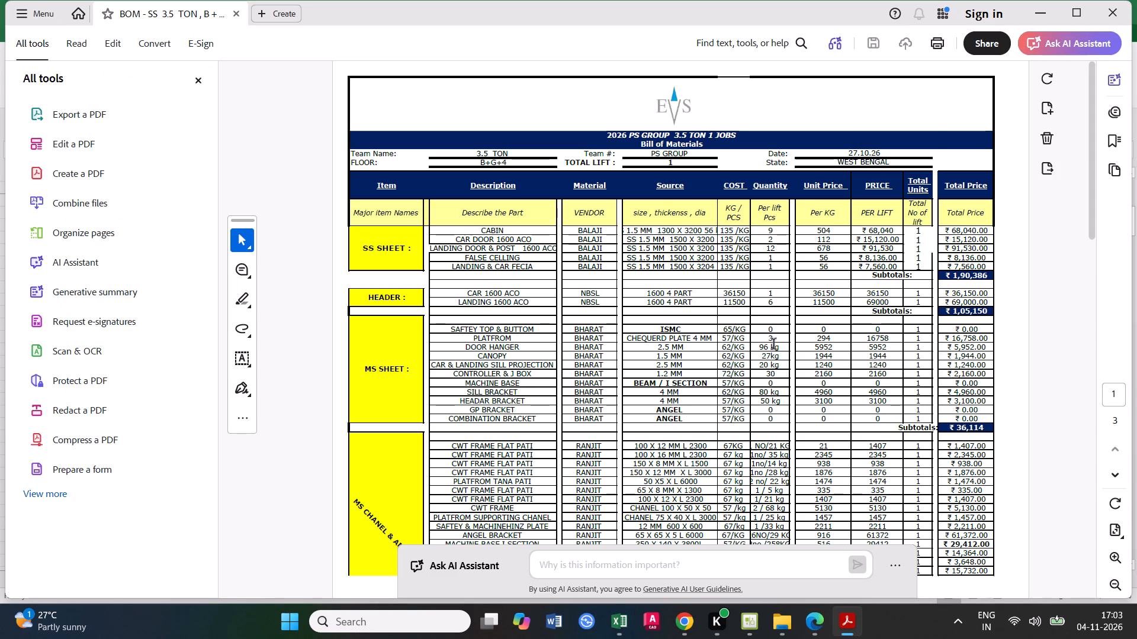
scroll(772, 344, down, 4)
scroll(778, 395, up, 9)
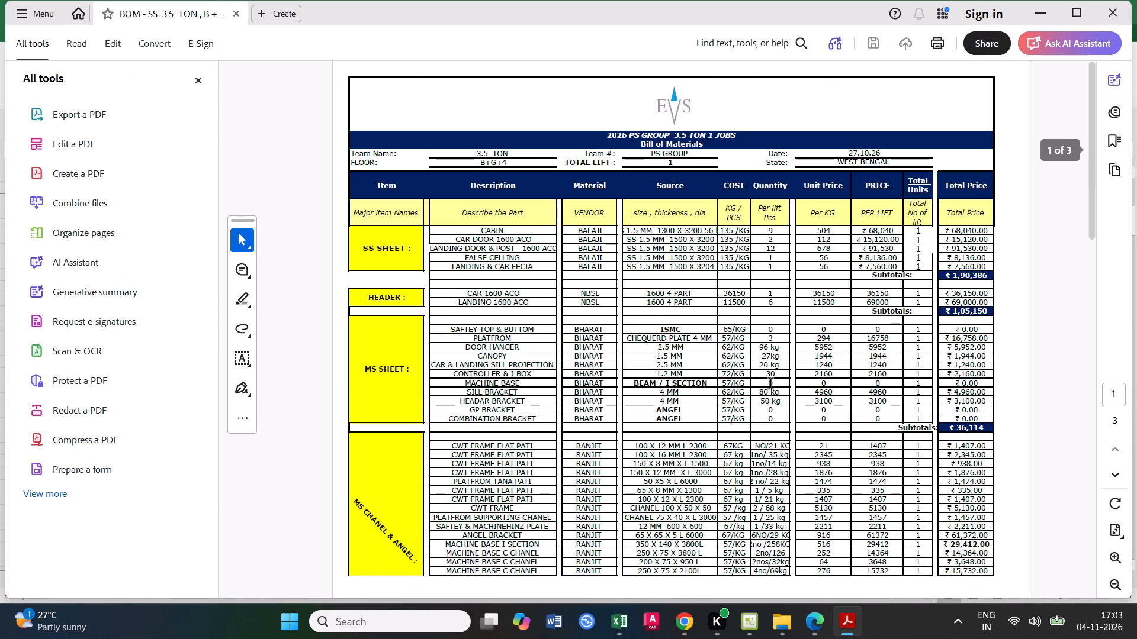
scroll(771, 385, up, 2)
key(ctrl+p)
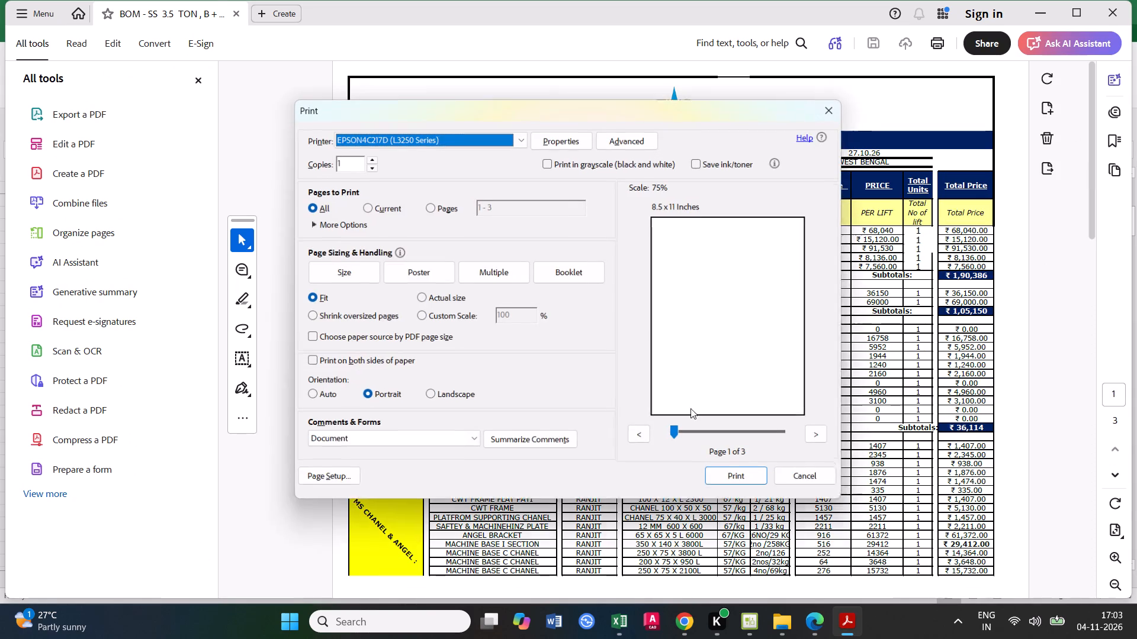
click(467, 398)
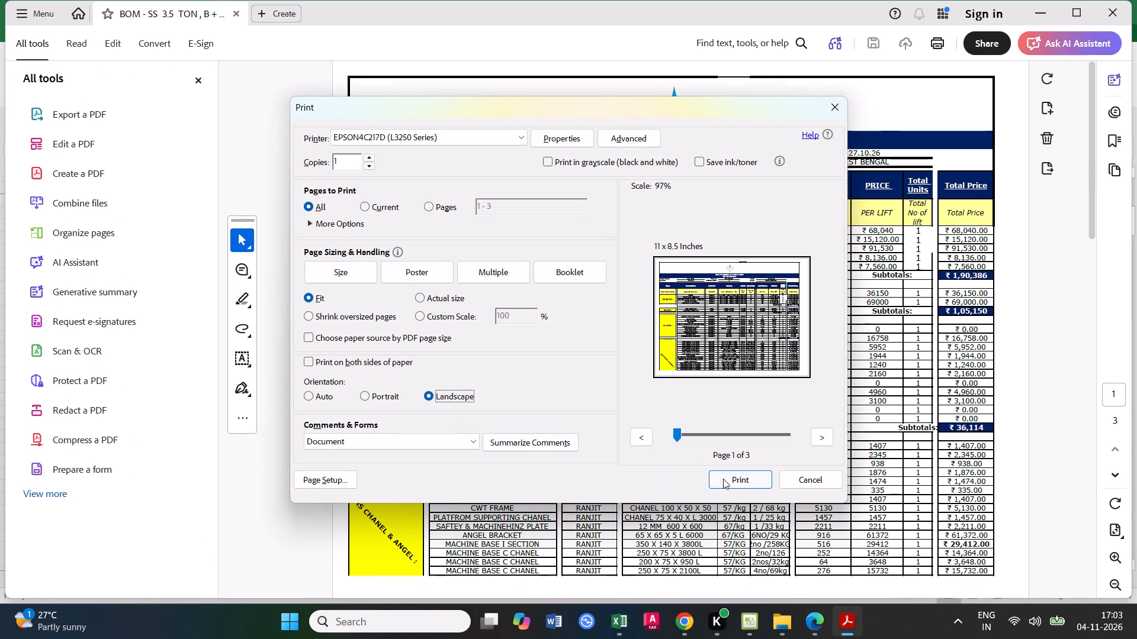
click(727, 480)
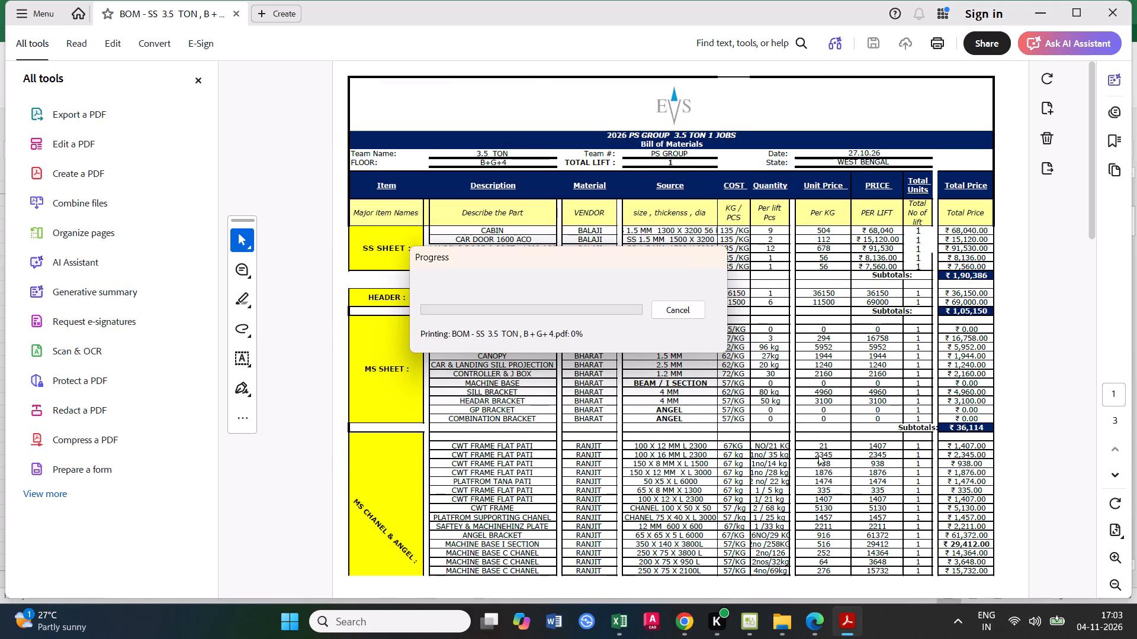
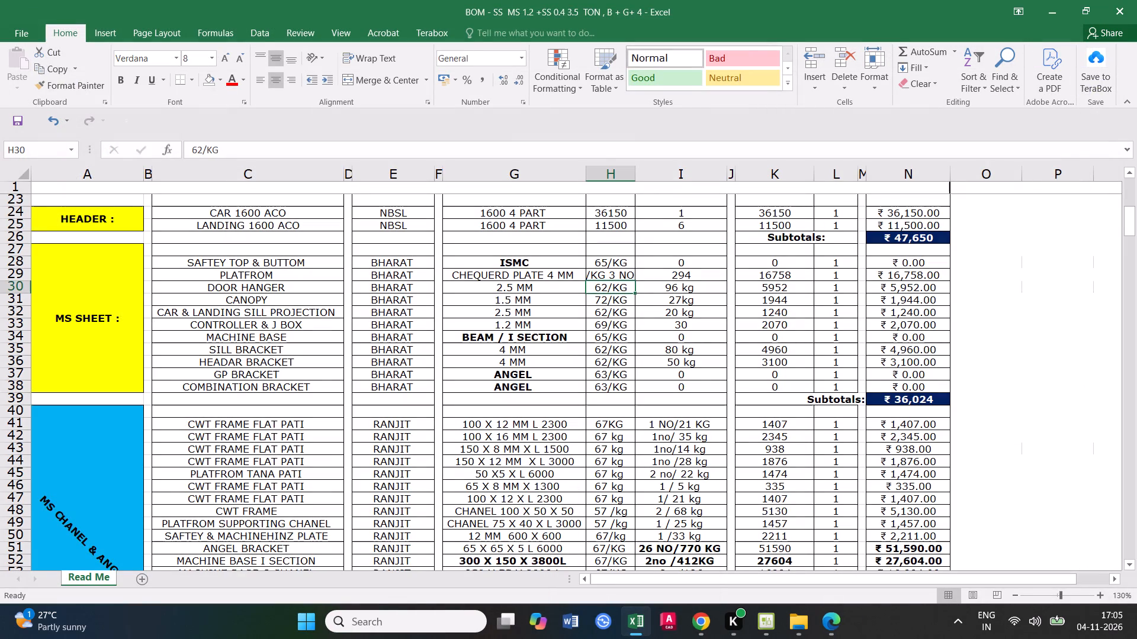
Review the MS SHEET rows from PLATFROM down to MACHINE BASE against the reference bill of materials.
click(227, 277)
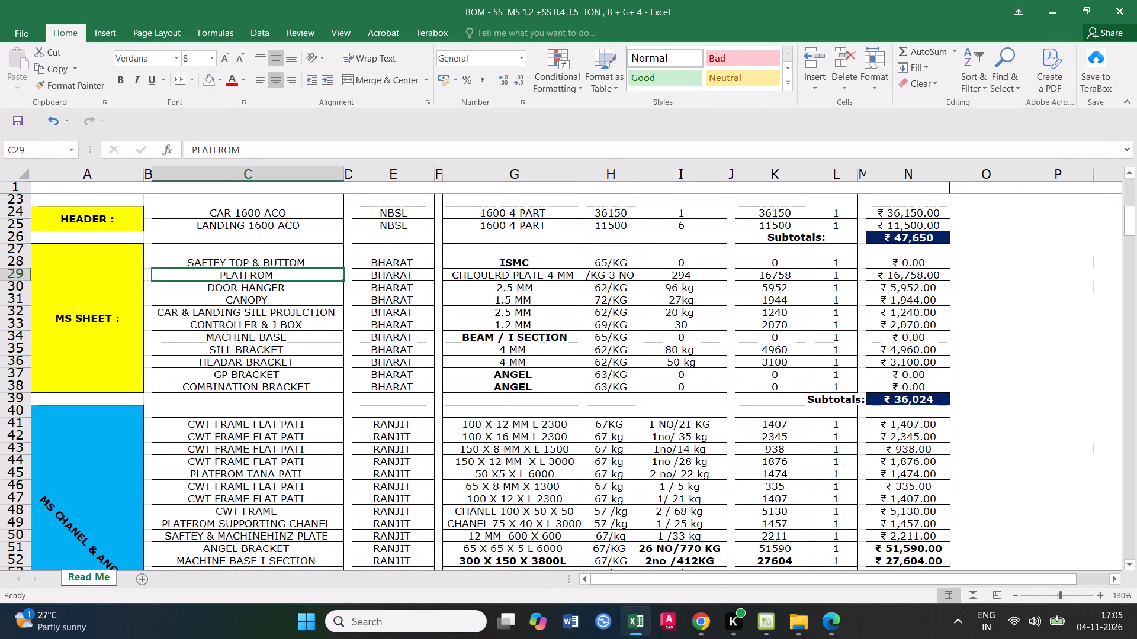
click(262, 290)
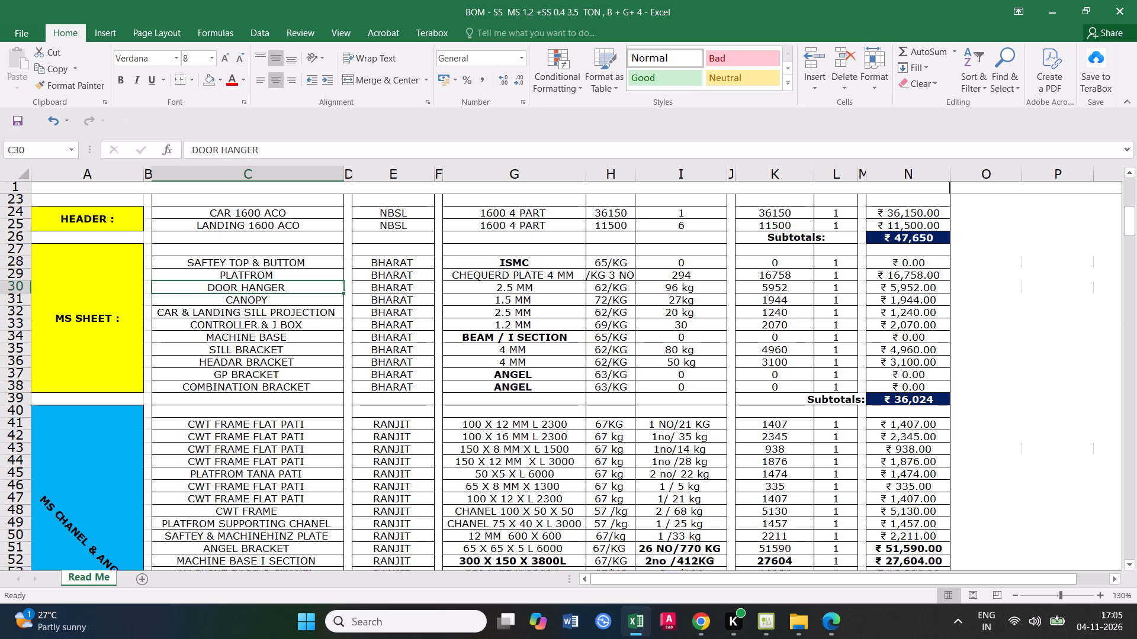
click(15, 274)
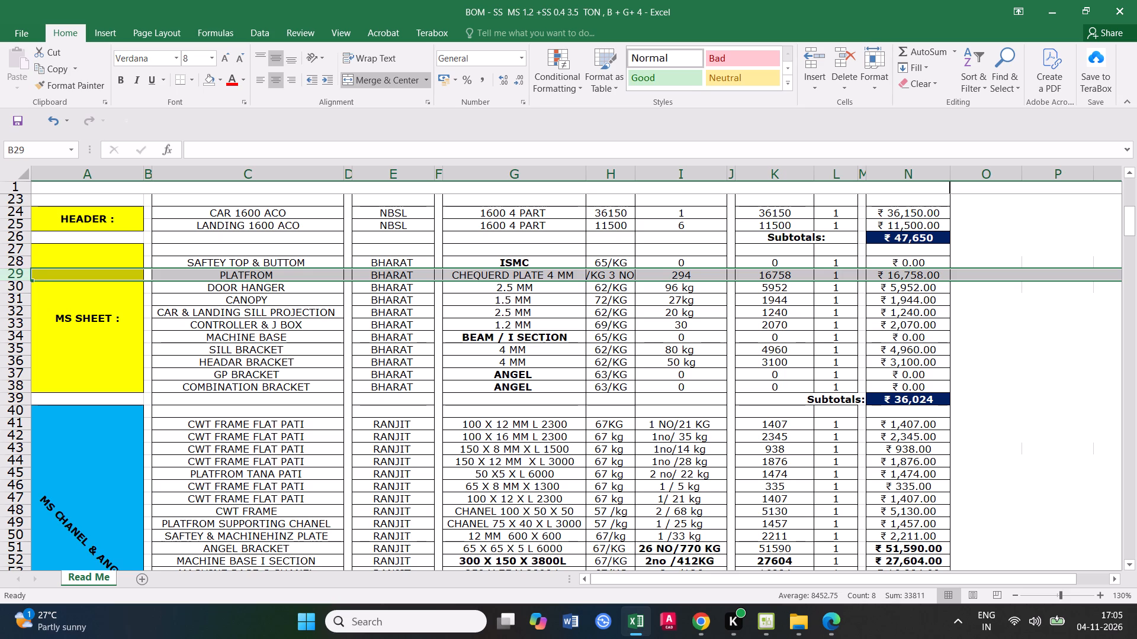
click(918, 300)
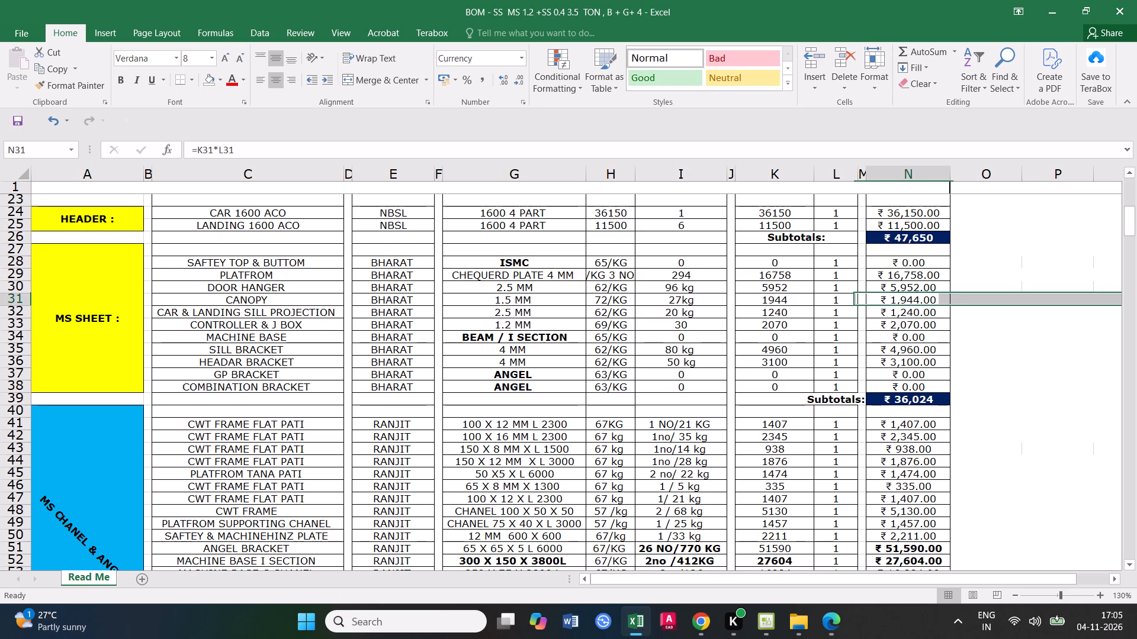
click(908, 314)
click(907, 331)
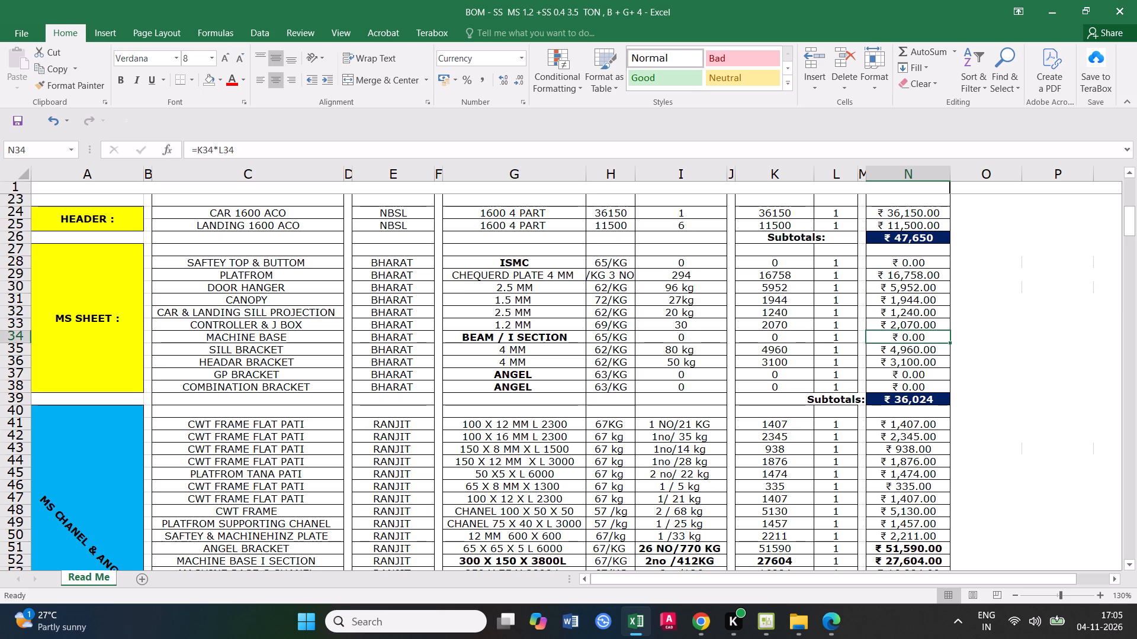
click(908, 327)
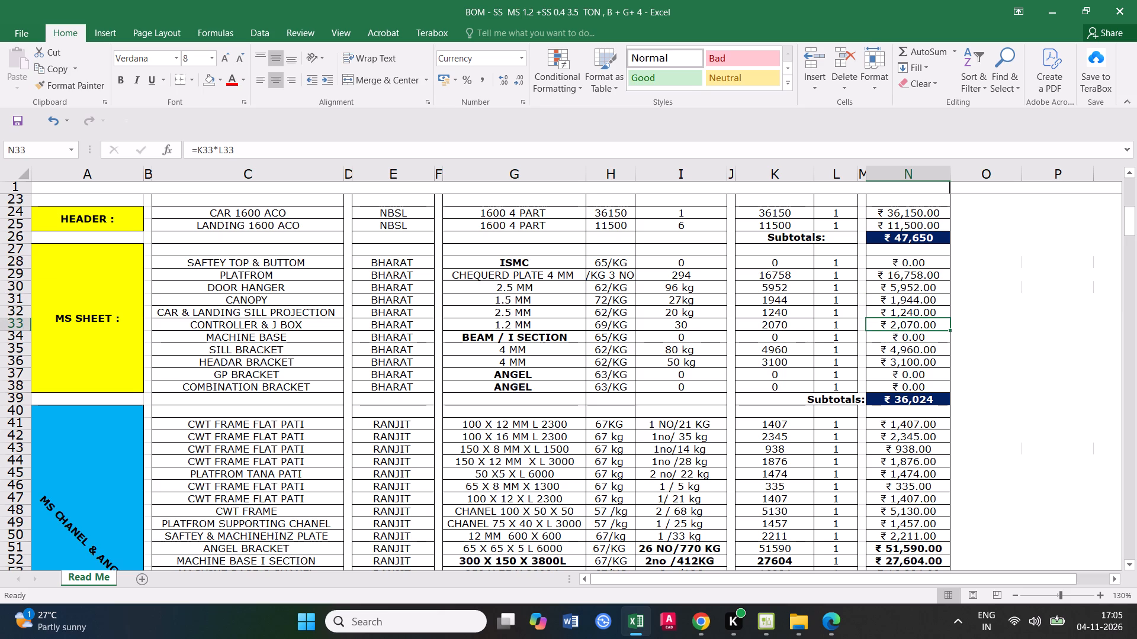
Set the CONTROLLER & J BOX row's rate to 72/KG and its price to 2160.
double_click(606, 325)
drag(606, 325, 592, 325)
text(72)
drag(709, 395, 713, 401)
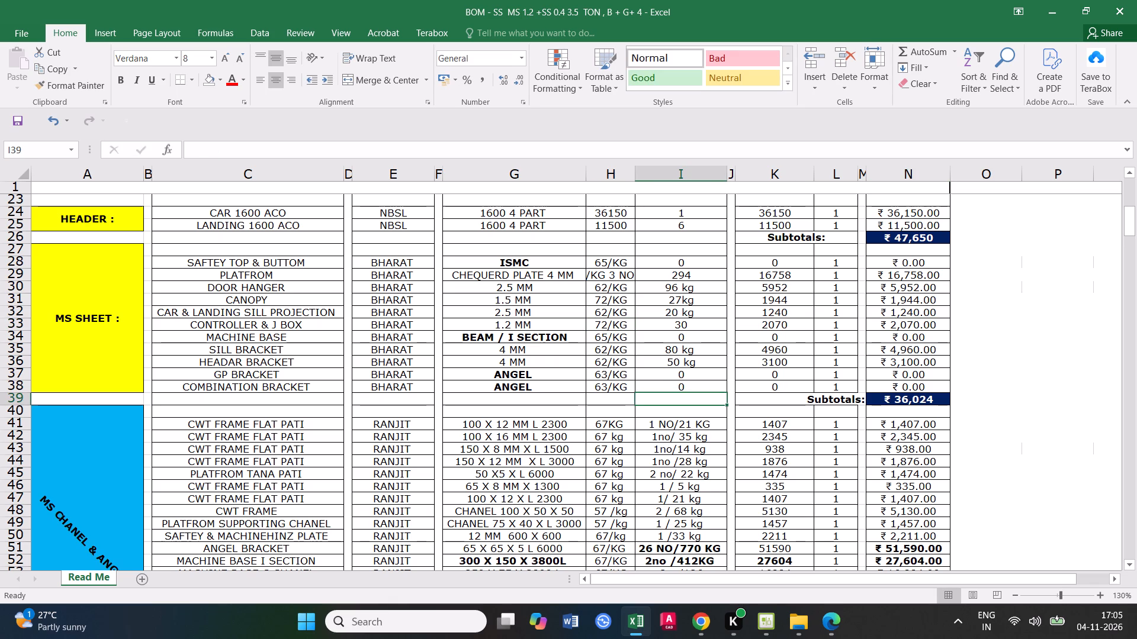
click(769, 328)
text(2160)
click(786, 363)
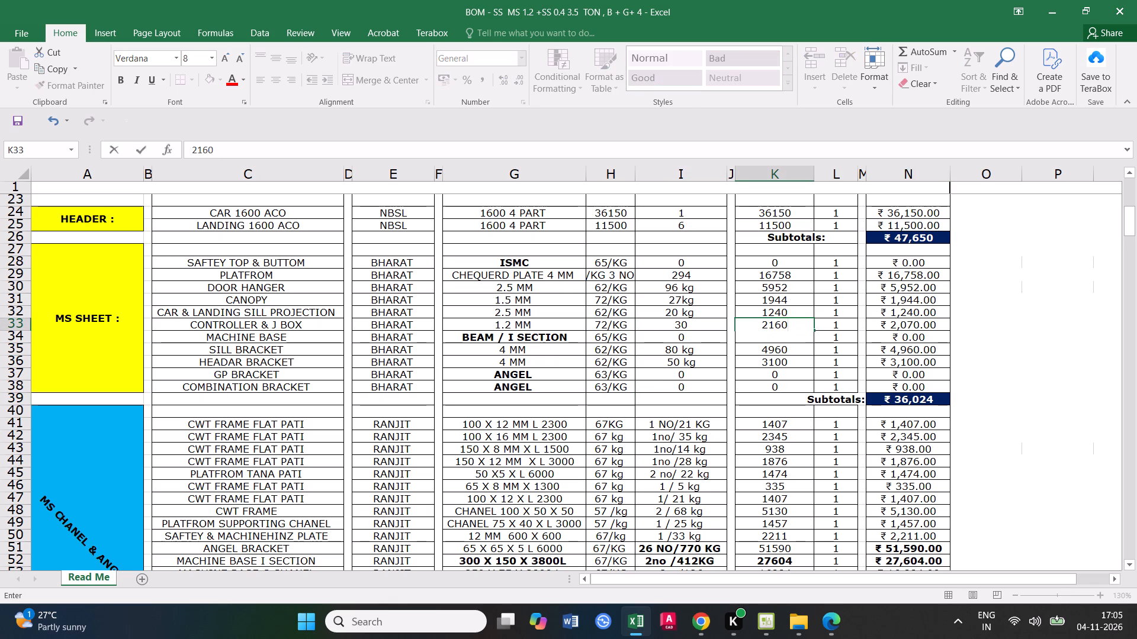
Check the remaining MS SHEET rows and the MS CHANEL & ANGEL rows down to SAFTEY & MACHINEHINZ PLATE, line by line.
click(911, 334)
click(902, 350)
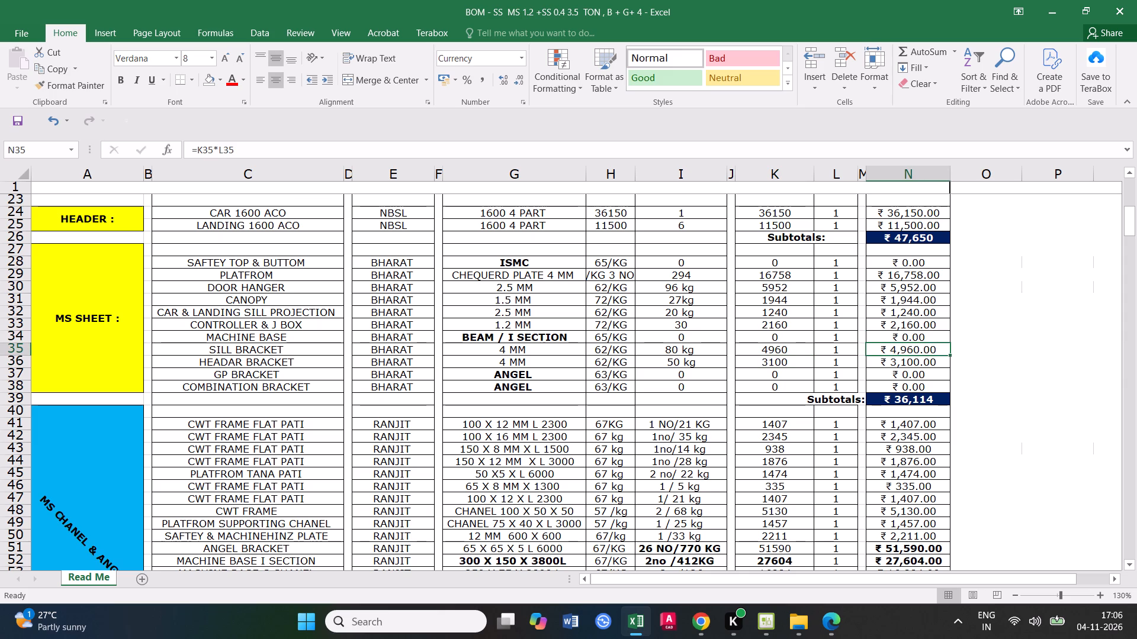
click(914, 364)
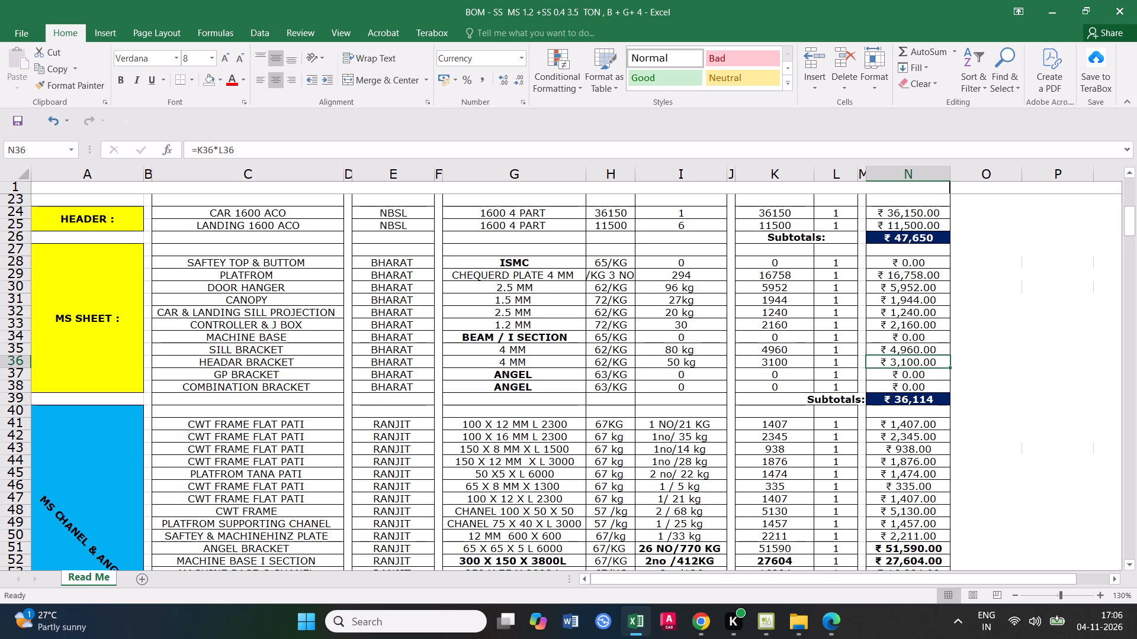
scroll(900, 472, down, 3)
scroll(717, 433, down, 1)
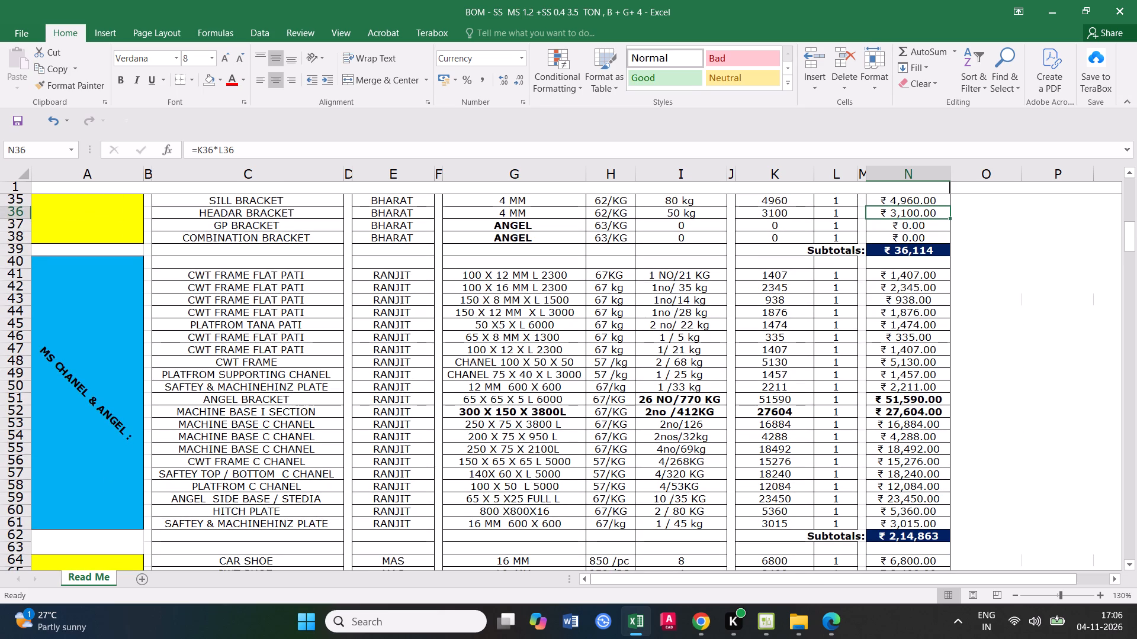
click(918, 275)
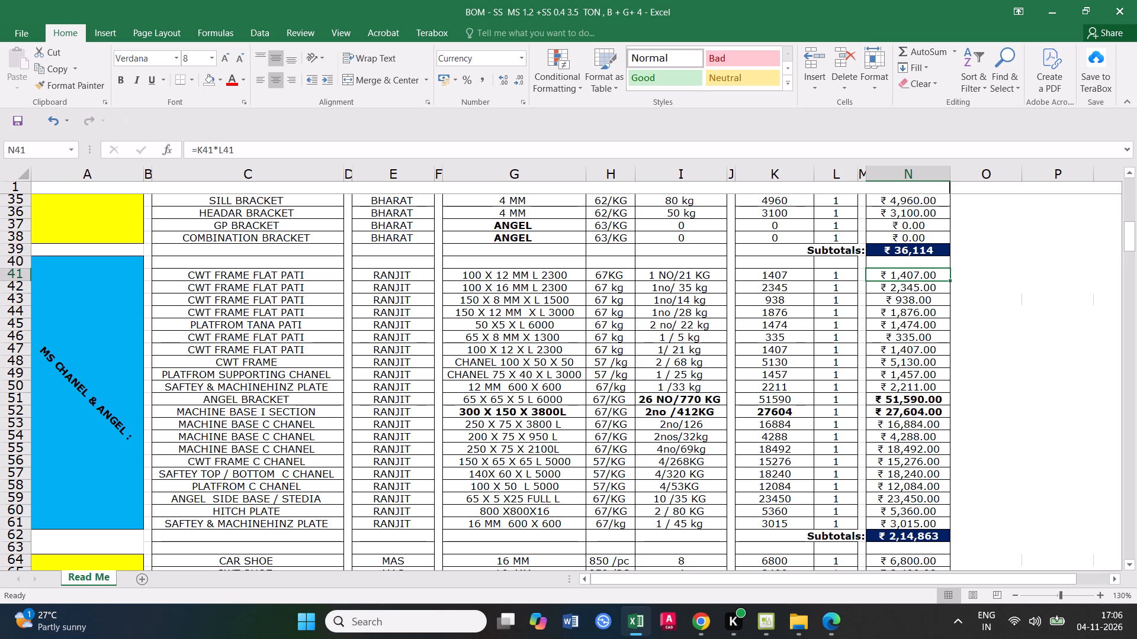
click(907, 272)
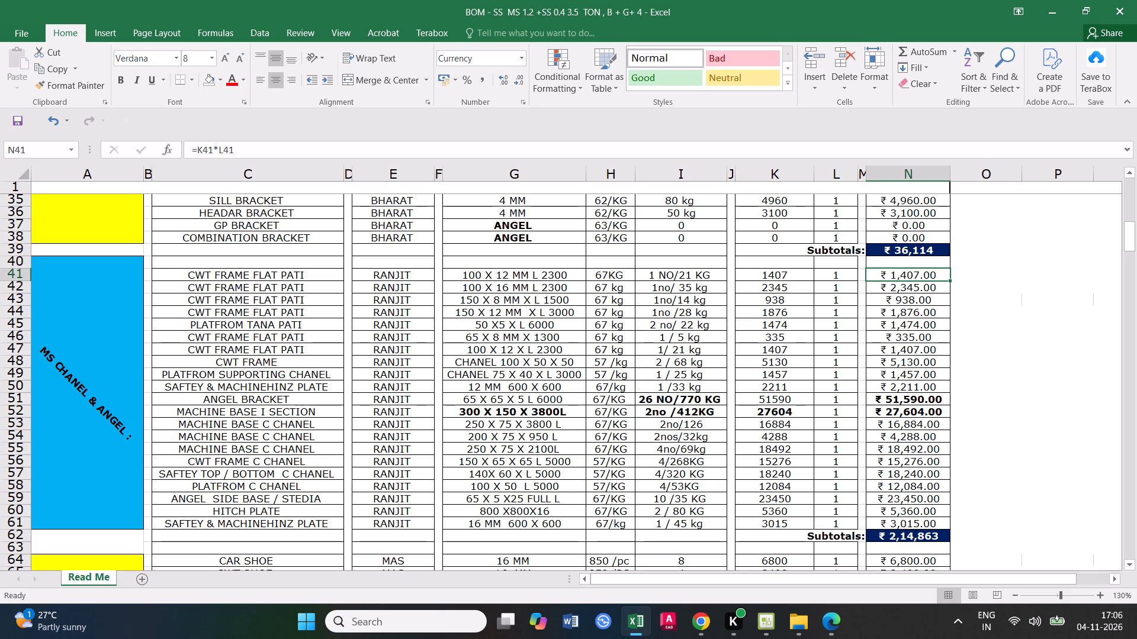
click(921, 278)
click(916, 287)
click(920, 301)
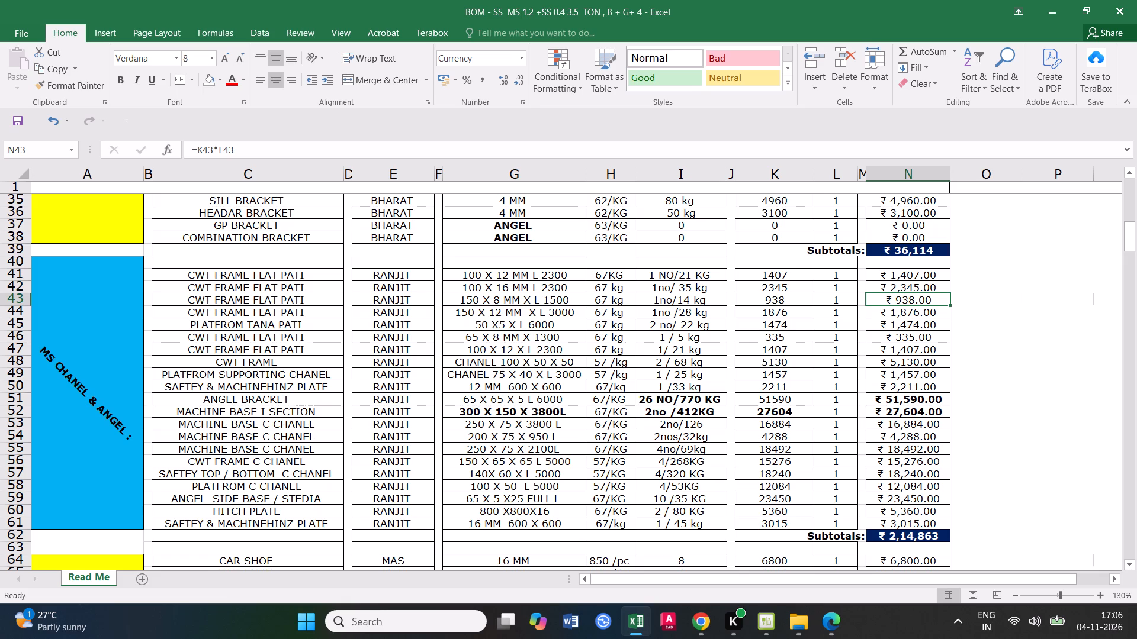
click(913, 315)
click(911, 329)
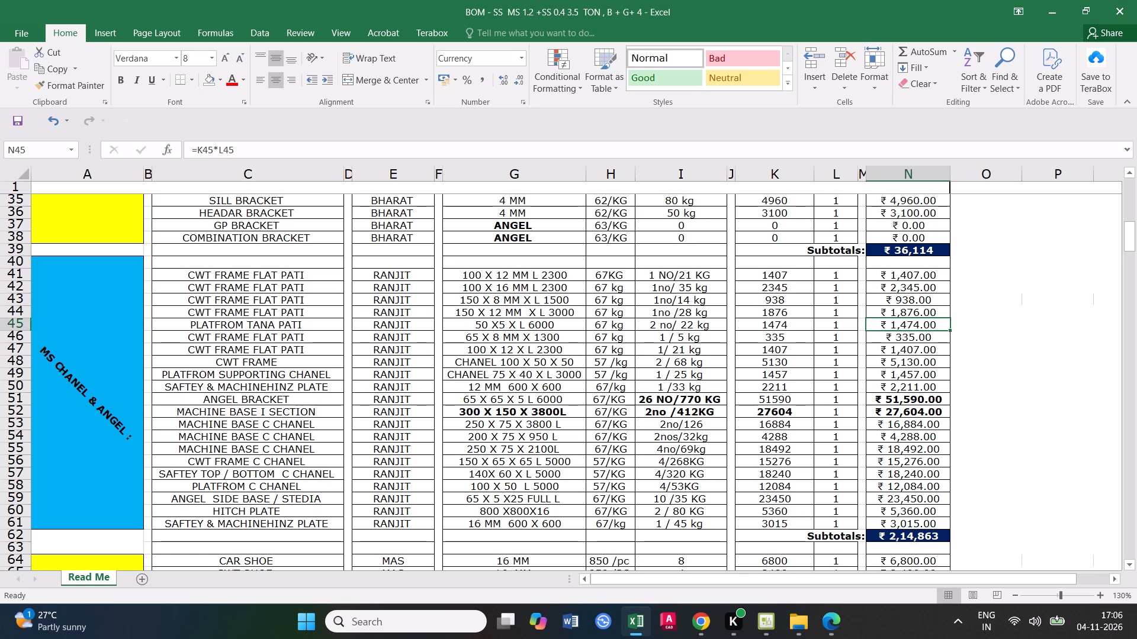
click(917, 339)
click(912, 350)
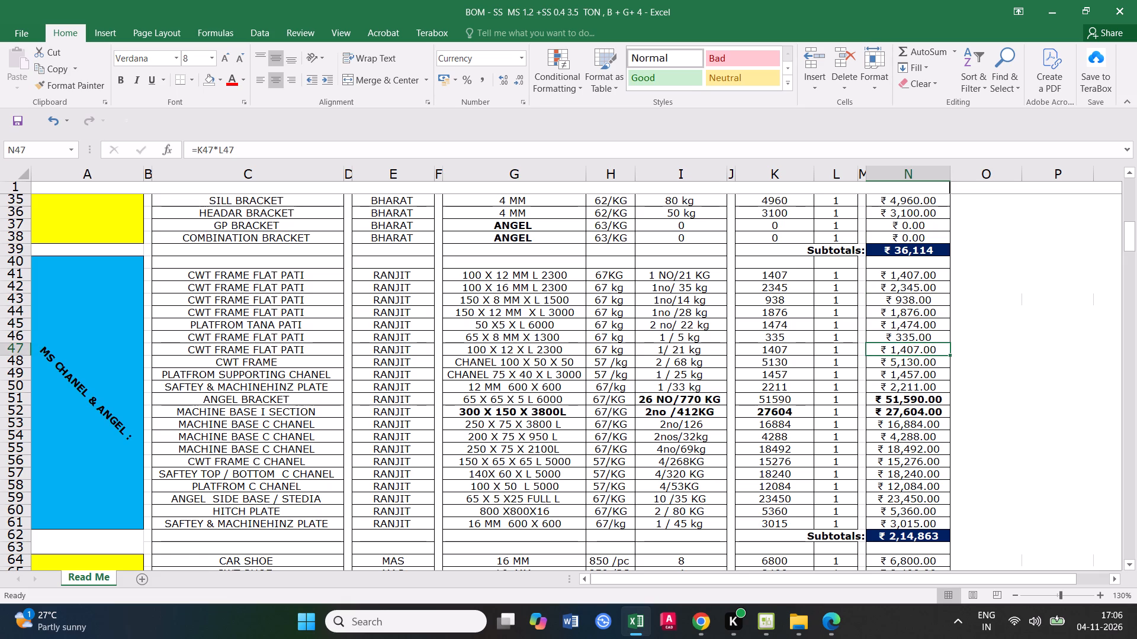
click(912, 366)
click(917, 377)
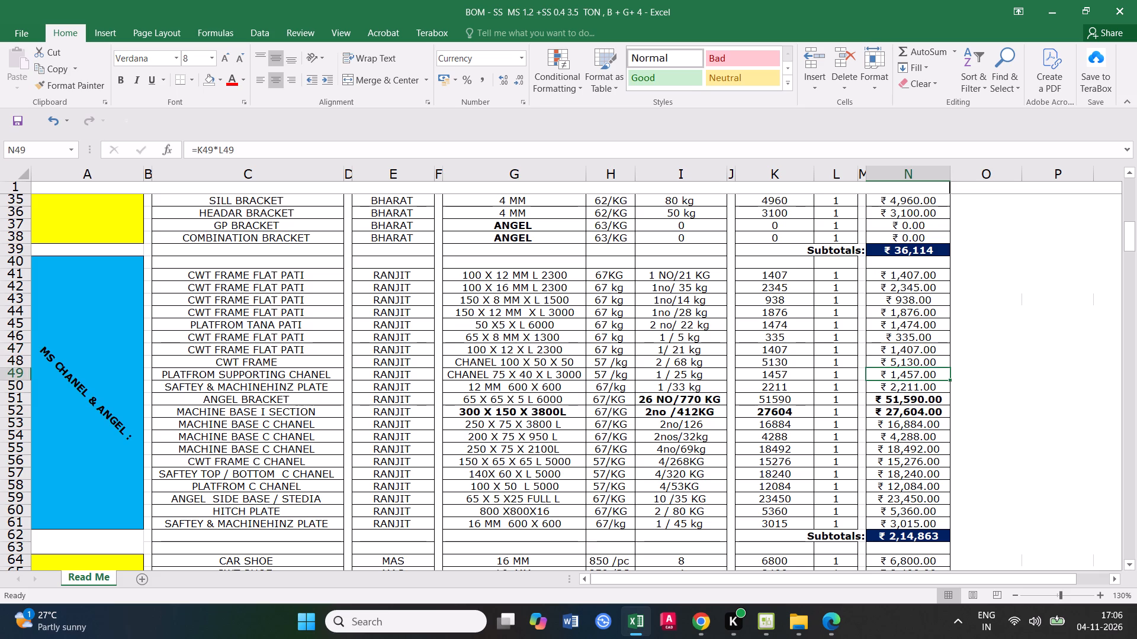
click(914, 388)
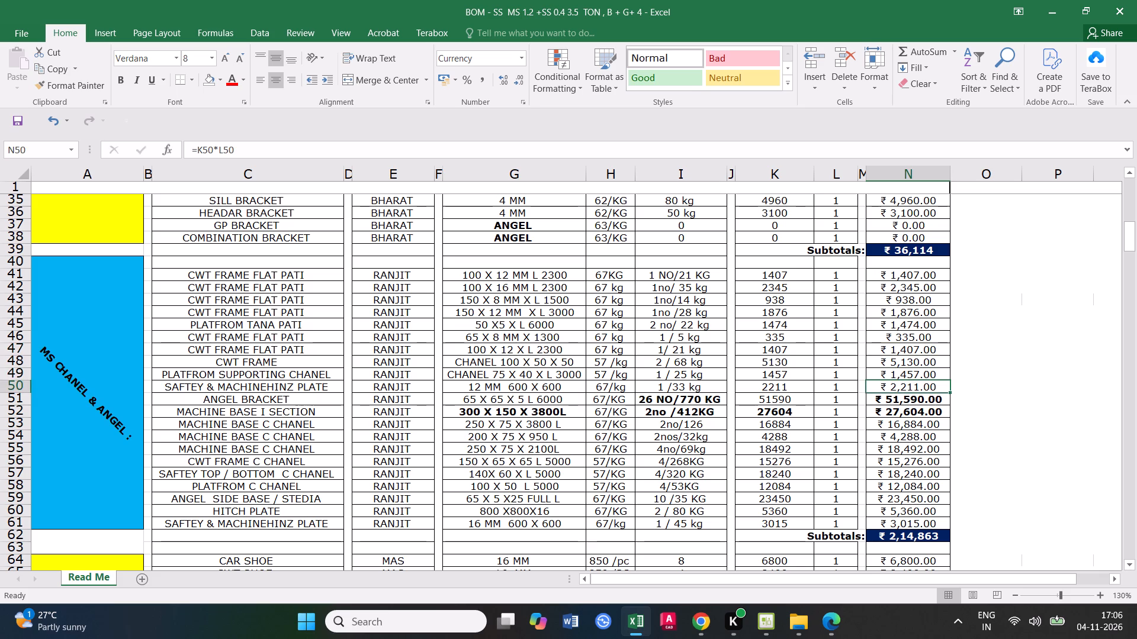
Calculate 770 × 67 in Calculator to check the ANGEL BRACKET row's price.
click(911, 401)
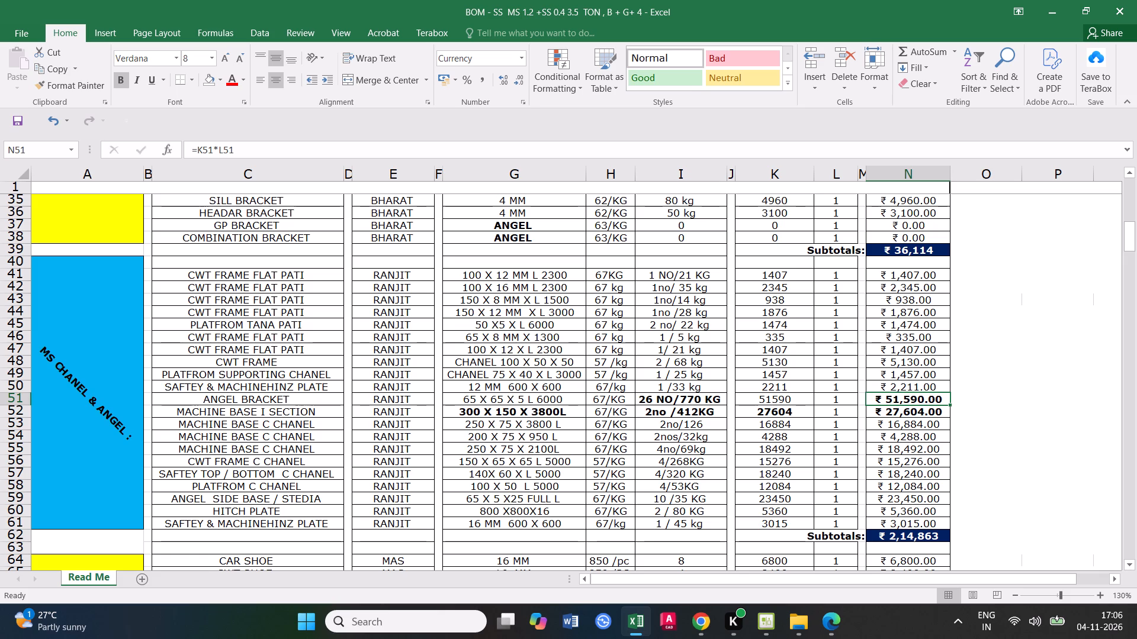
text(770)
text(*67)
key(Return)
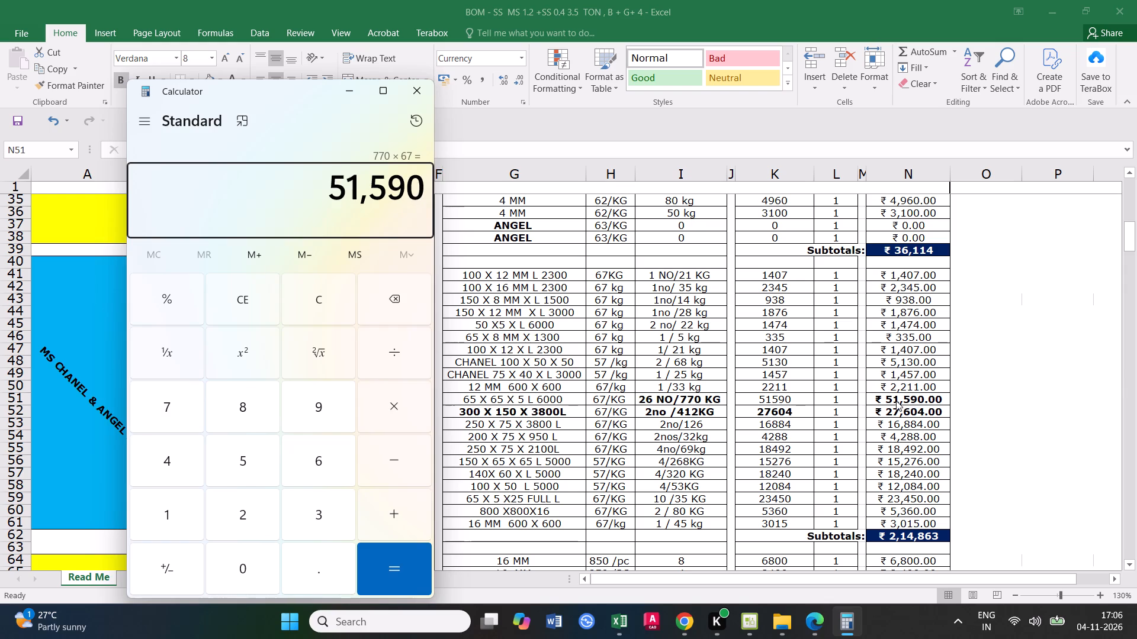
click(417, 89)
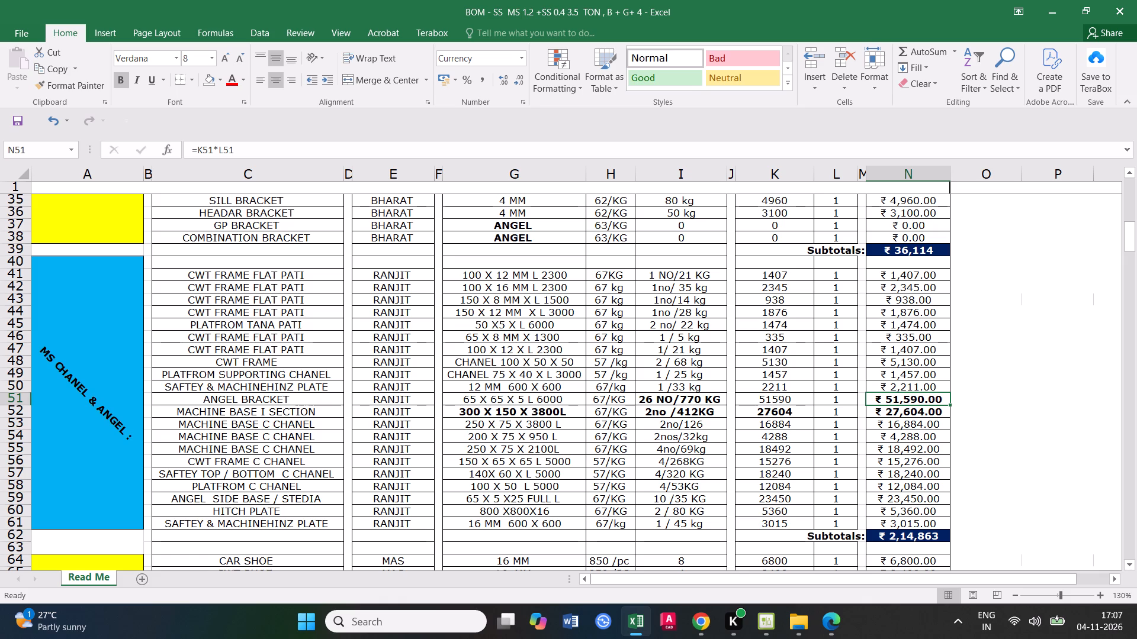
Append 26 29 KG PER PC to the ANGEL BRACKET row's 67/KG cost entry in the Excel workbook.
double_click(631, 399)
text(26 29 KG)
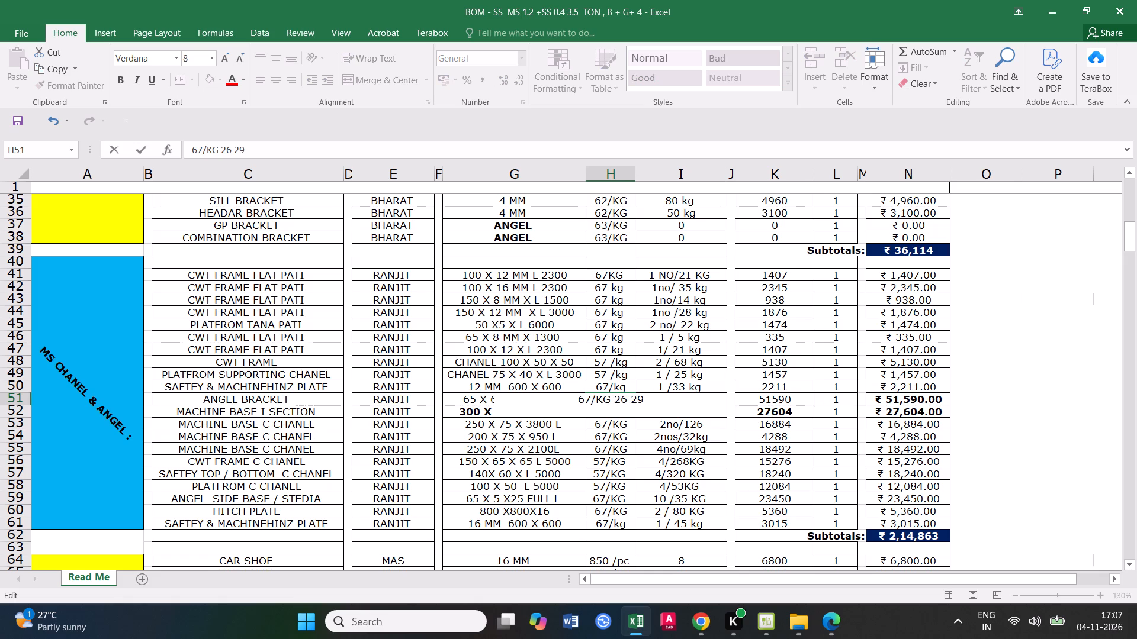
key(space)
text(PER PC)
key(space)
click(663, 419)
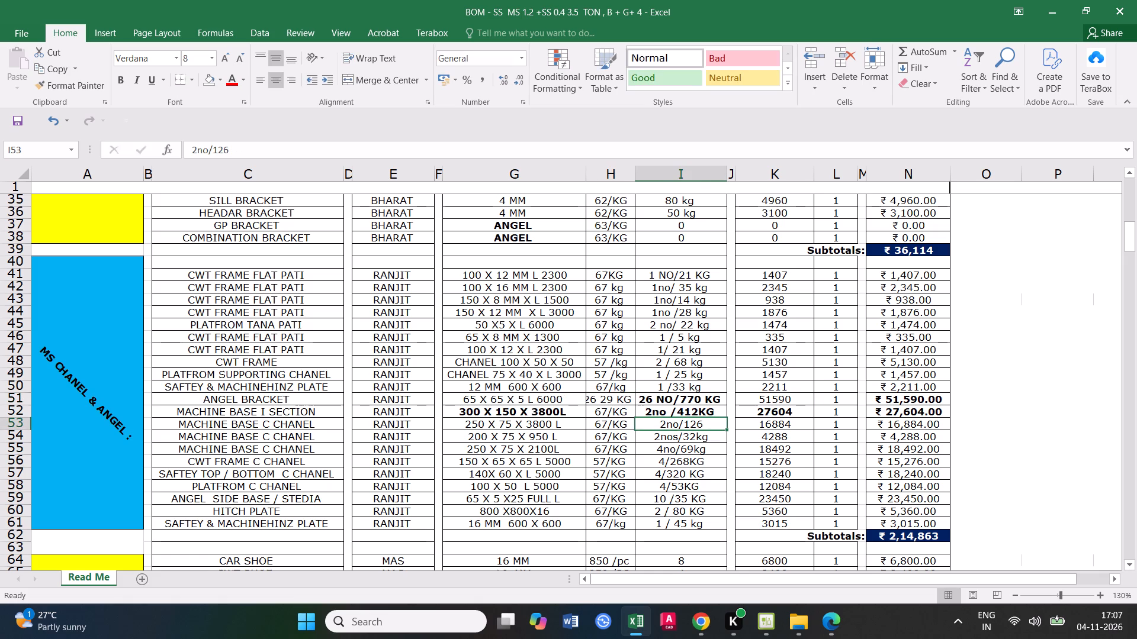
Change the ANGEL BRACKET row's quantity entry to just 916 KG, removing the piece count.
click(711, 399)
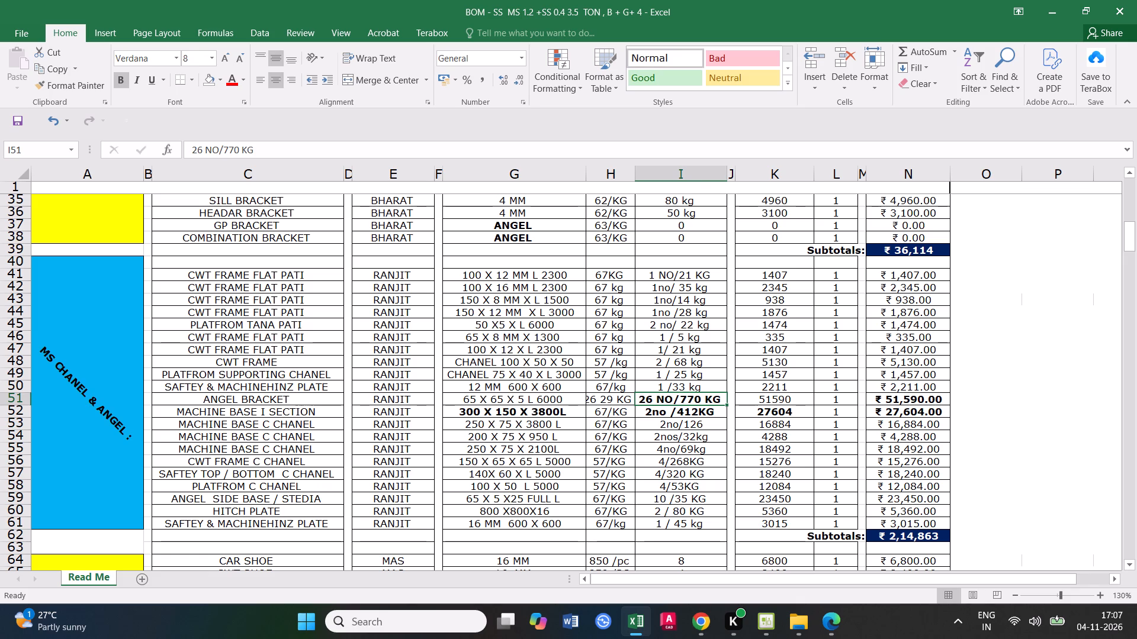
double_click(697, 395)
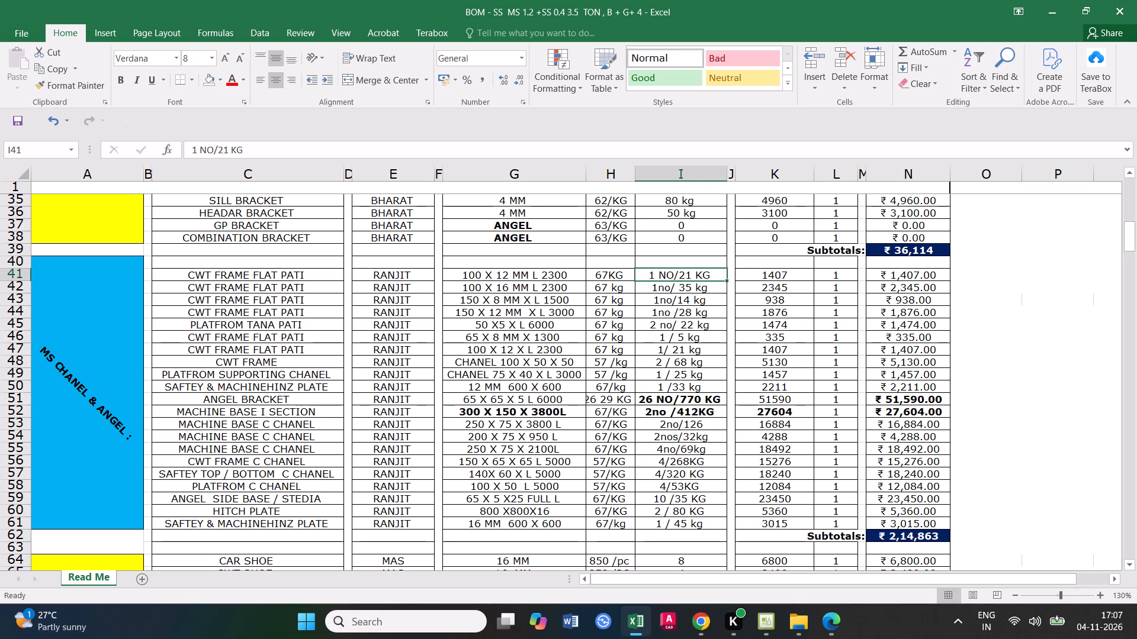
double_click(702, 399)
drag(703, 400, 685, 401)
text(916)
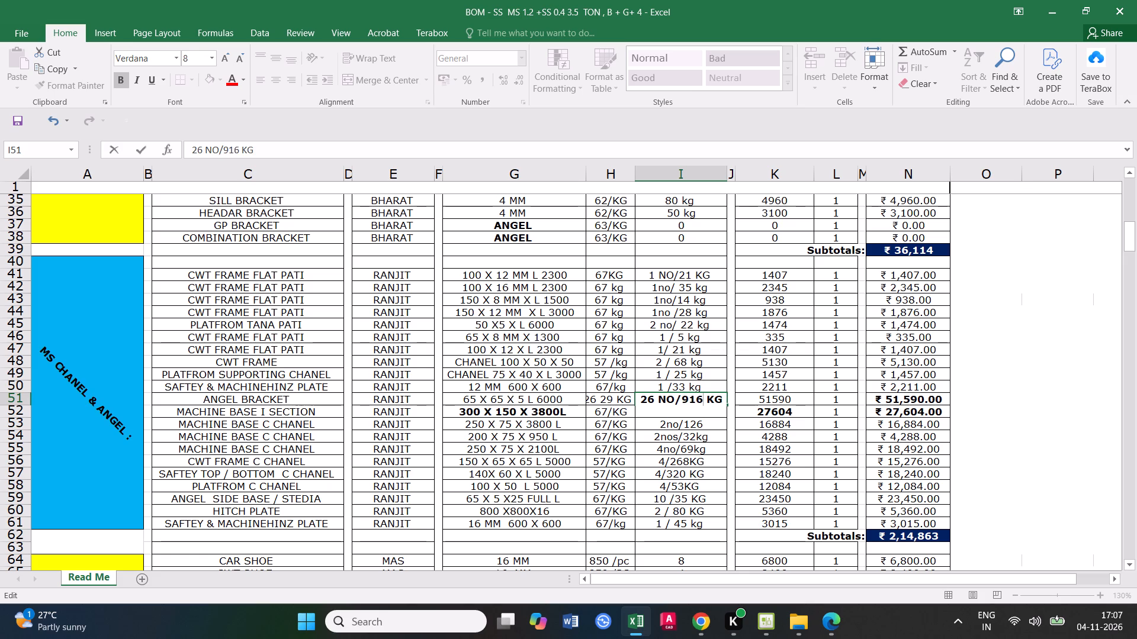
click(659, 418)
click(669, 401)
double_click(680, 401)
drag(680, 401, 638, 399)
key(BackSpace)
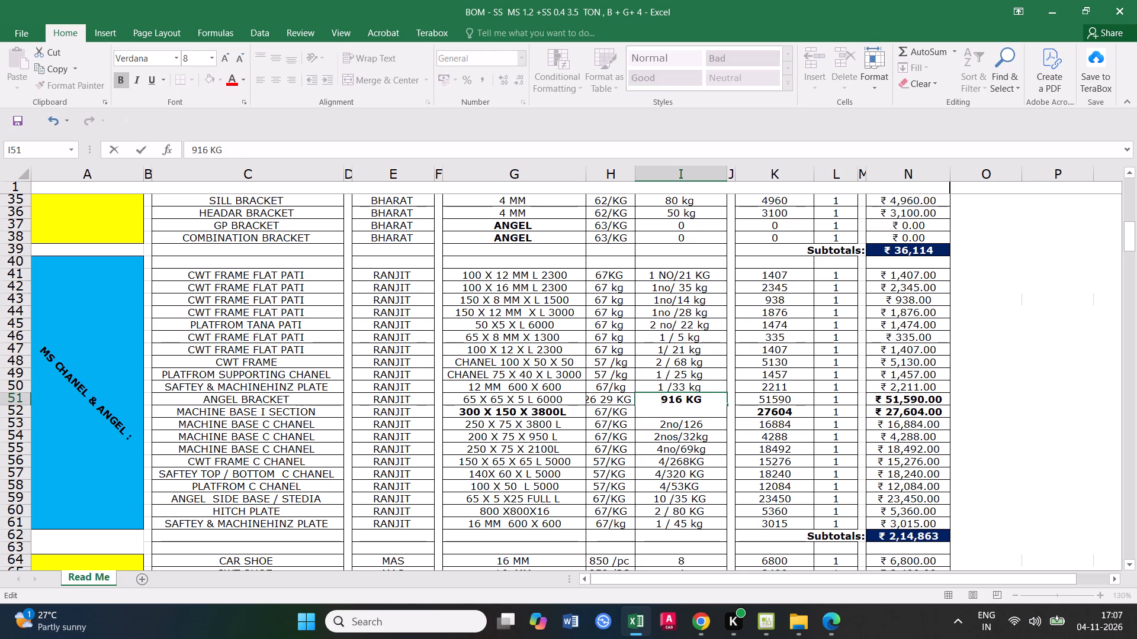
click(678, 441)
Calculate 916 × 67 in Calculator and set the ANGEL BRACKET row's price in Excel to 61372.
click(727, 398)
click(778, 399)
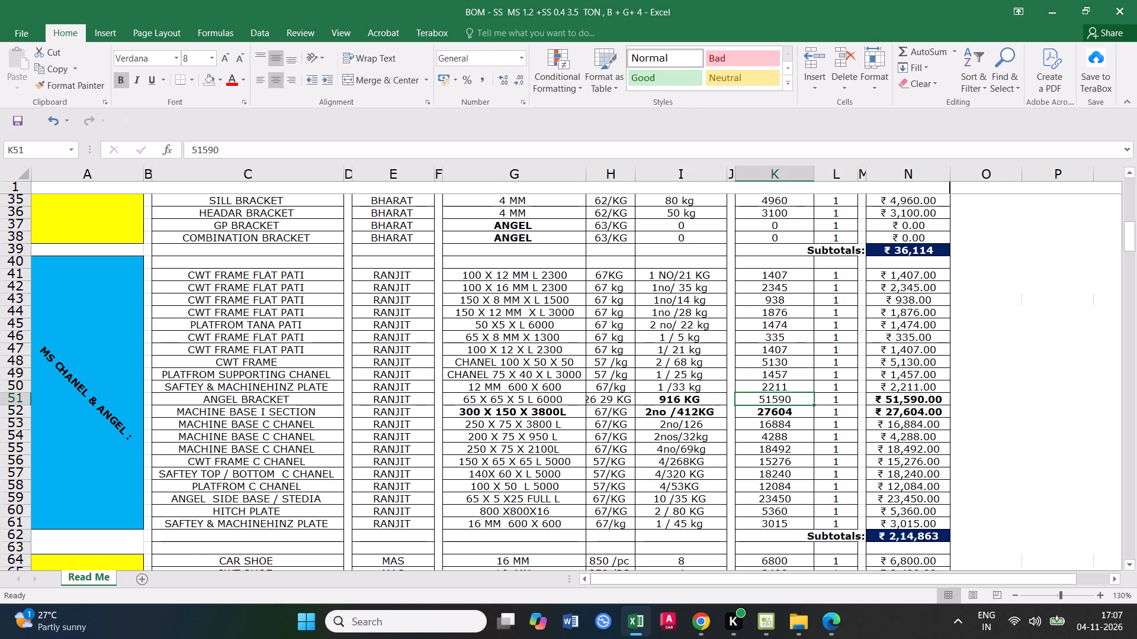
text(916*67)
key(Return)
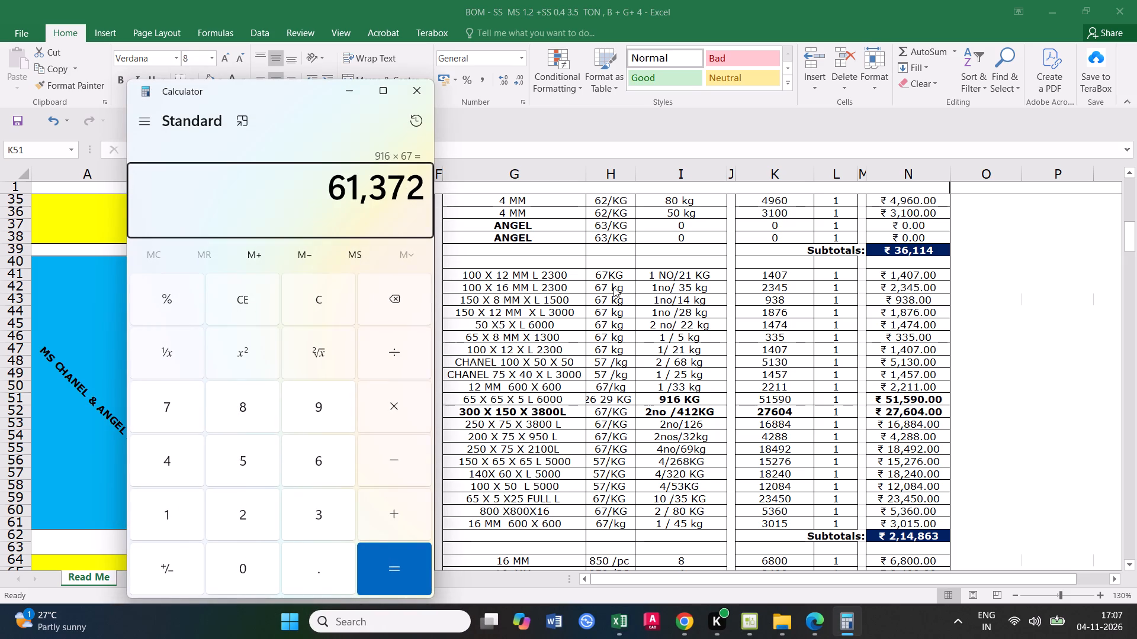
click(413, 87)
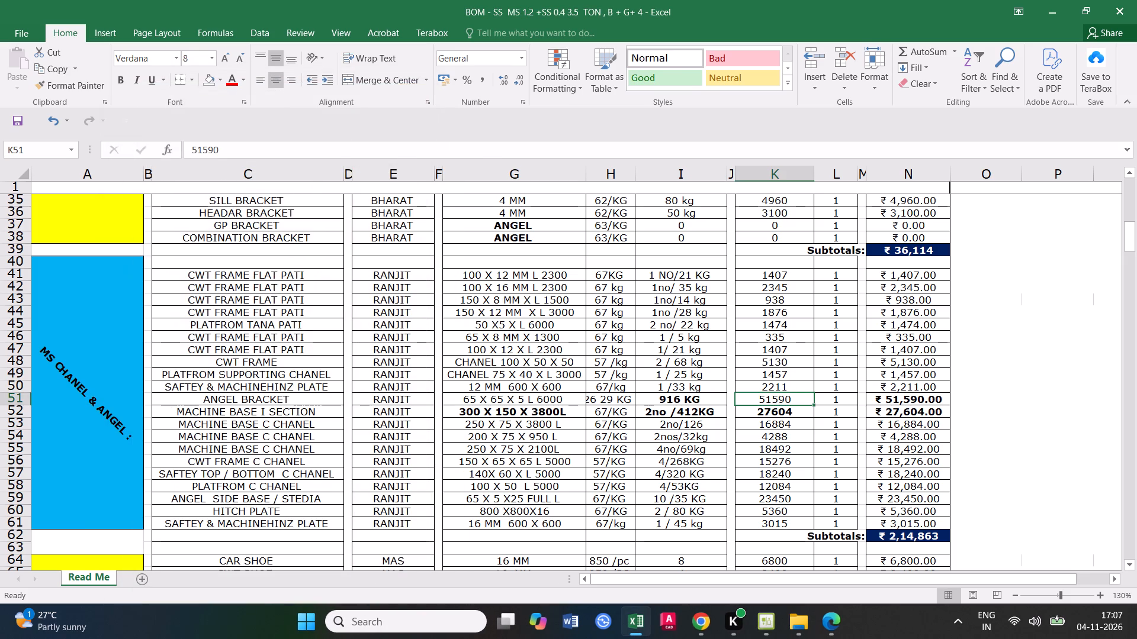
text(61372)
click(821, 489)
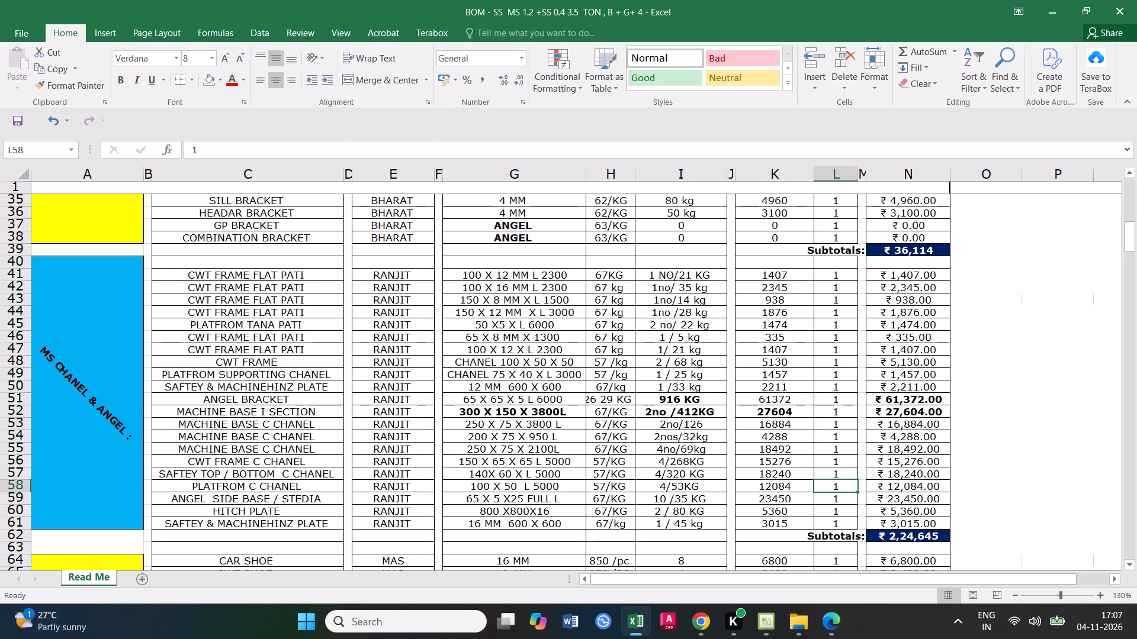
Set the MACHINE BASE I SECTION row's rate to 57/KG.
click(783, 411)
click(531, 409)
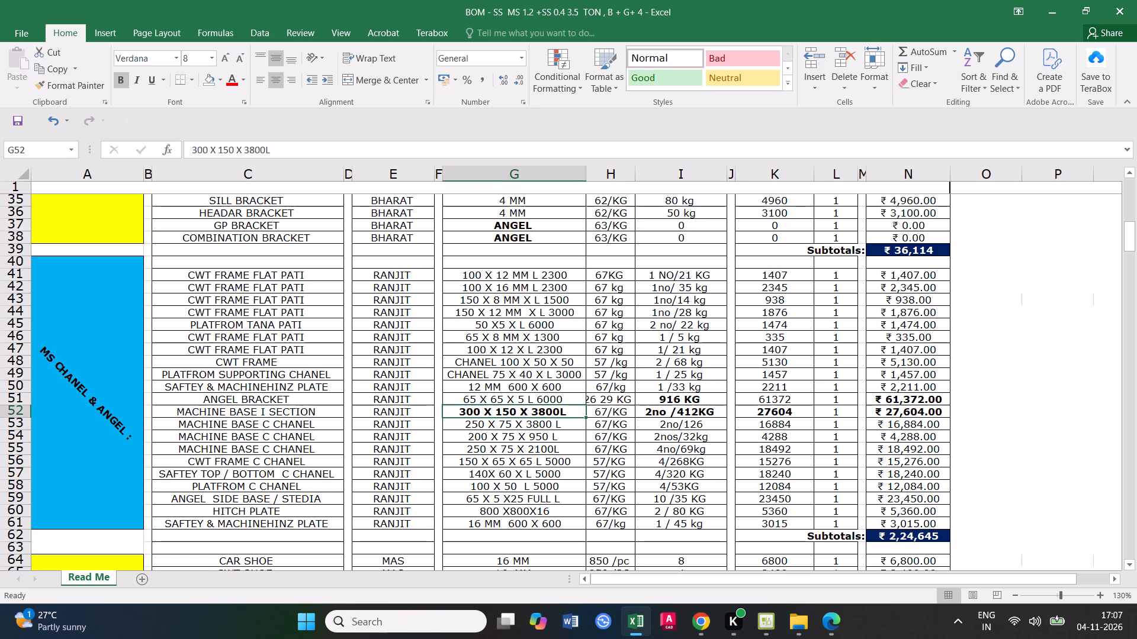
double_click(602, 412)
drag(609, 411, 593, 411)
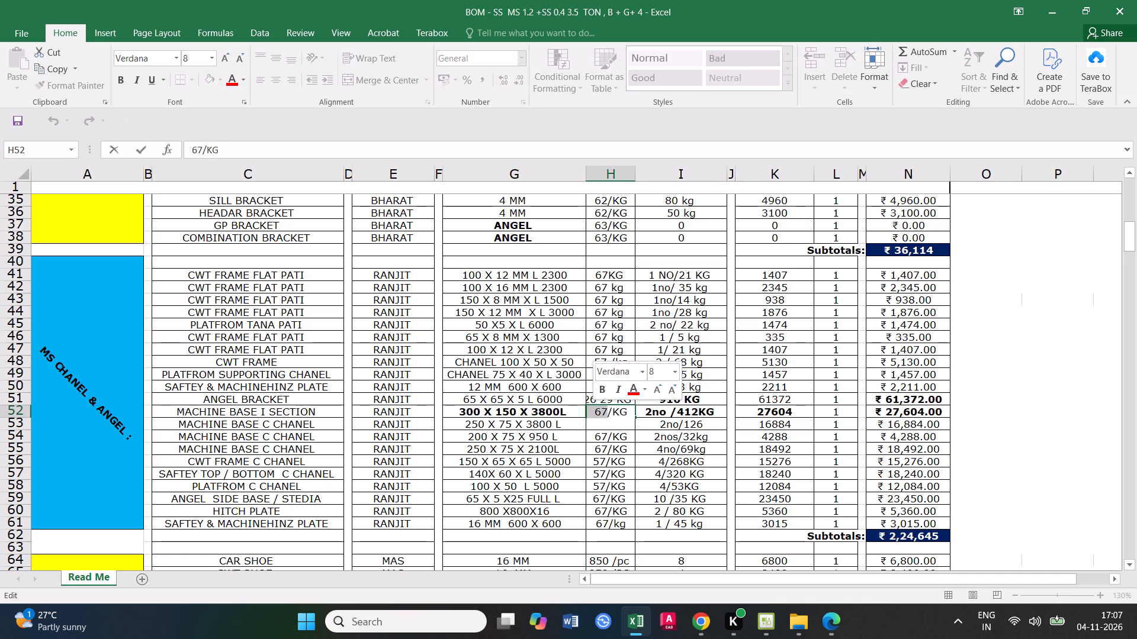
text(57)
click(643, 458)
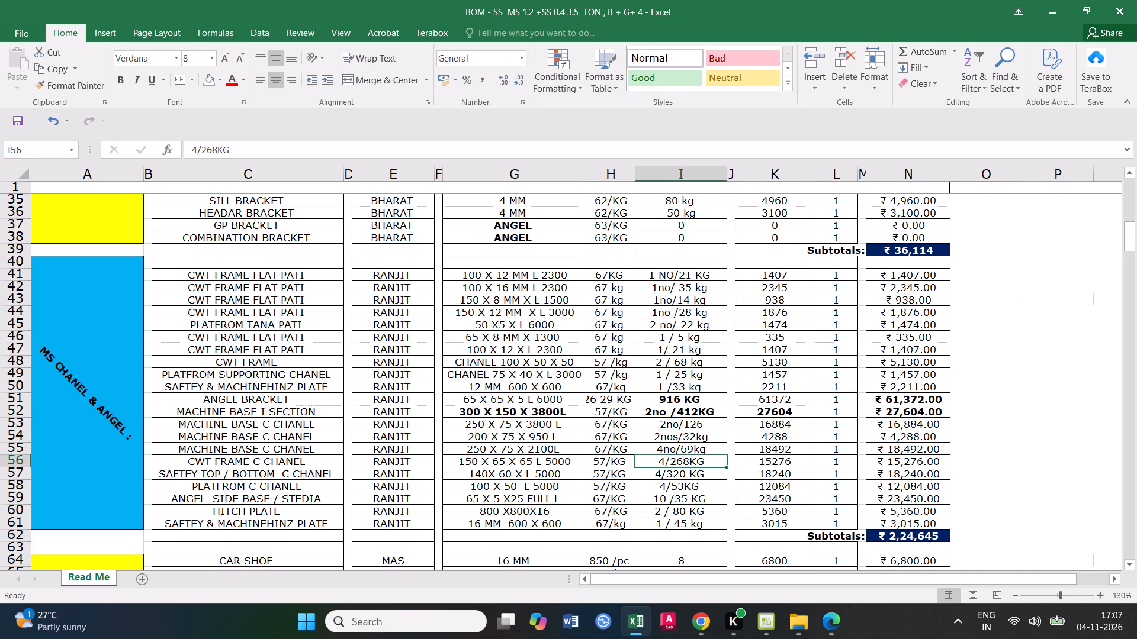
Check the MACHINE BASE I SECTION size, using the Beams - IPN weight calculator in Chrome for an IPN 300 beam 3.8 m long.
click(780, 414)
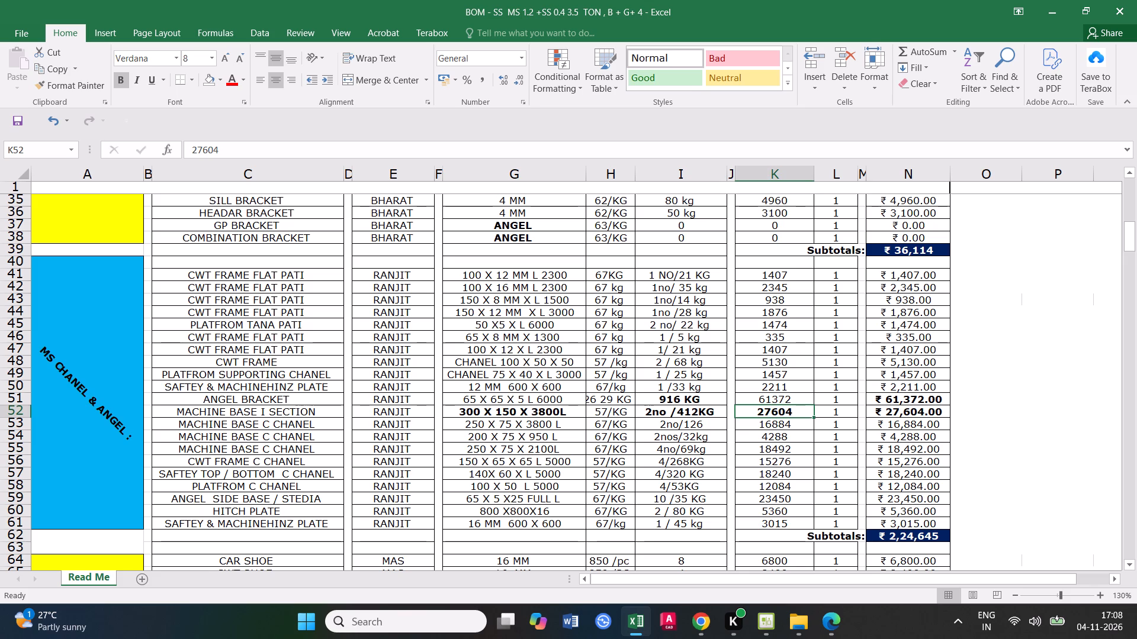
click(481, 412)
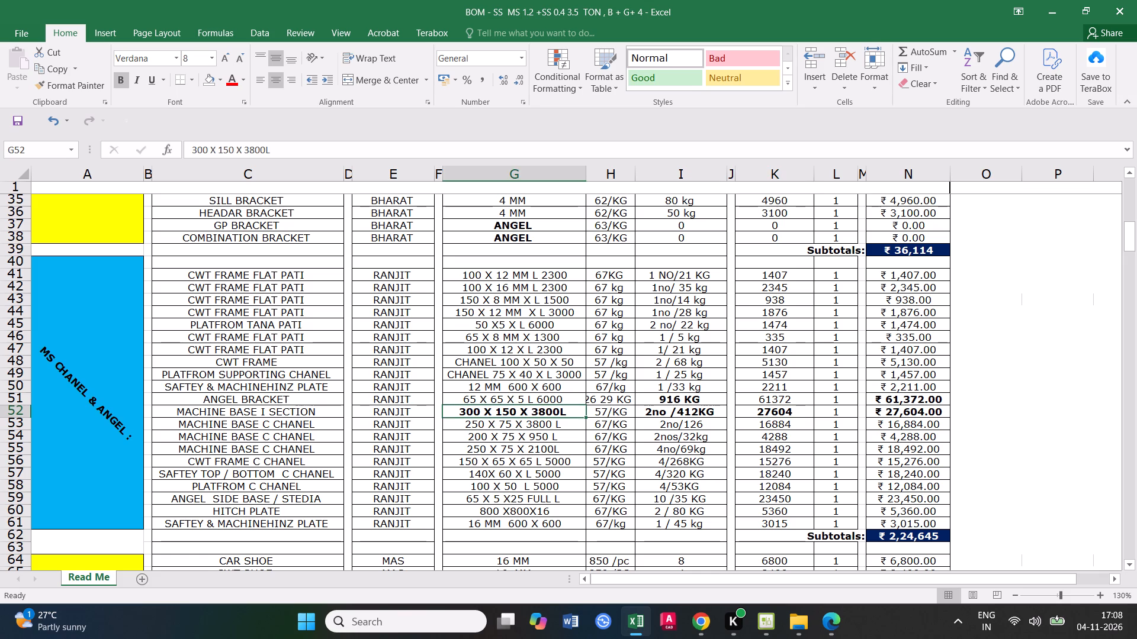
double_click(480, 411)
drag(480, 411, 471, 411)
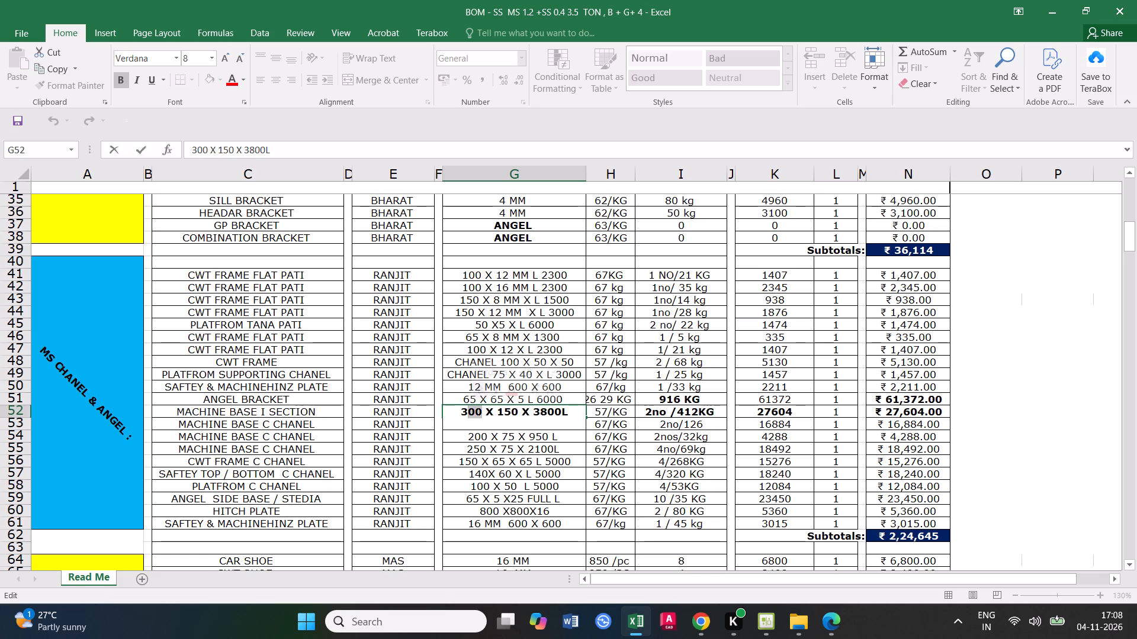
click(660, 479)
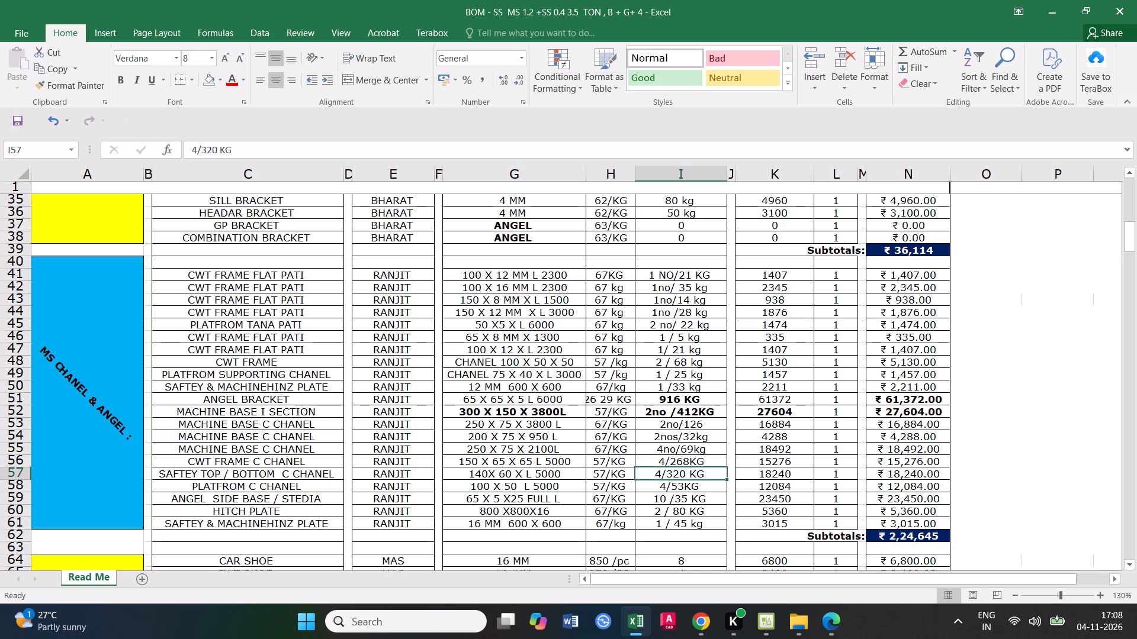
click(502, 412)
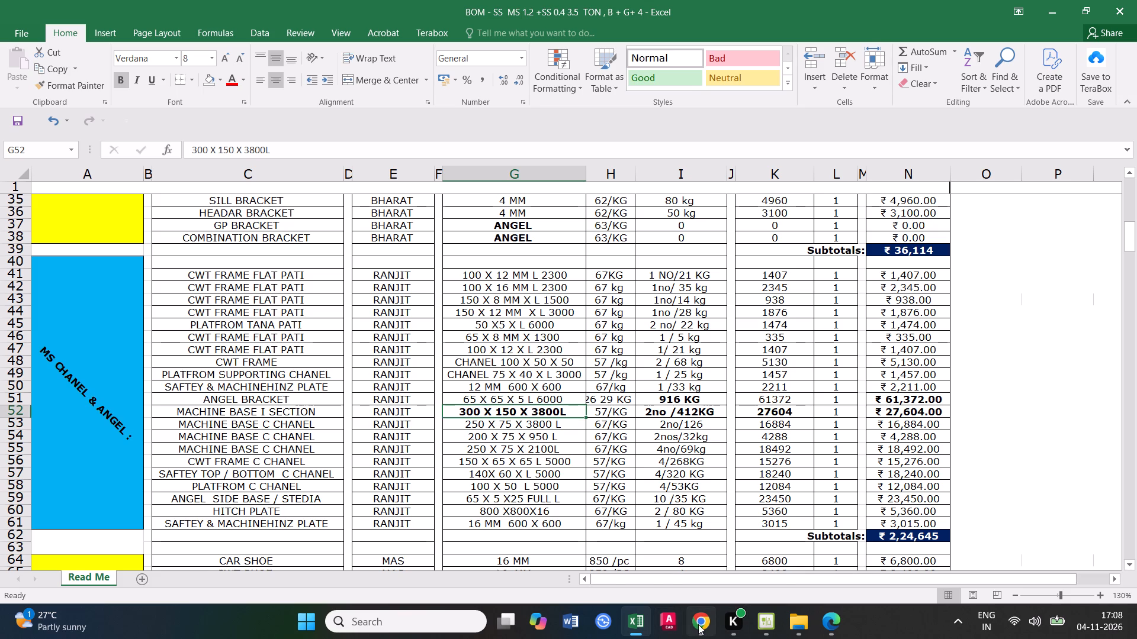
click(705, 576)
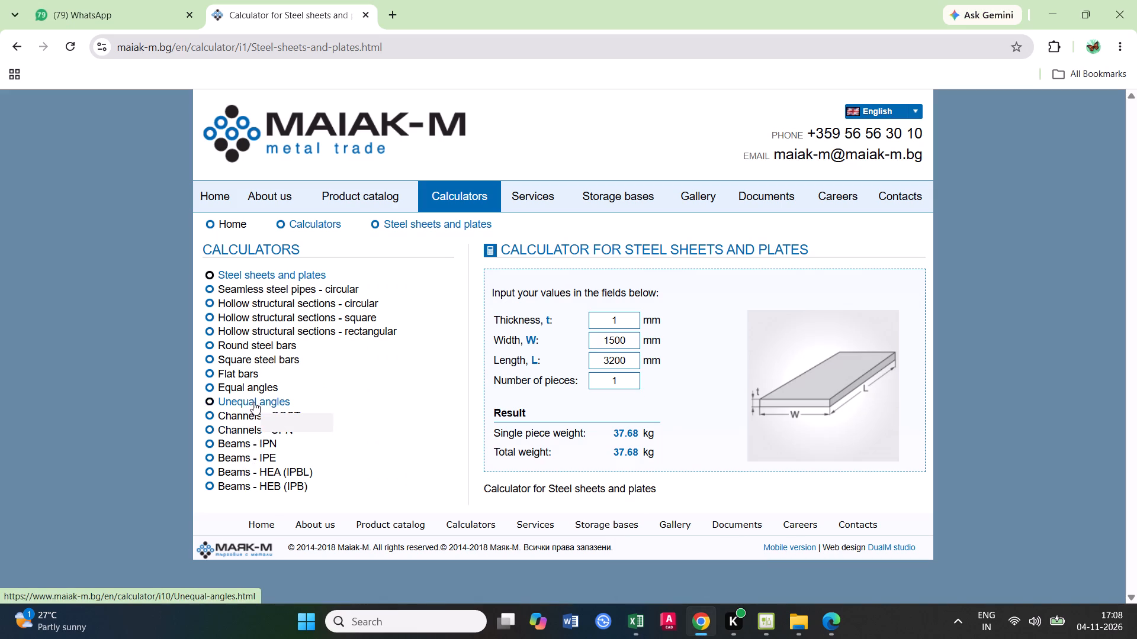
click(254, 441)
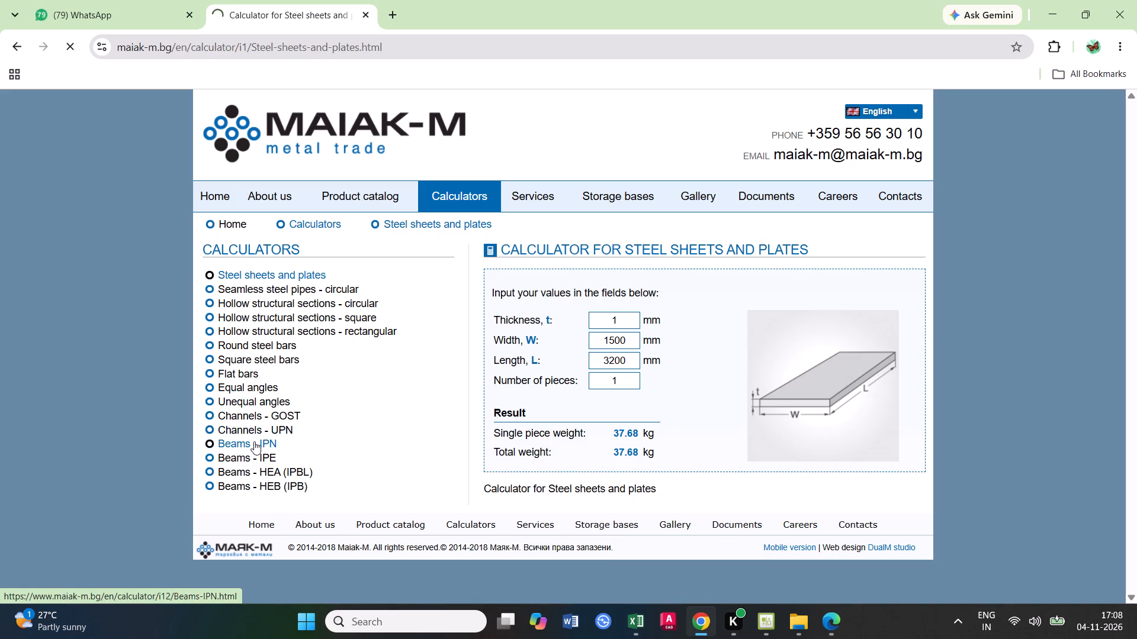
click(621, 320)
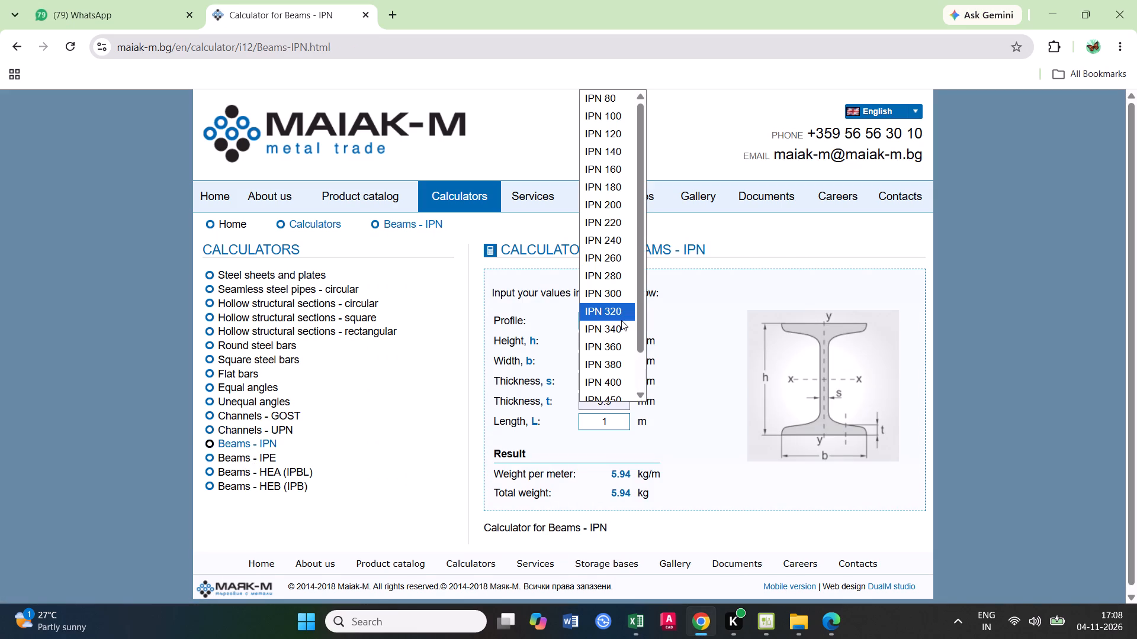
click(615, 300)
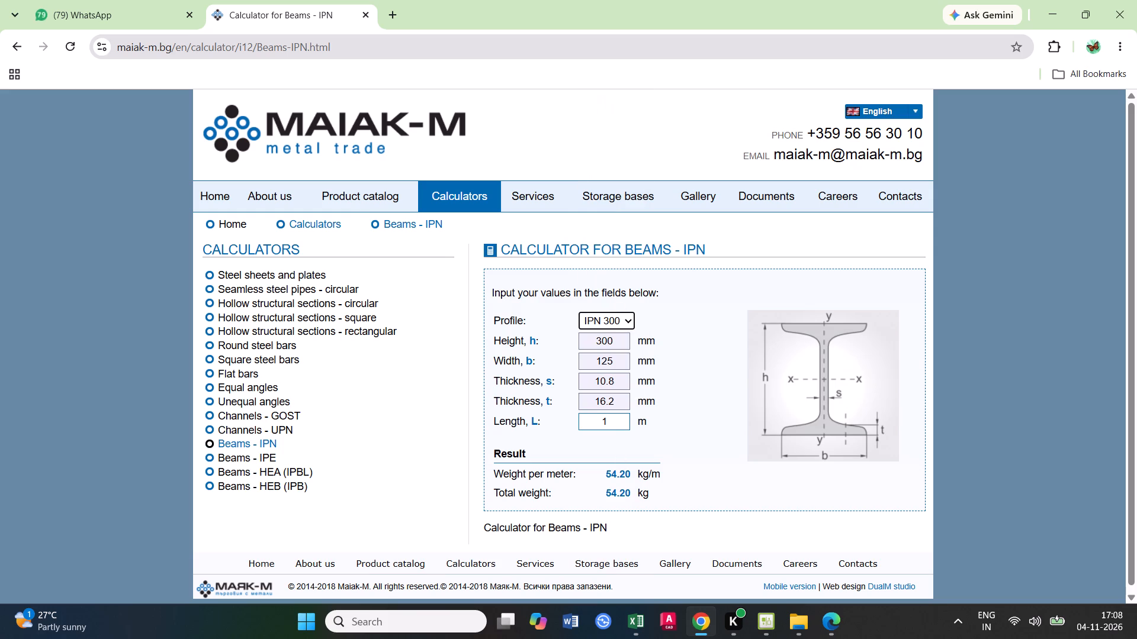
click(610, 419)
drag(613, 421, 594, 422)
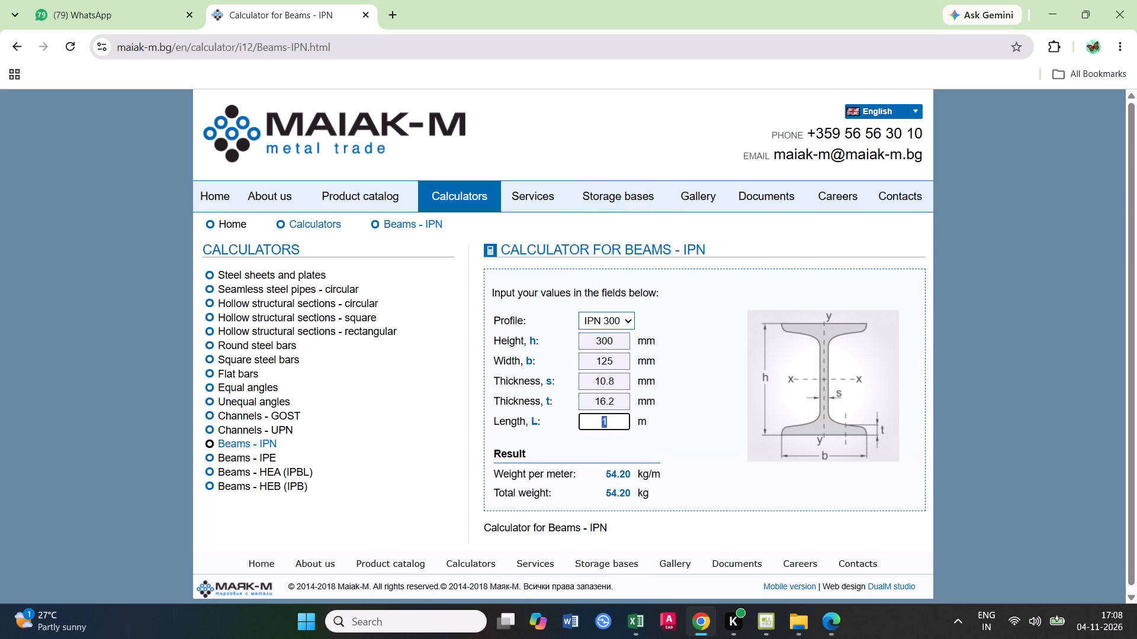
text(3.8)
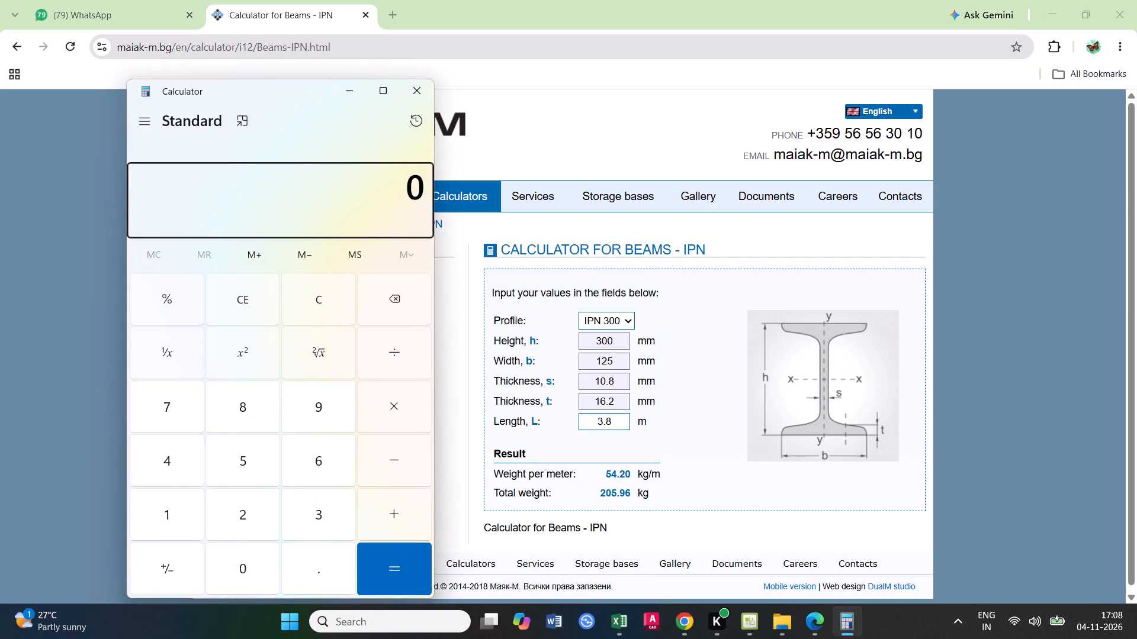
Calculate 206 × 2 in Calculator for the weight of two I section beams, and return to the Excel workbook.
text(206*2)
key(Return)
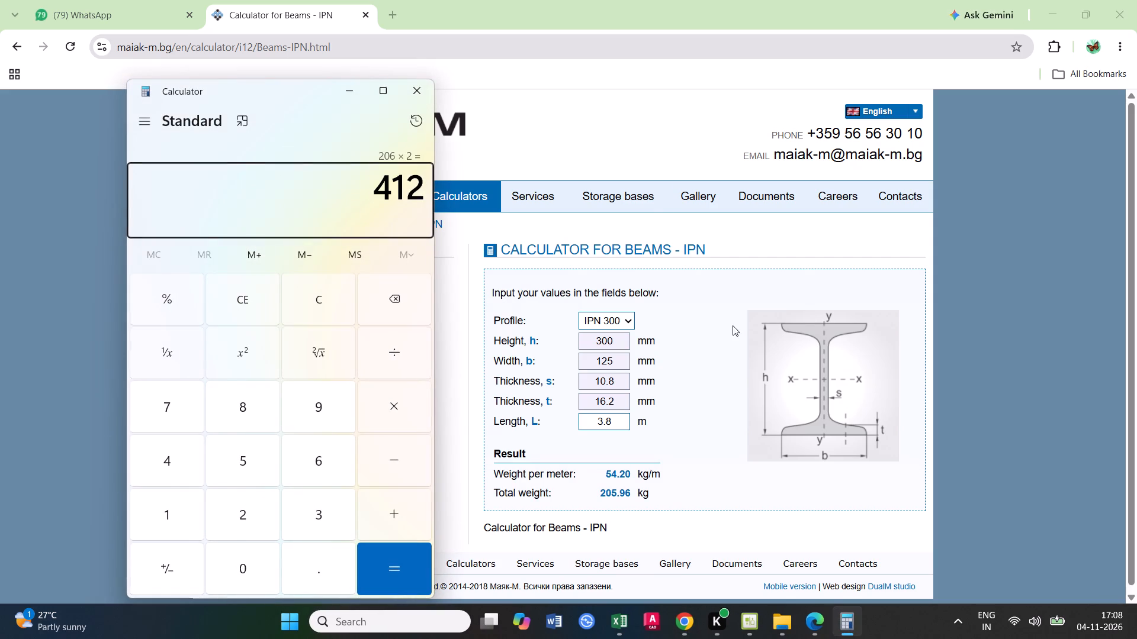
click(420, 91)
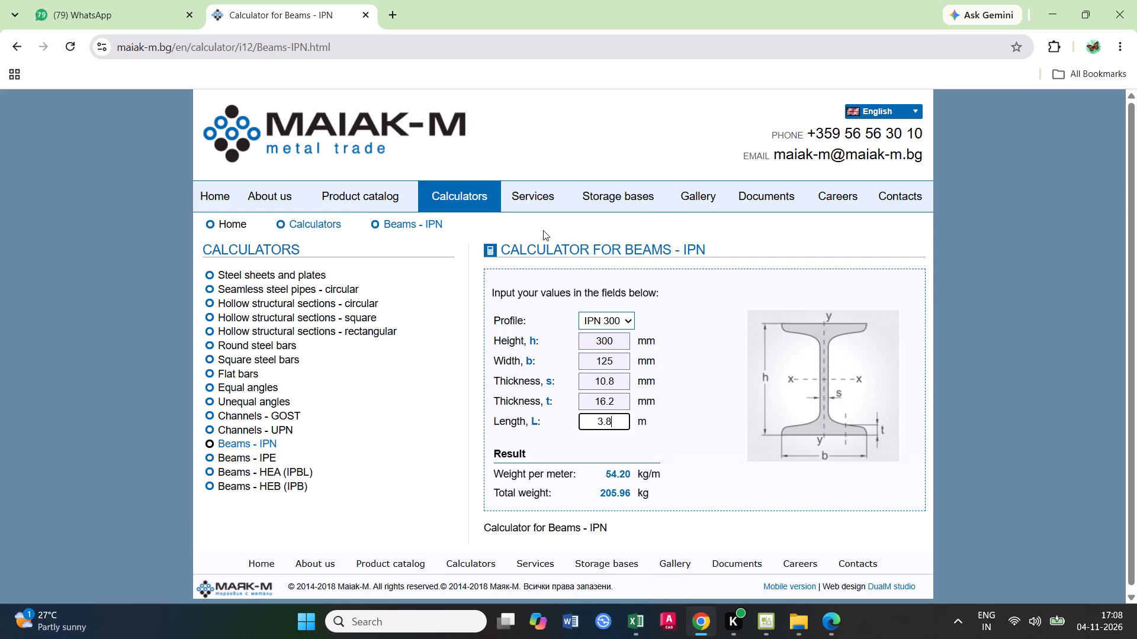
click(1058, 7)
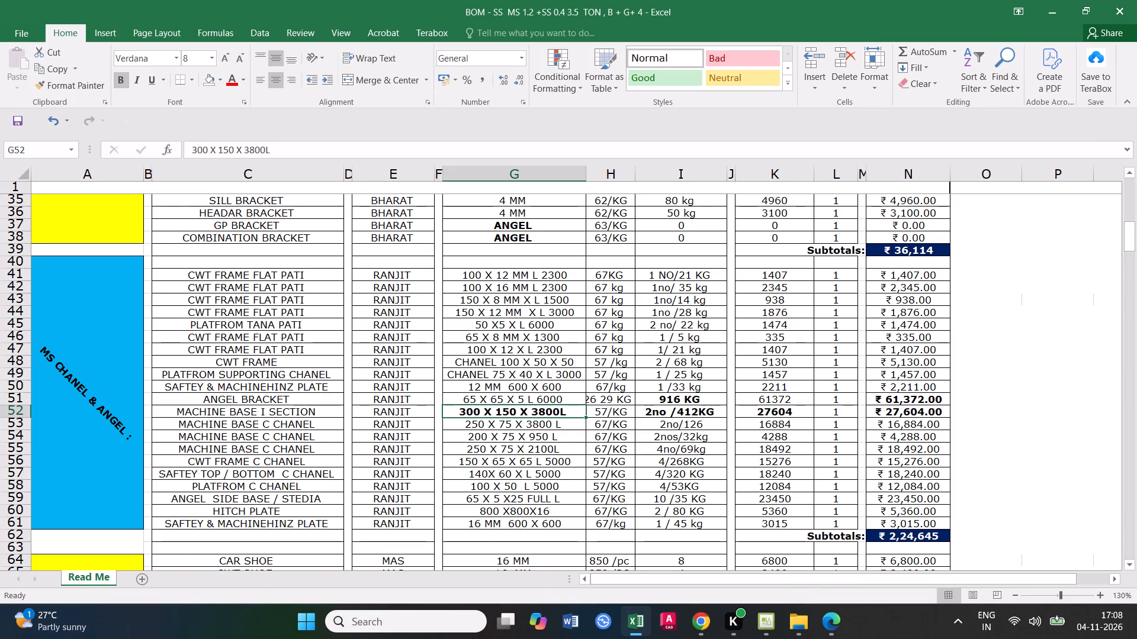
Calculate 412 × 57 in Calculator and set the MACHINE BASE I SECTION row's price in Excel to 23484.
click(702, 443)
click(701, 414)
click(763, 412)
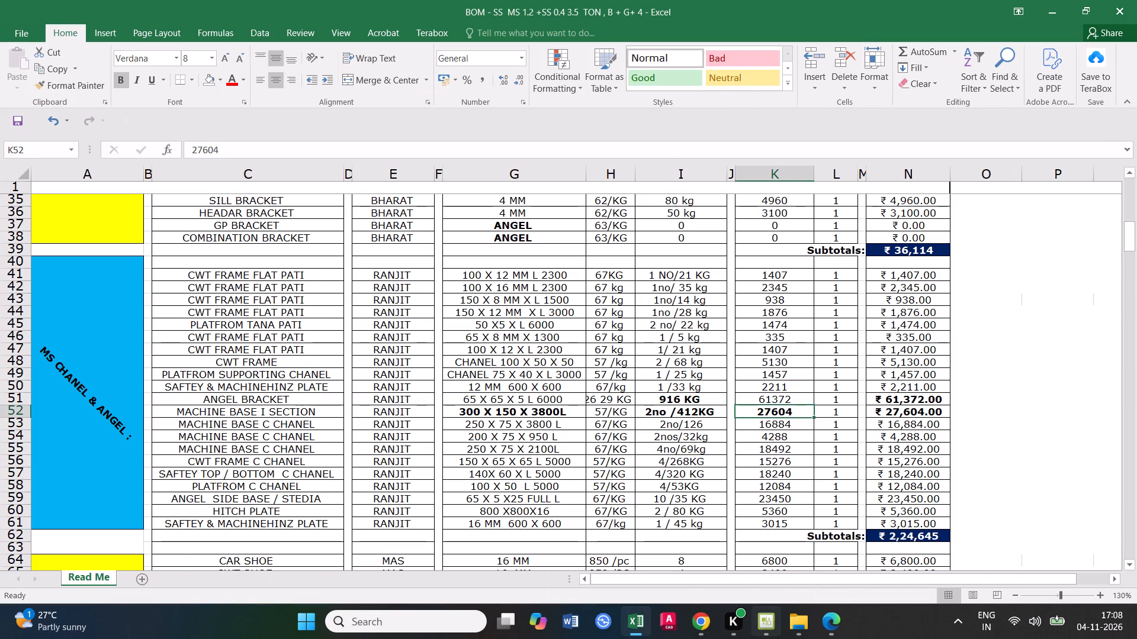
click(696, 422)
click(693, 411)
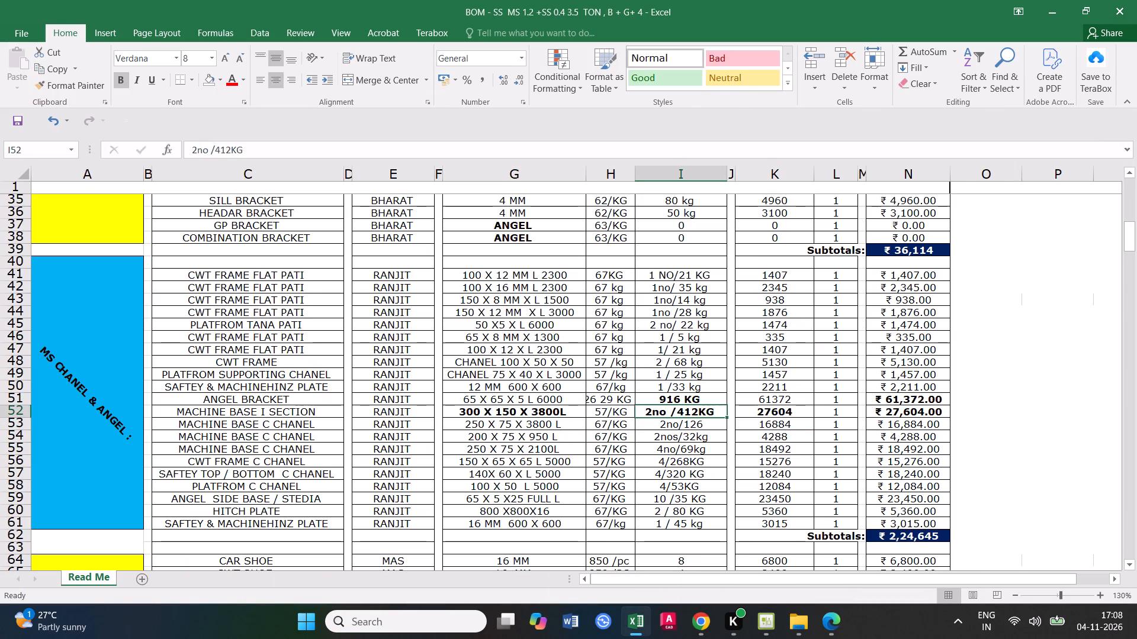
click(791, 412)
text(412*57)
key(Return)
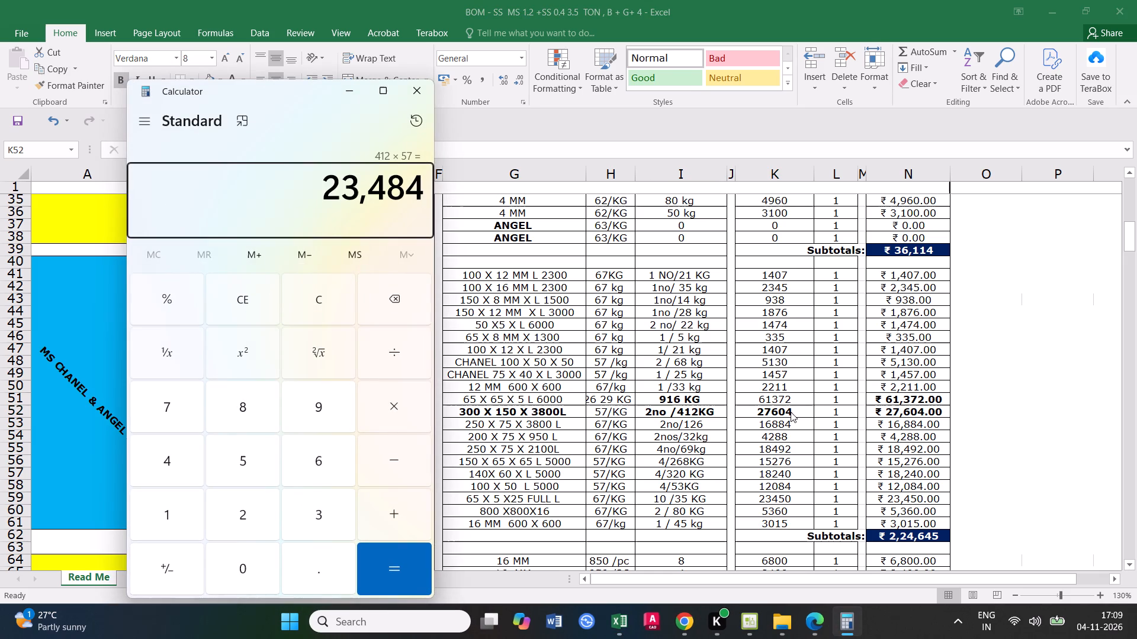
click(412, 91)
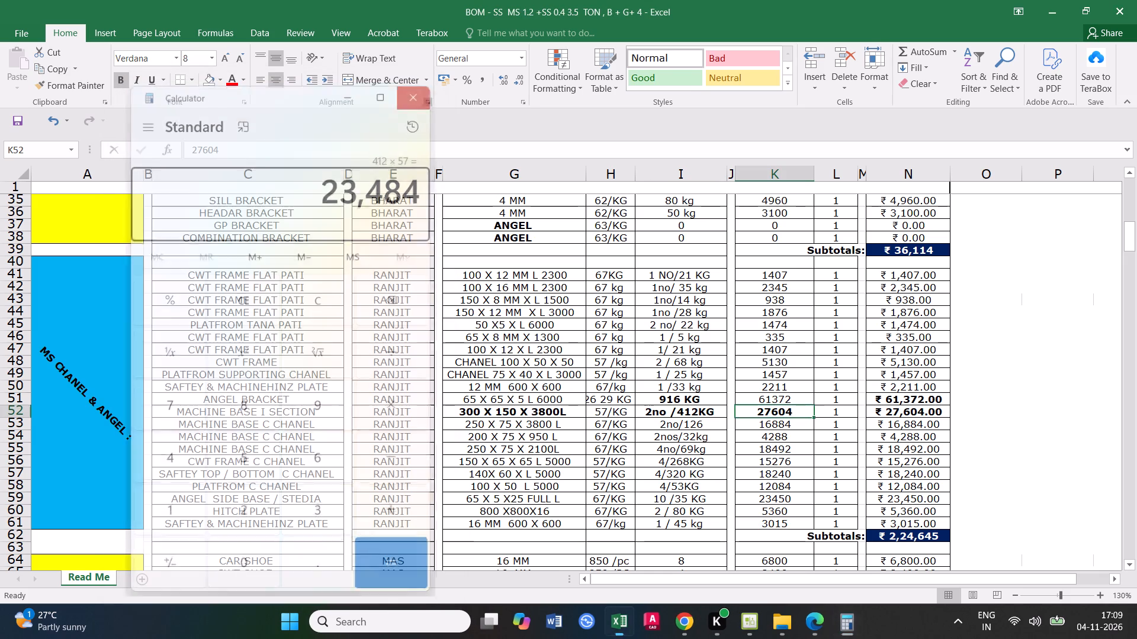
text(23)
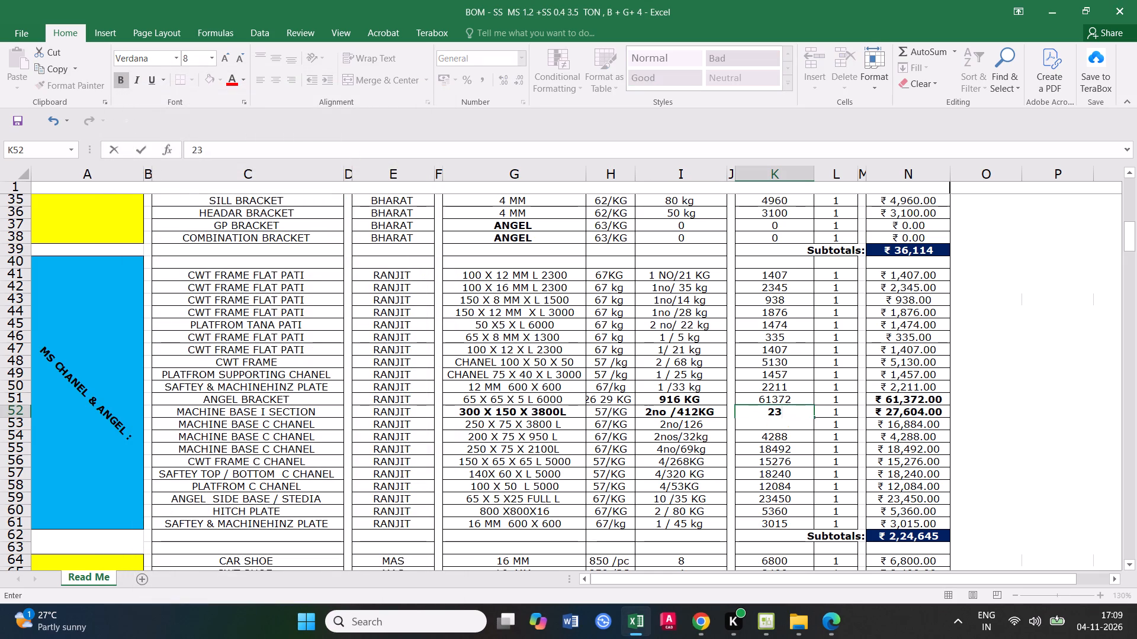
text(484)
click(771, 460)
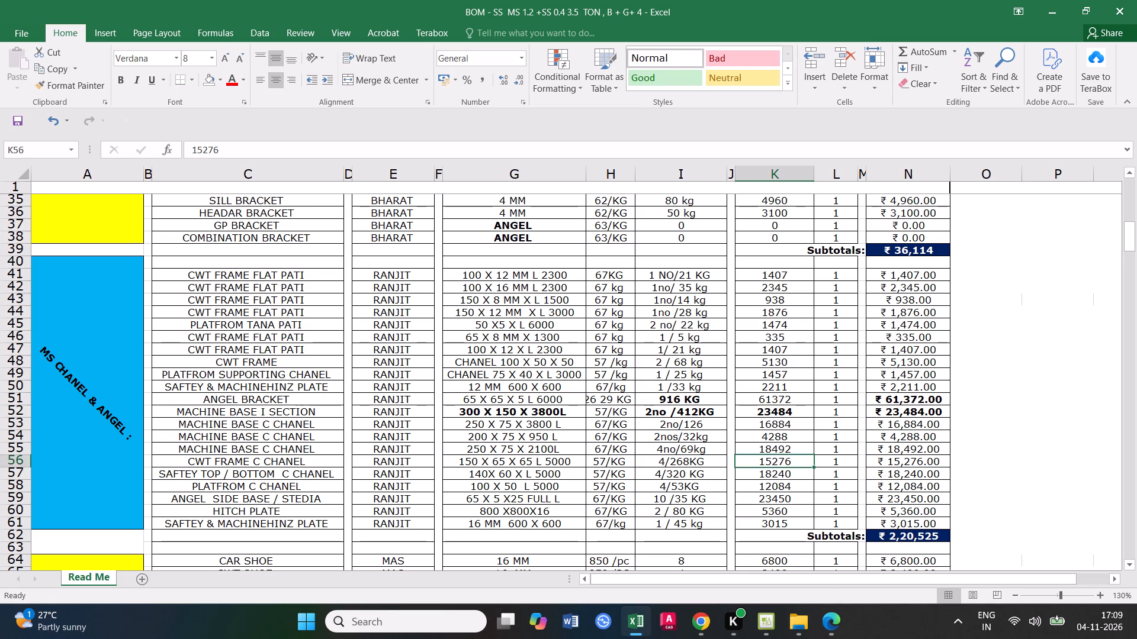
Recheck the I section price by calculating 412 × 57 again in Calculator.
text(412*)
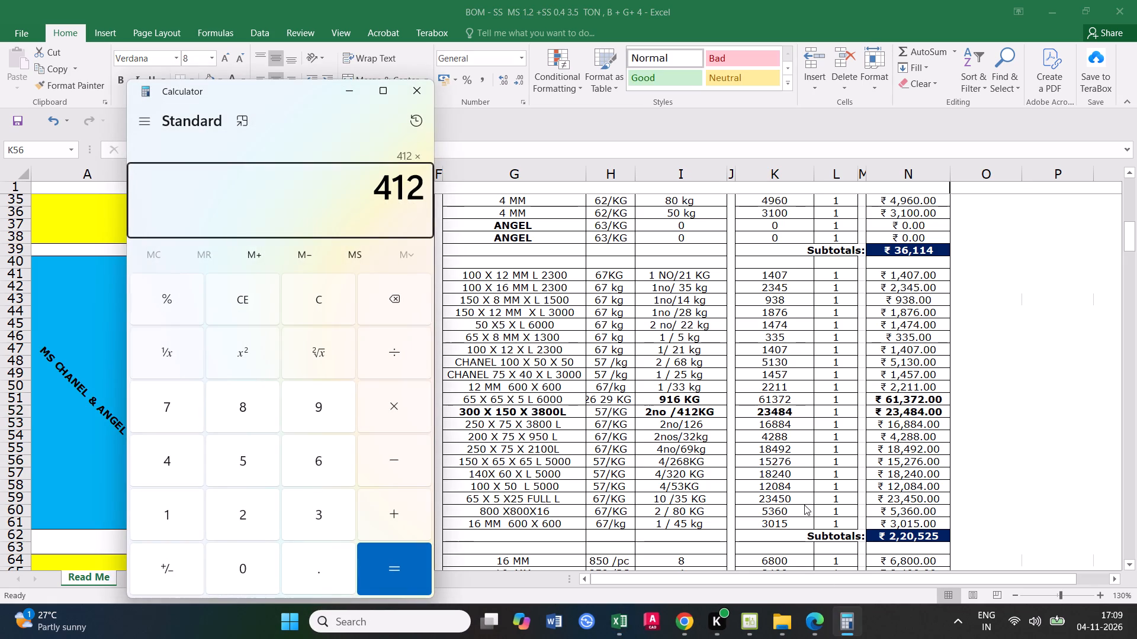
text(57)
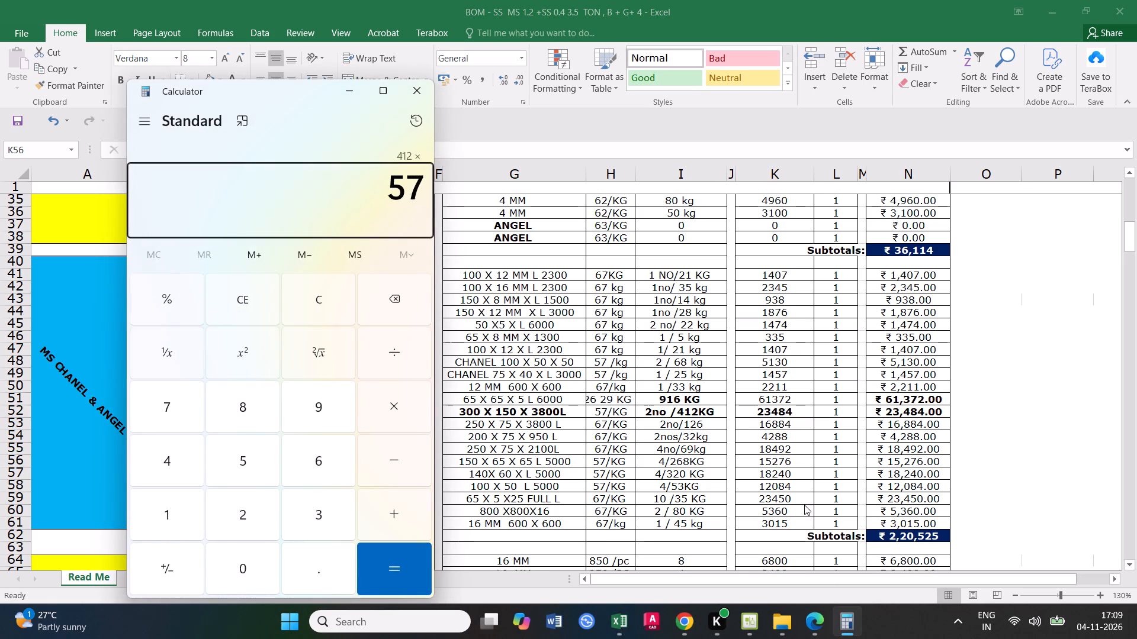
key(Return)
click(419, 94)
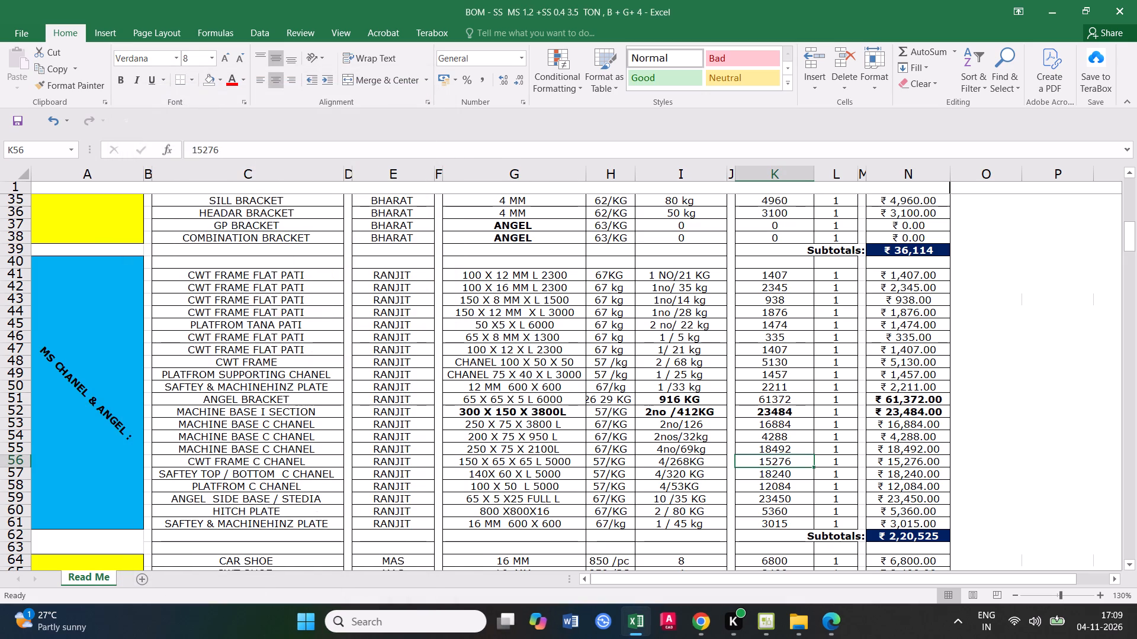
Save the BOM - SS MS 1.2 +SS 0.4 3.5 TON workbook with the updated I section price.
click(781, 409)
triple_click(15, 118)
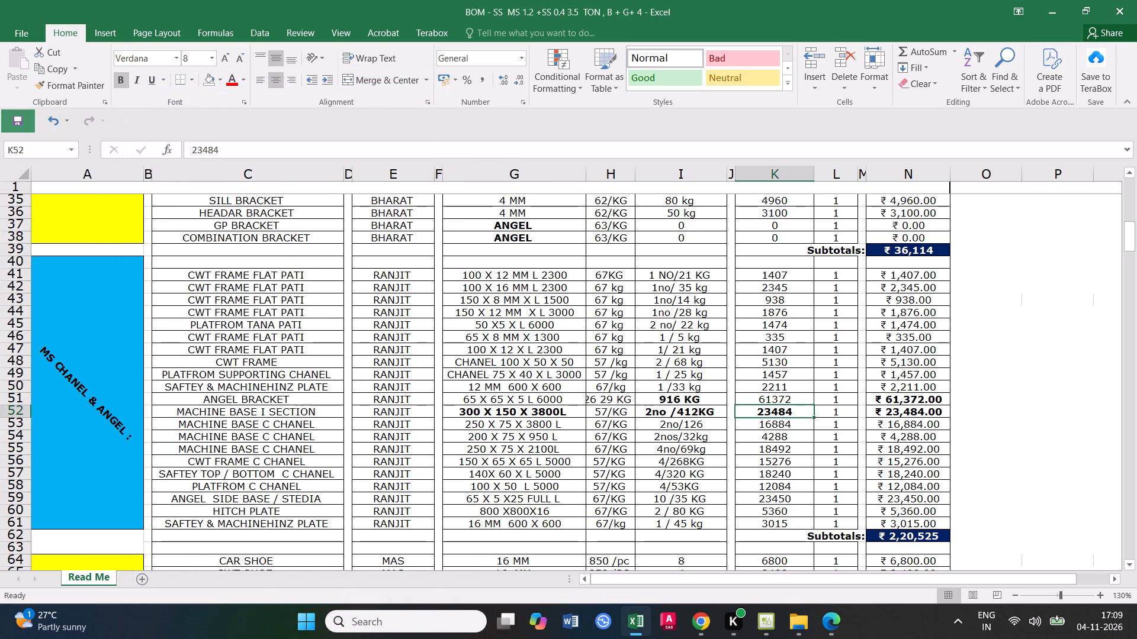
Delete the BOM - SS 3.5 TON , B + G+ 4 PDF from the new ss 135 kg folder in File Explorer.
click(804, 580)
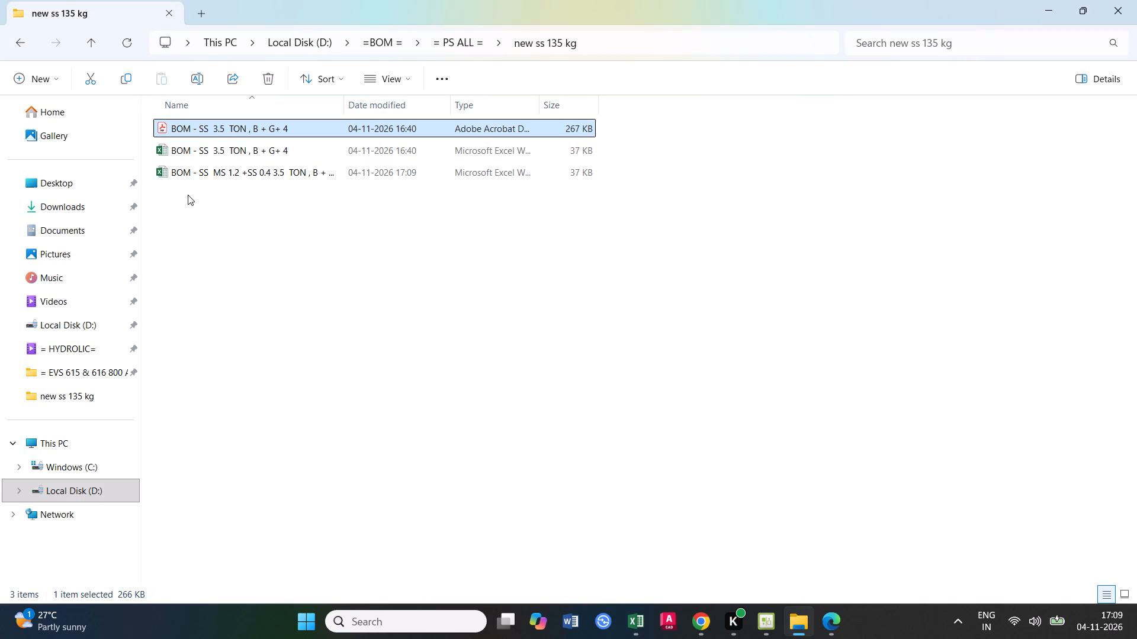
click(201, 128)
key(Delete)
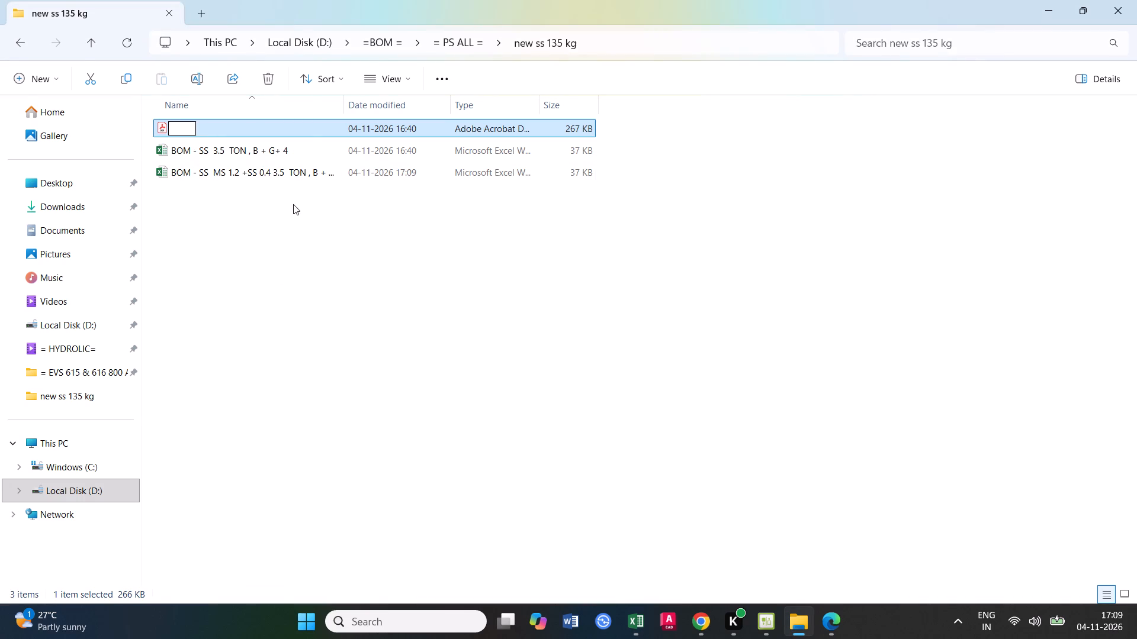
click(301, 251)
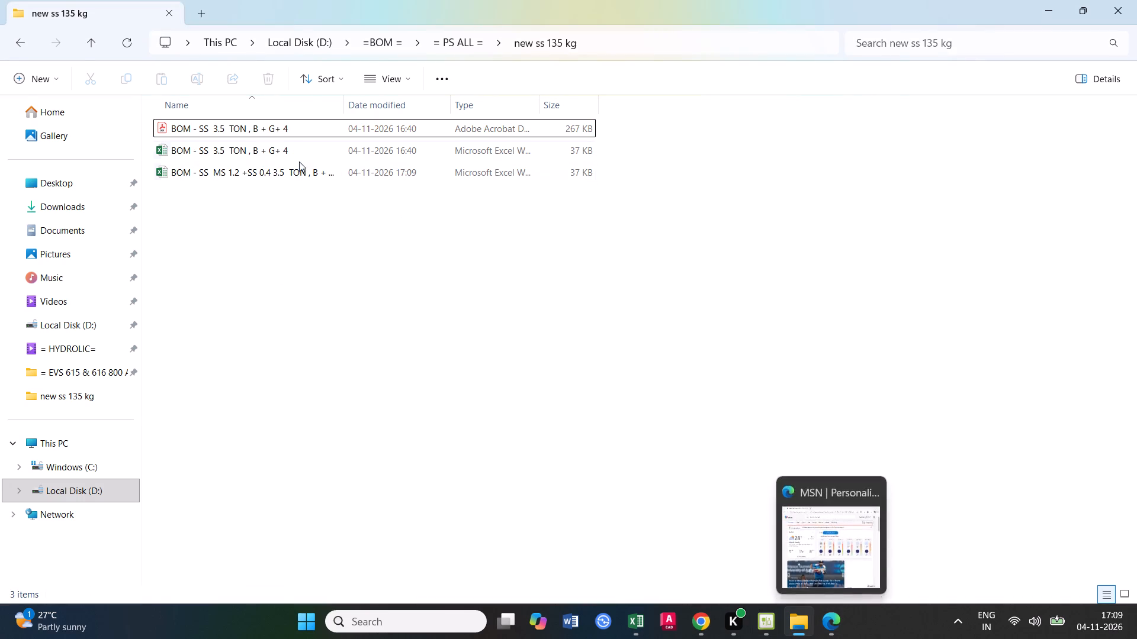
click(285, 119)
right_click(288, 120)
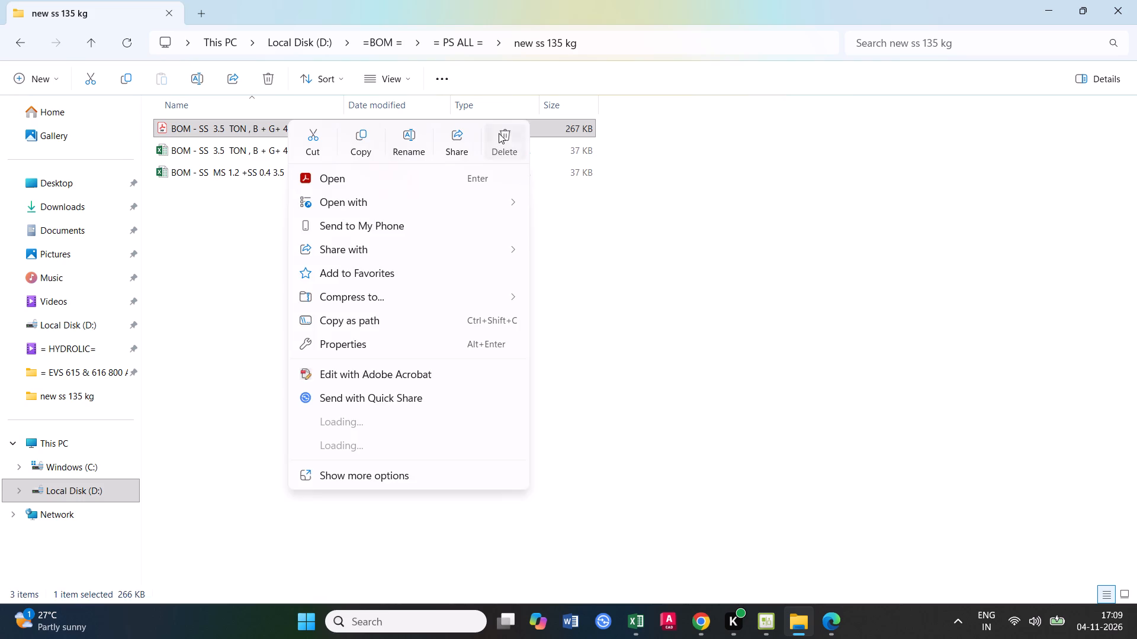
click(499, 133)
Open the BOM - SS 3.5 TON , B + G+ 4 Excel workbook and set the MACHINE BASE I SECTION row's size to 300 X 140 X 3800L.
click(285, 148)
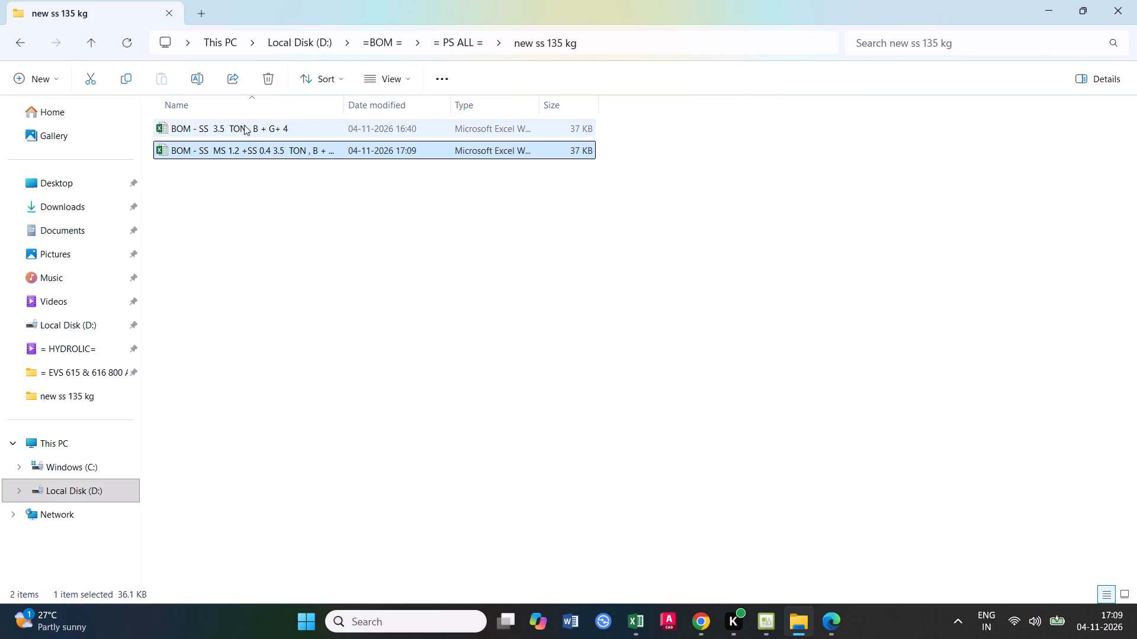
double_click(263, 129)
scroll(583, 469, down, 7)
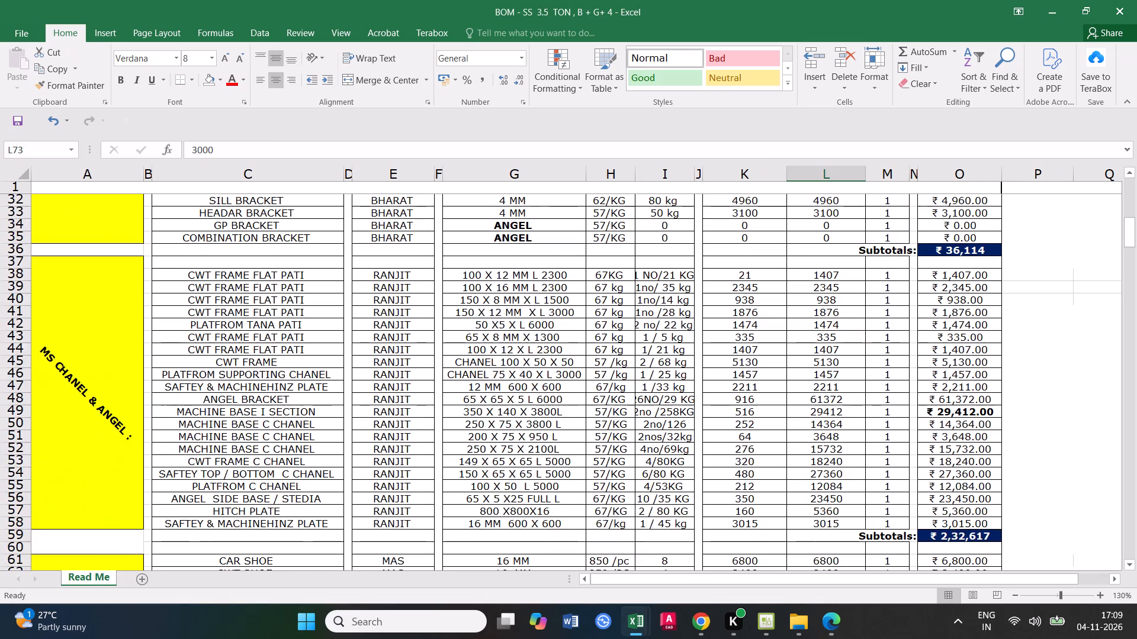
scroll(468, 464, down, 7)
scroll(472, 459, up, 5)
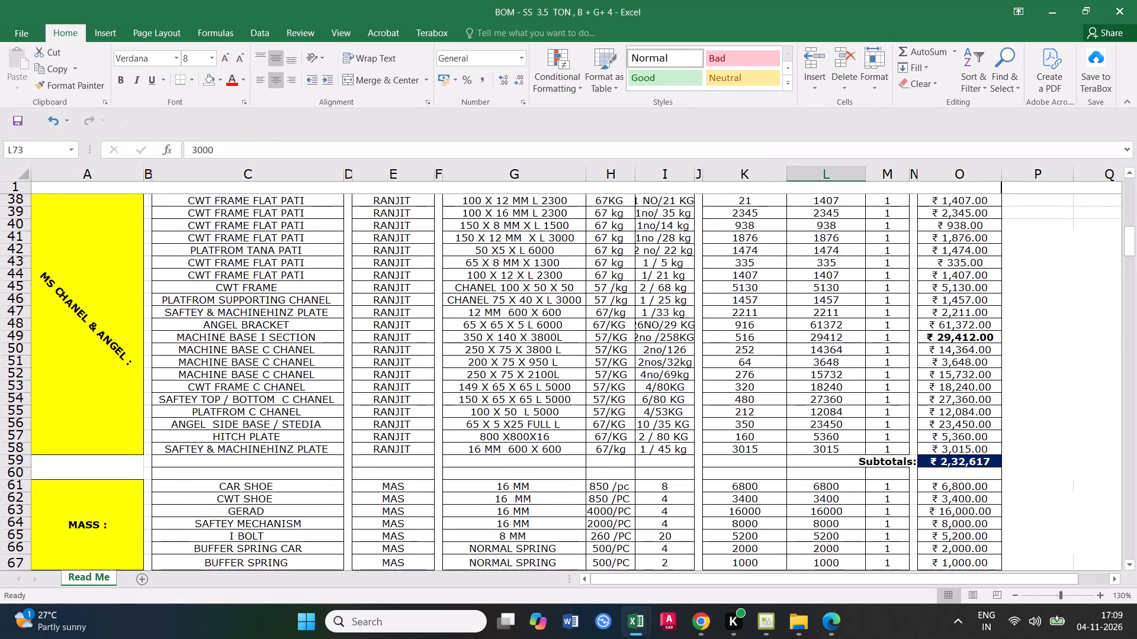
double_click(482, 338)
drag(482, 338, 464, 338)
text(300)
click(522, 398)
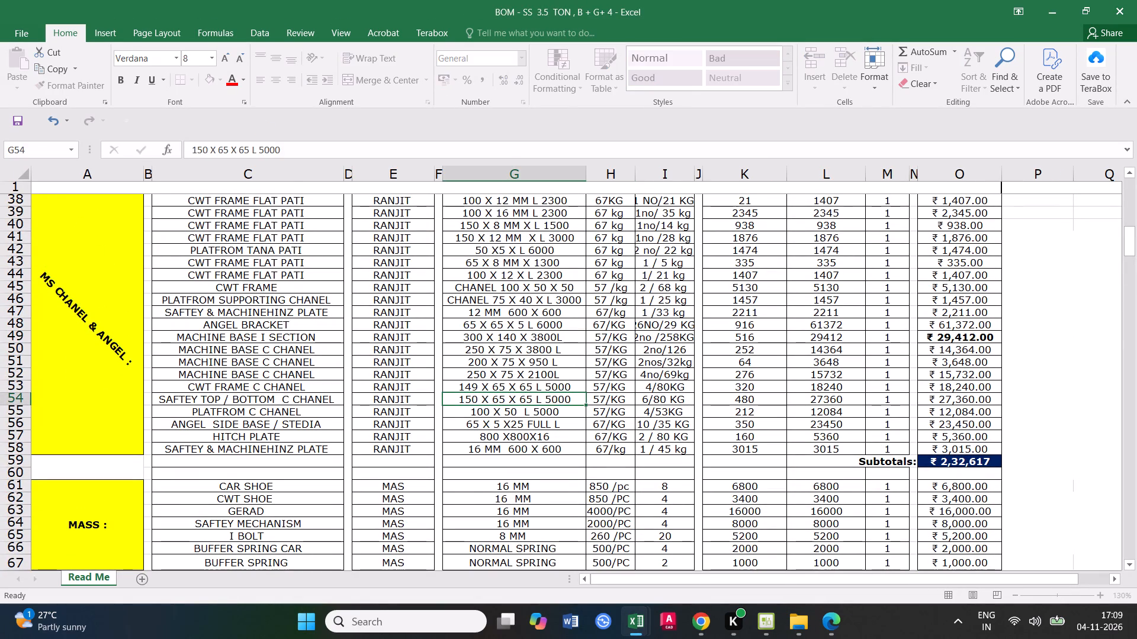
Check the I section row in the matching SS MS workbook and set the SS workbook's MACHINE BASE I SECTION total weight to 412.
click(665, 341)
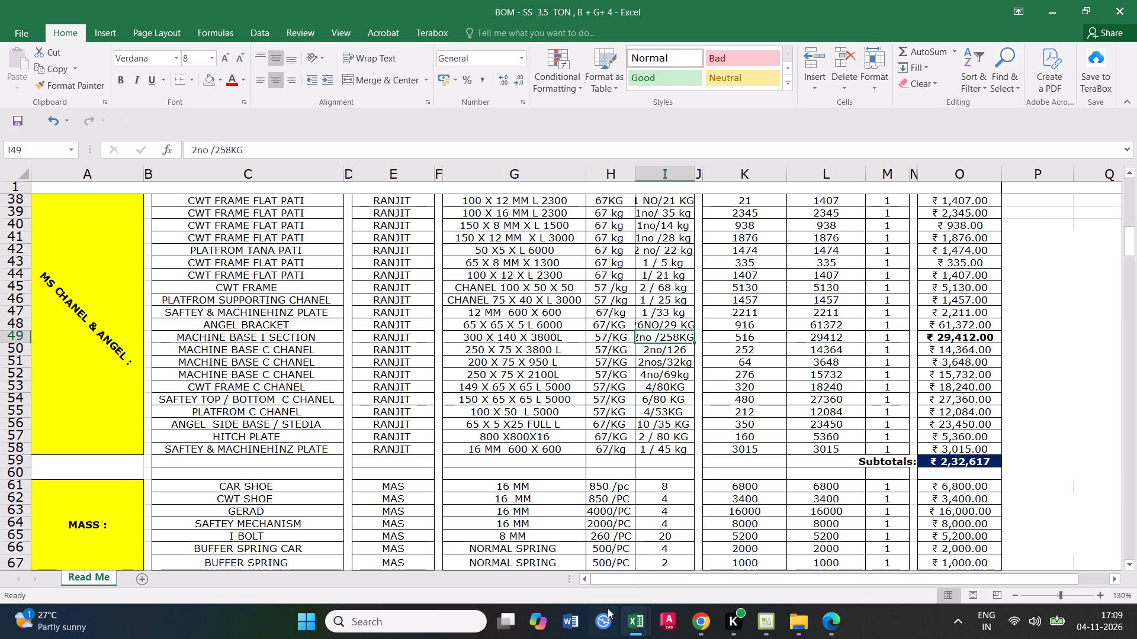
click(571, 548)
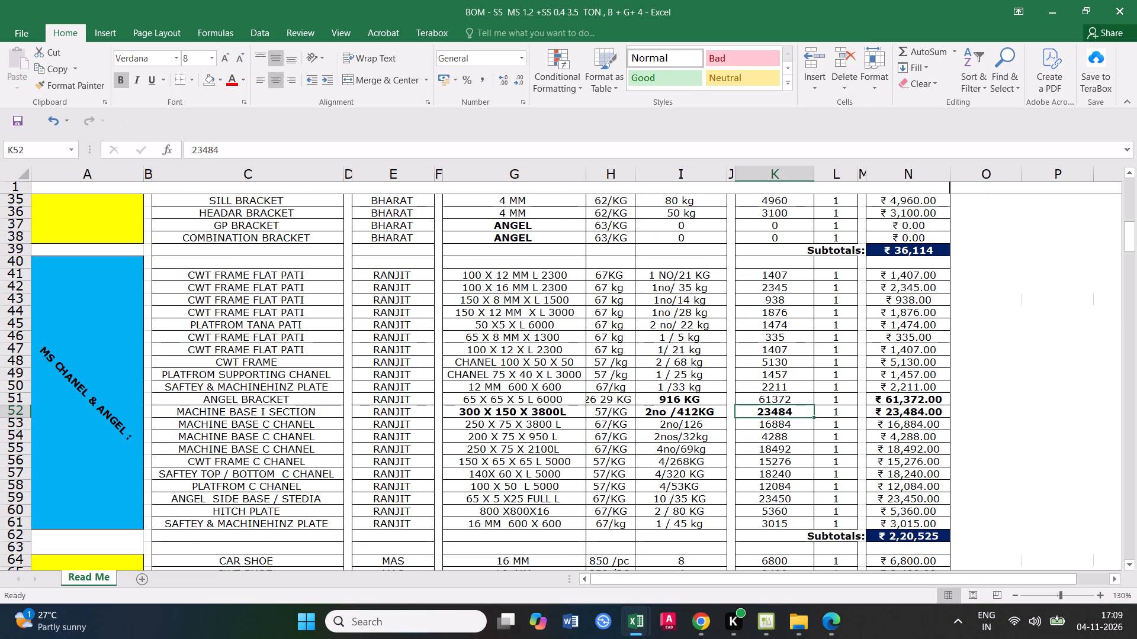
click(692, 552)
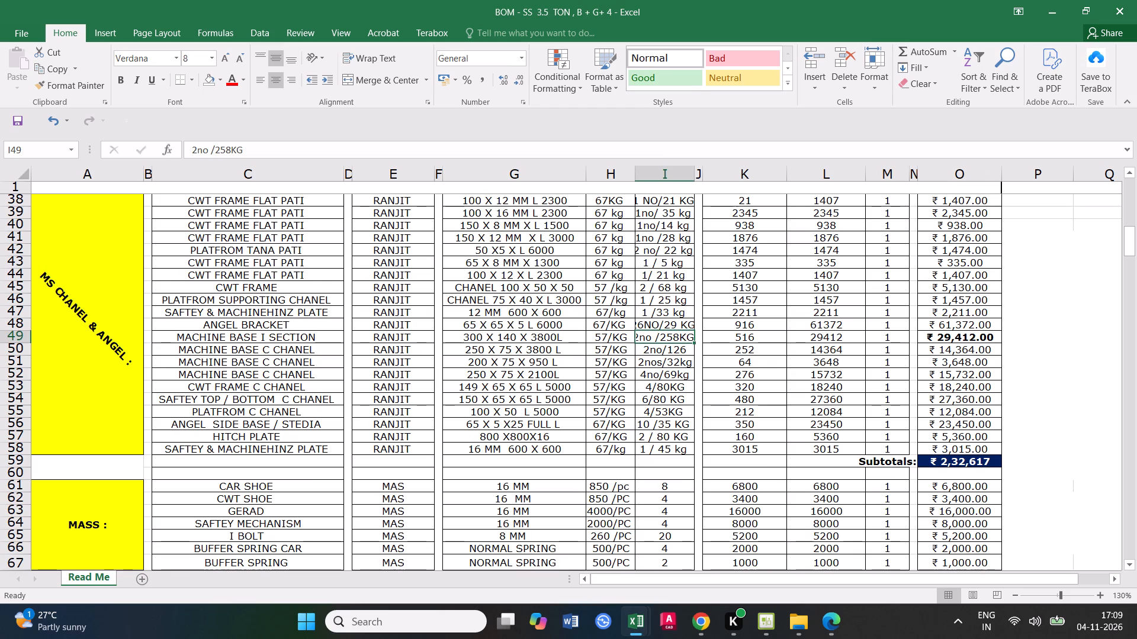
click(745, 340)
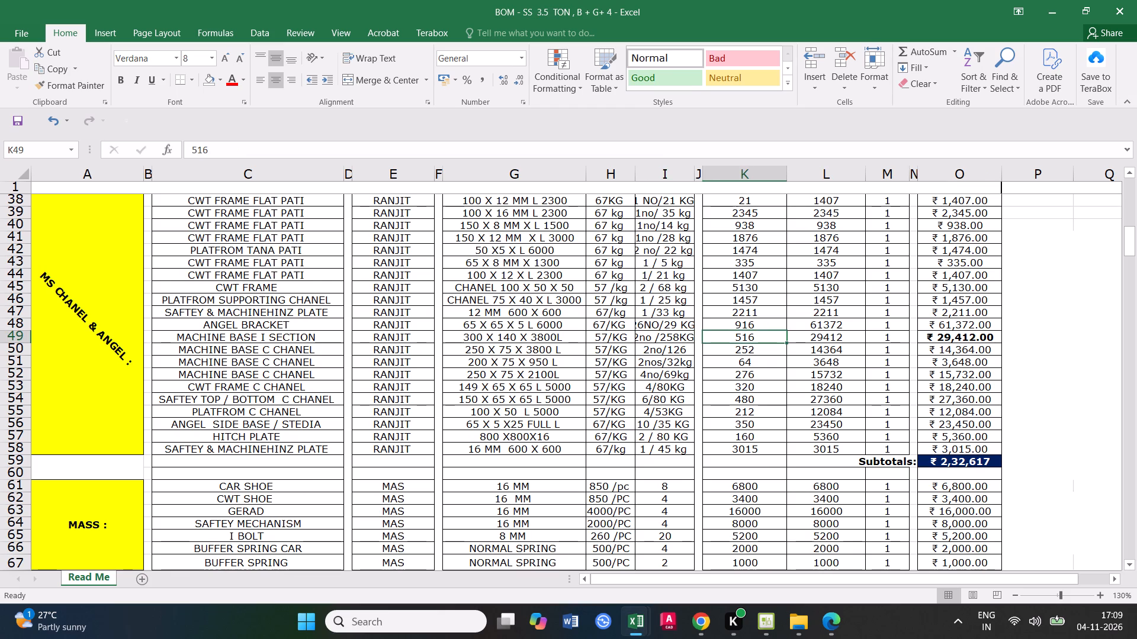
text(412)
click(730, 377)
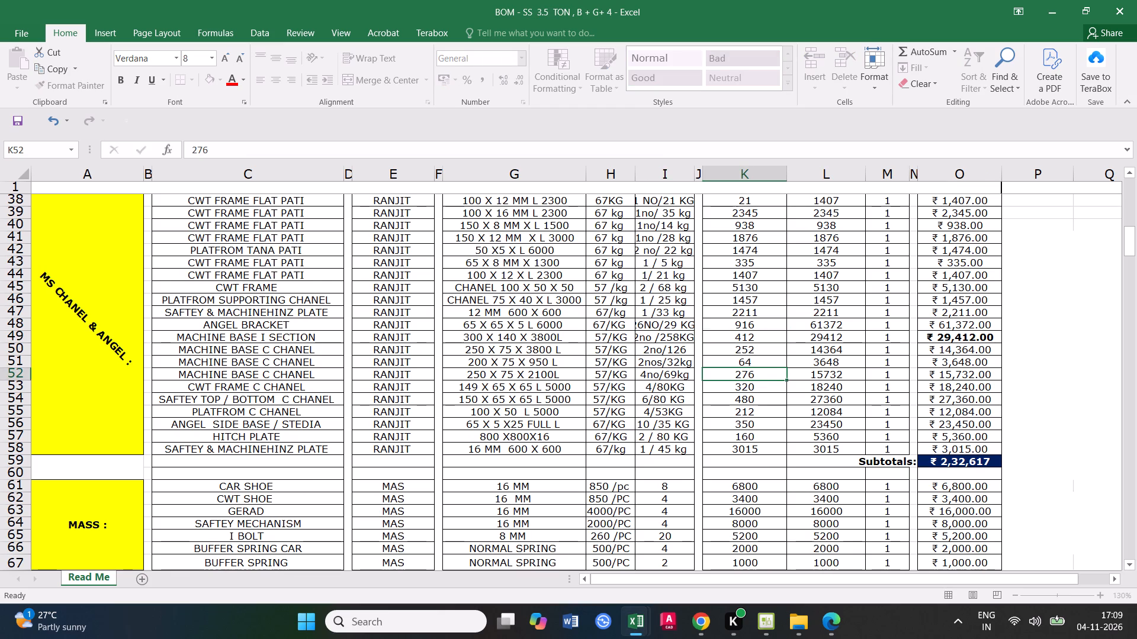
Calculate 412 ÷ 2 in Calculator and set the MACHINE BASE I SECTION quantity and weight entry to 2no /206KG.
click(749, 338)
text(412/2)
key(Return)
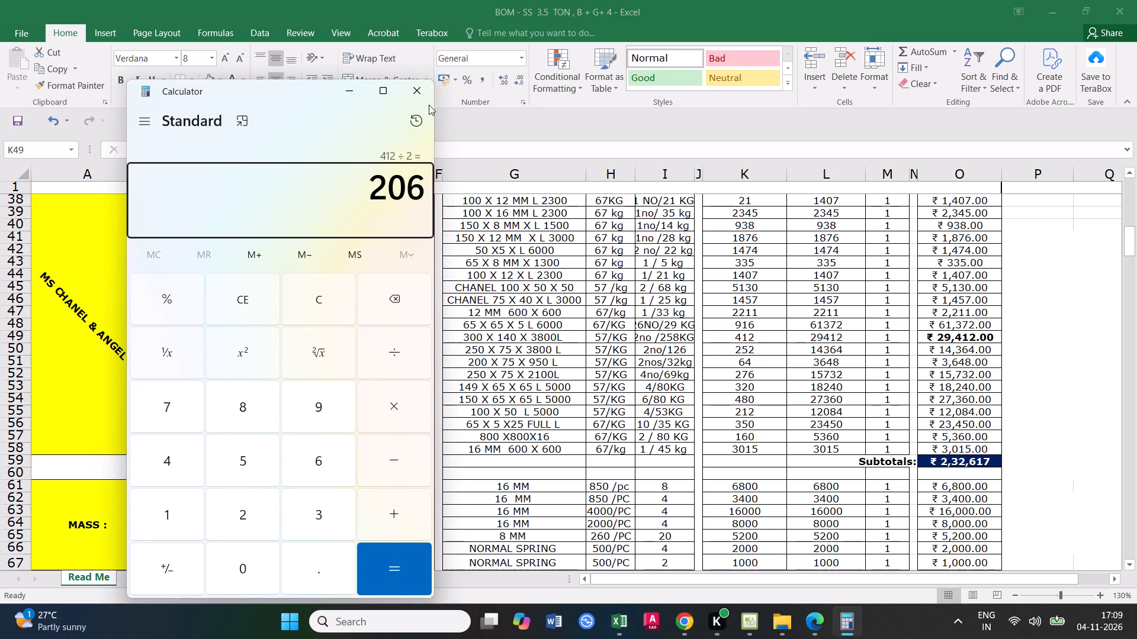
click(425, 102)
double_click(681, 339)
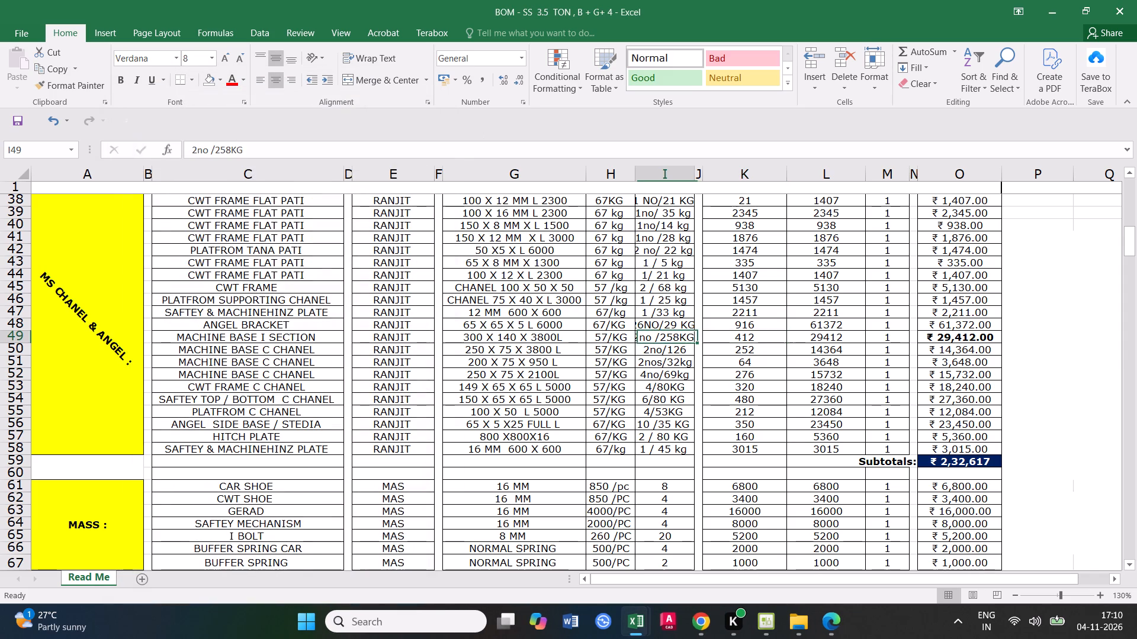
drag(679, 339, 666, 337)
text(06)
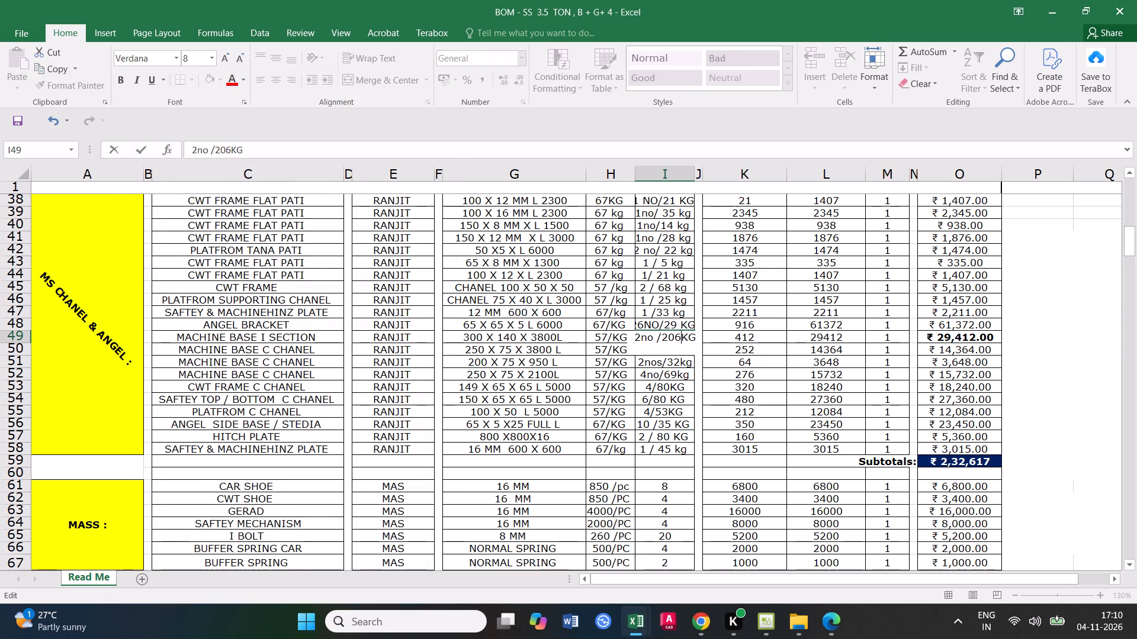
click(731, 389)
Calculate 412 × 57 in Calculator, set the MACHINE BASE I SECTION price to 23484, and save the SS workbook.
click(842, 340)
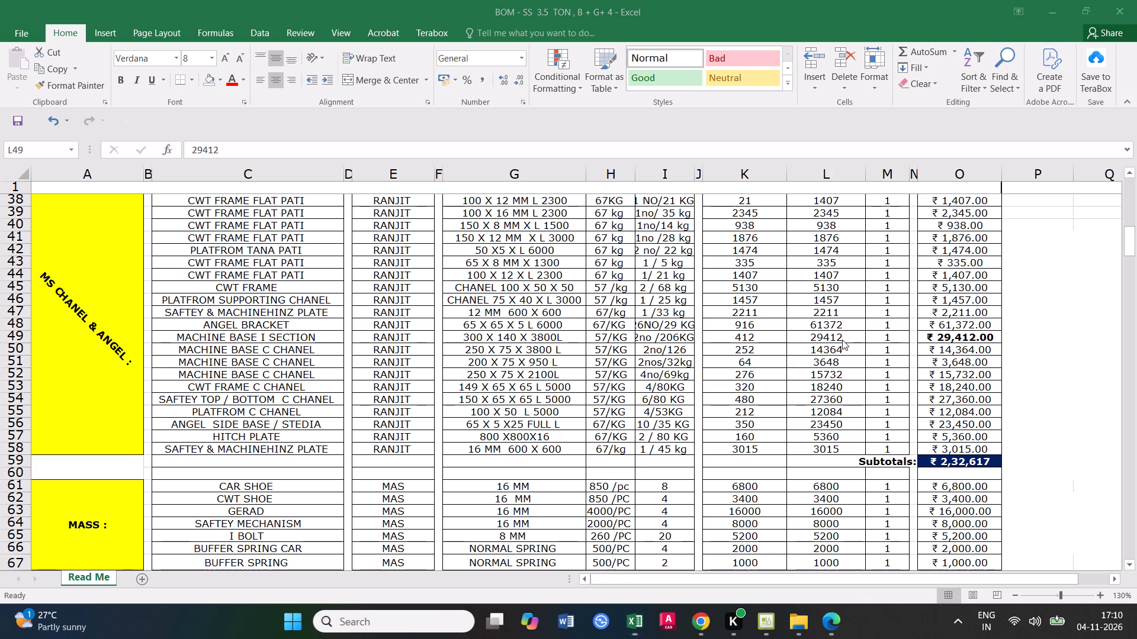
text(410)
key(BackSpace)
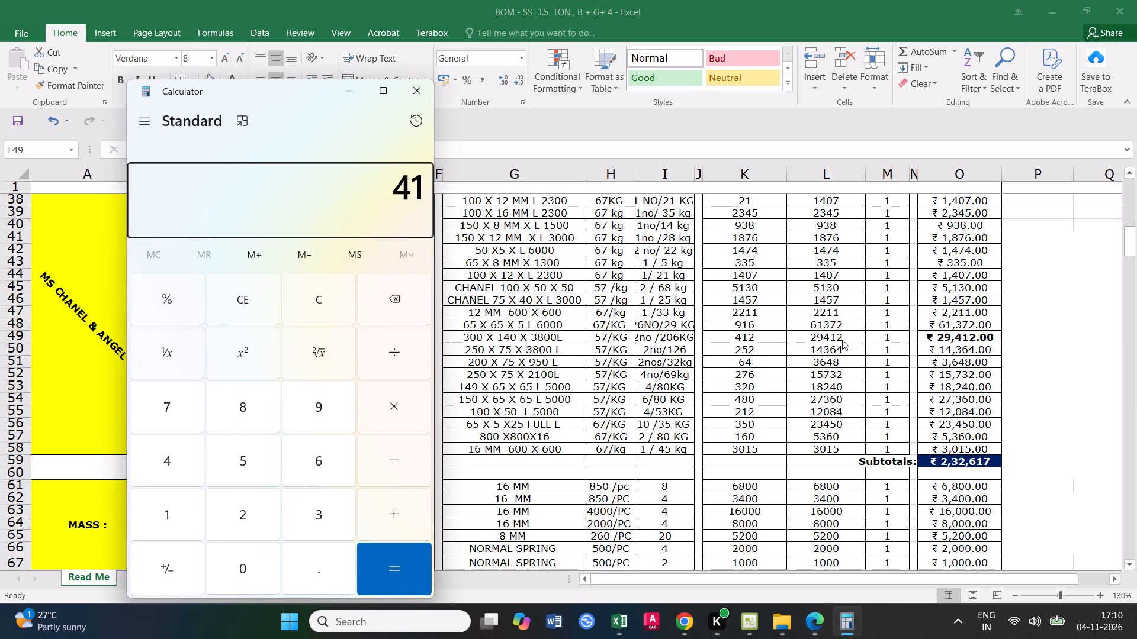
text(2/)
text(*57)
key(Return)
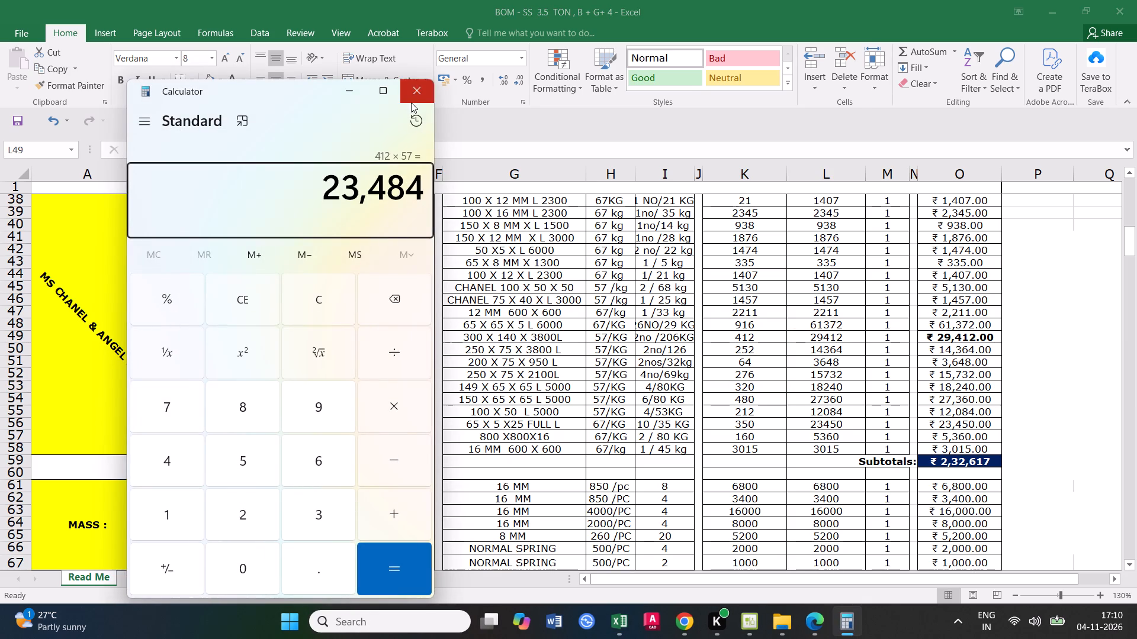
click(410, 90)
text(13)
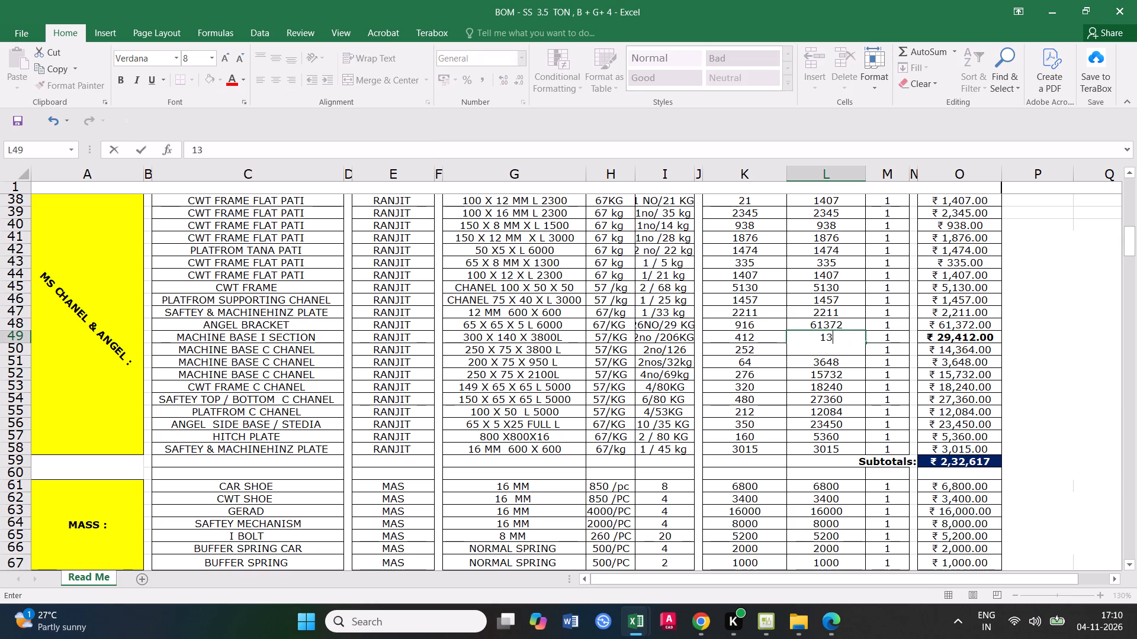
key(BackSpace)
key(BackSpace)
text(23484)
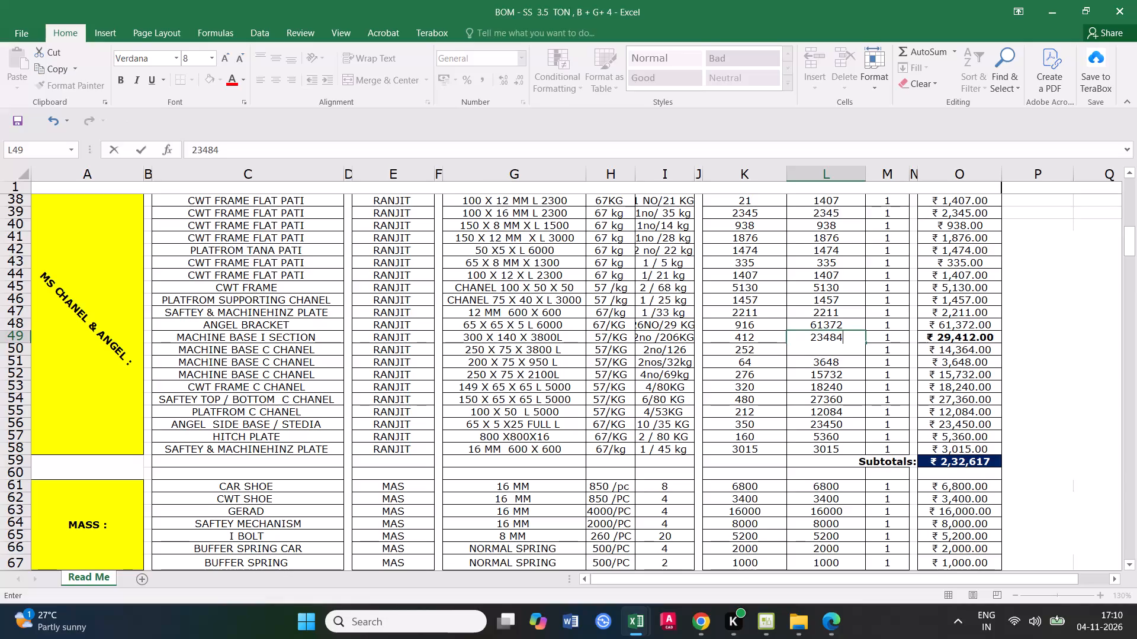
click(830, 395)
click(837, 337)
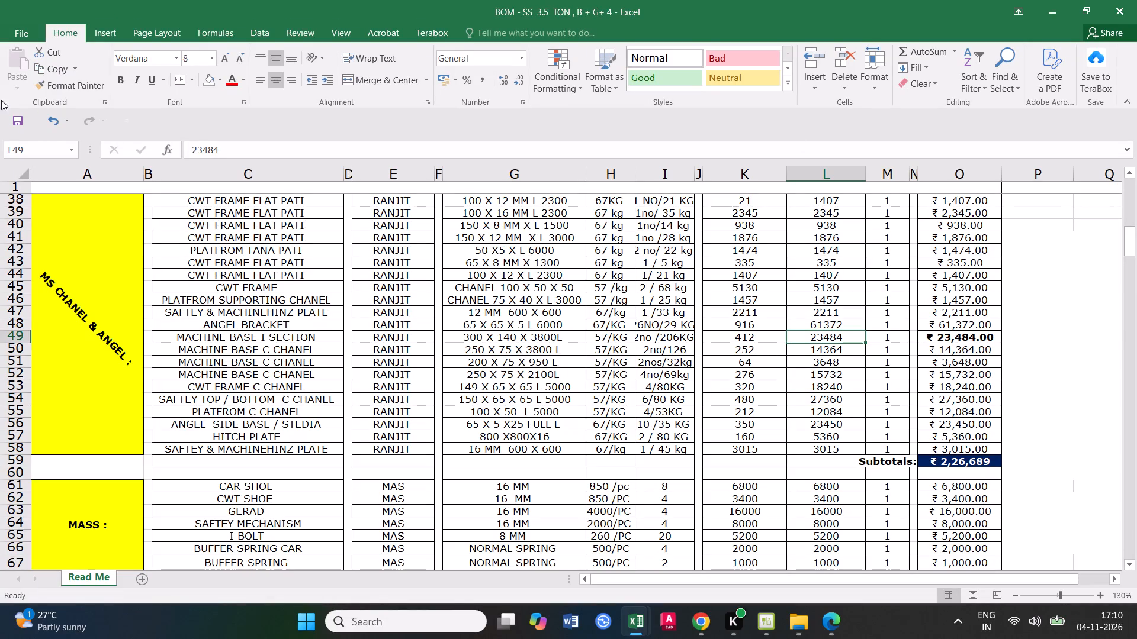
triple_click(11, 117)
Switch to the BOM - SS MS 1.2 +SS 0.4 3.5 TON workbook and set the 250 X 75 X 3800 L machine base C channel's rate to 57/KG.
drag(1132, 230, 1133, 388)
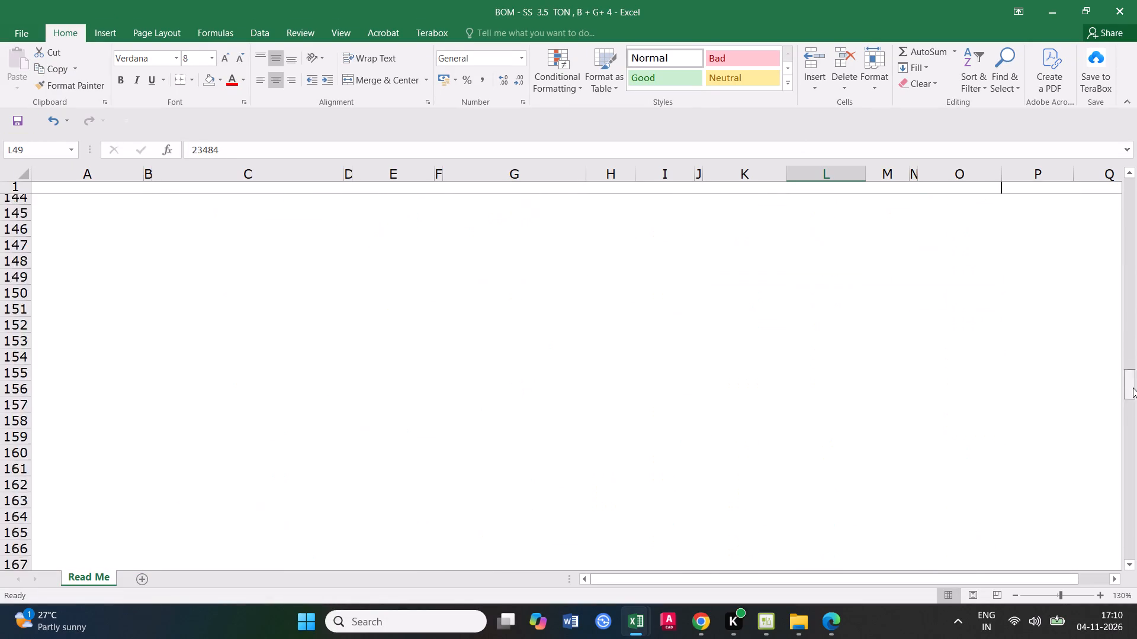
drag(1133, 388, 1110, 271)
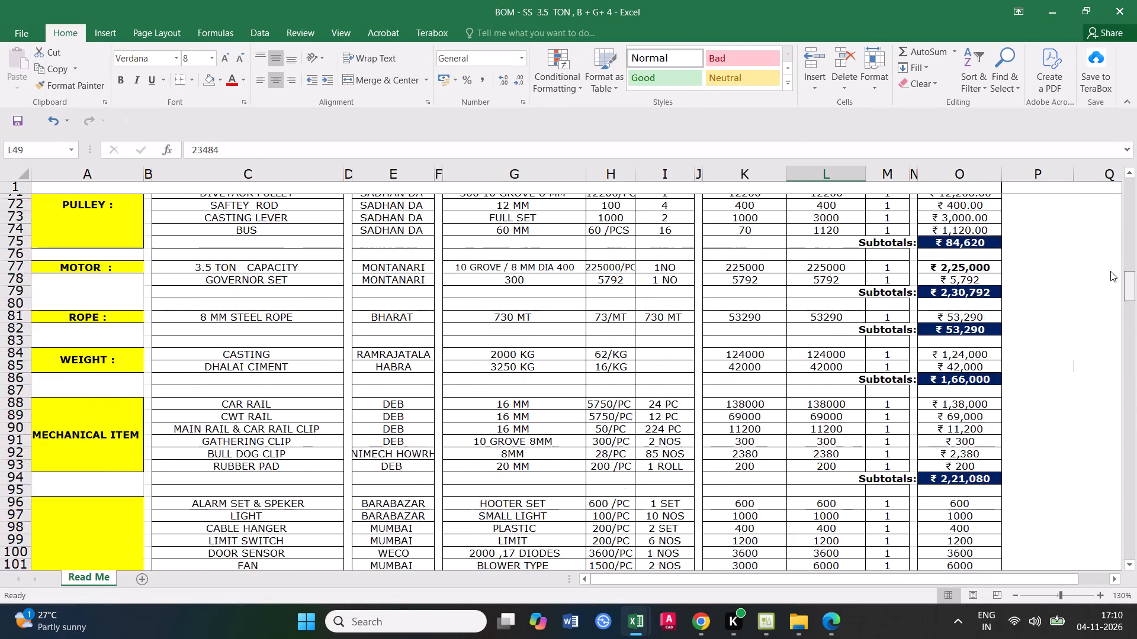
drag(1110, 271, 1109, 253)
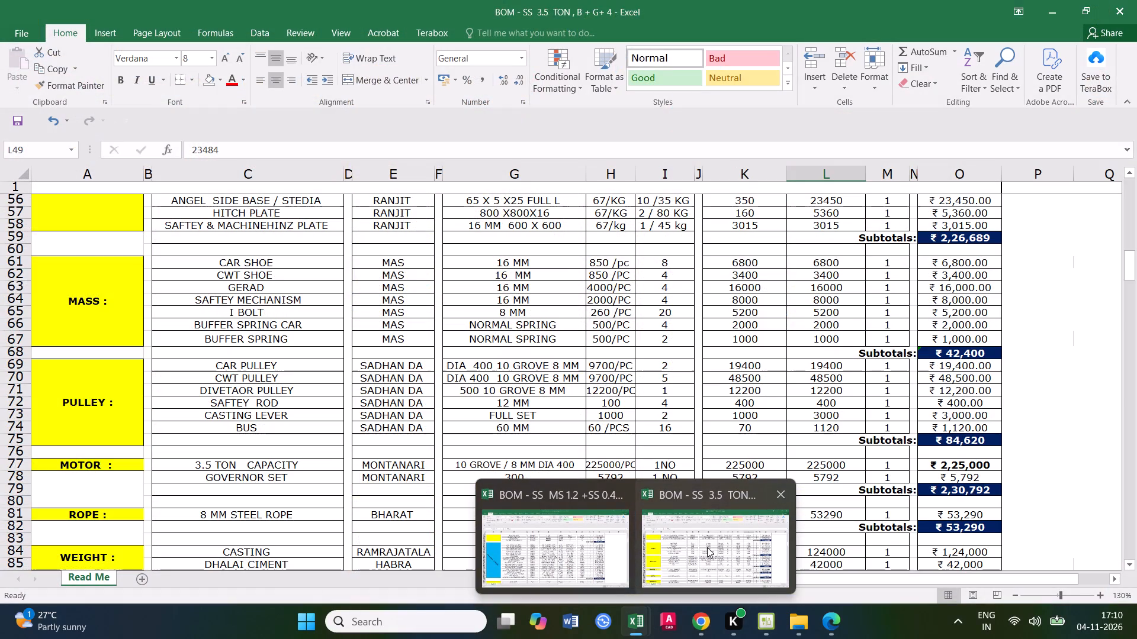
click(707, 547)
scroll(771, 492, up, 2)
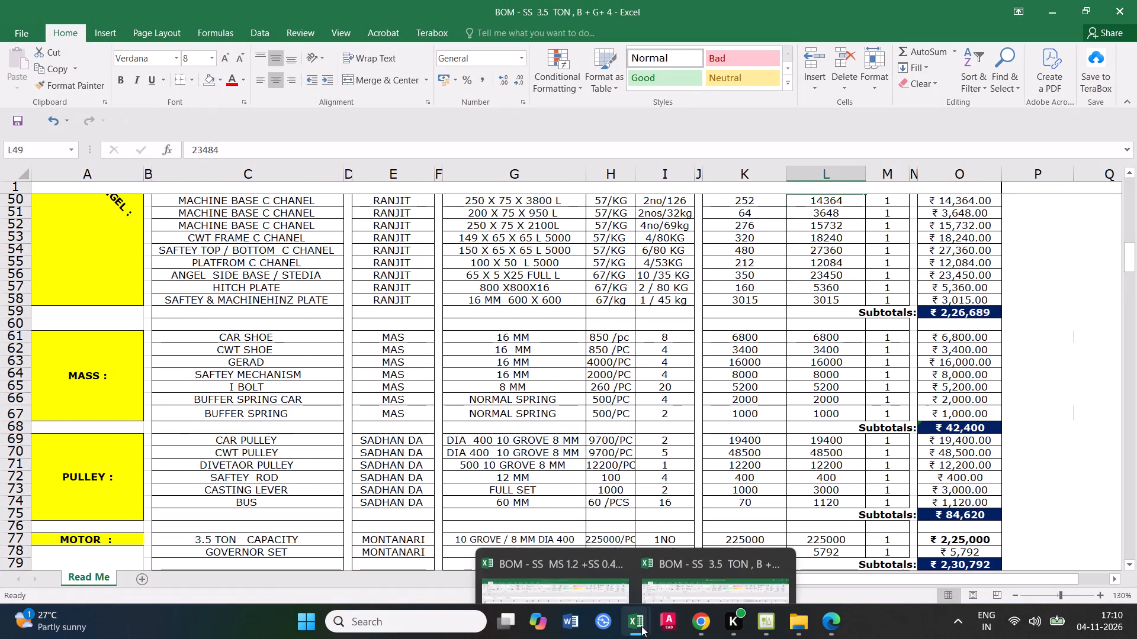
click(576, 570)
click(643, 467)
scroll(670, 454, down, 1)
click(614, 392)
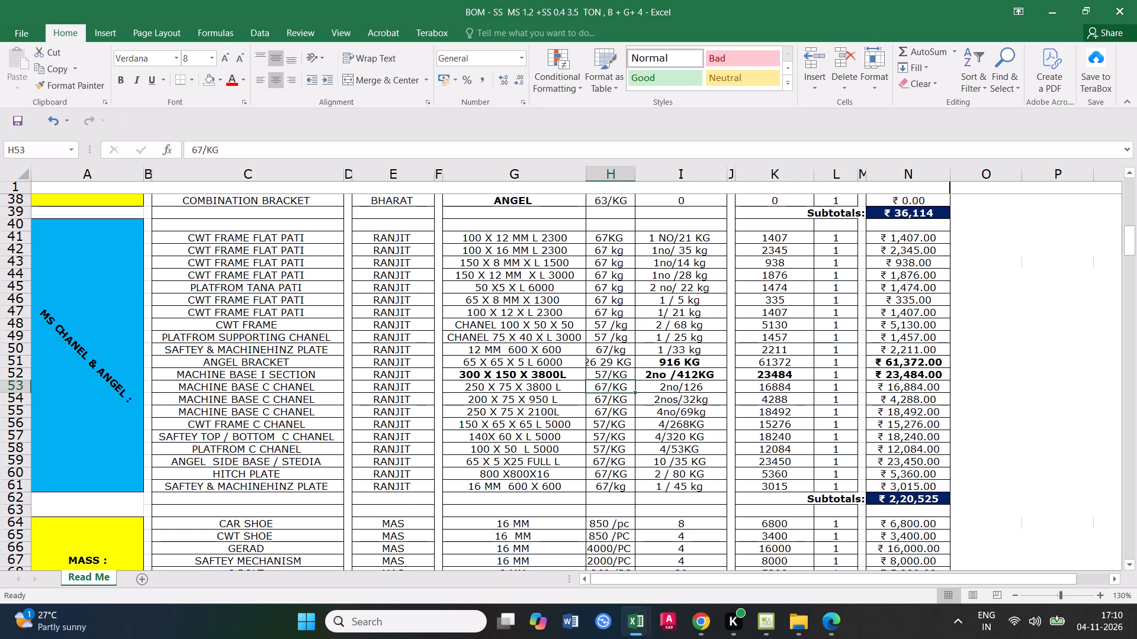
double_click(608, 386)
drag(608, 386, 591, 388)
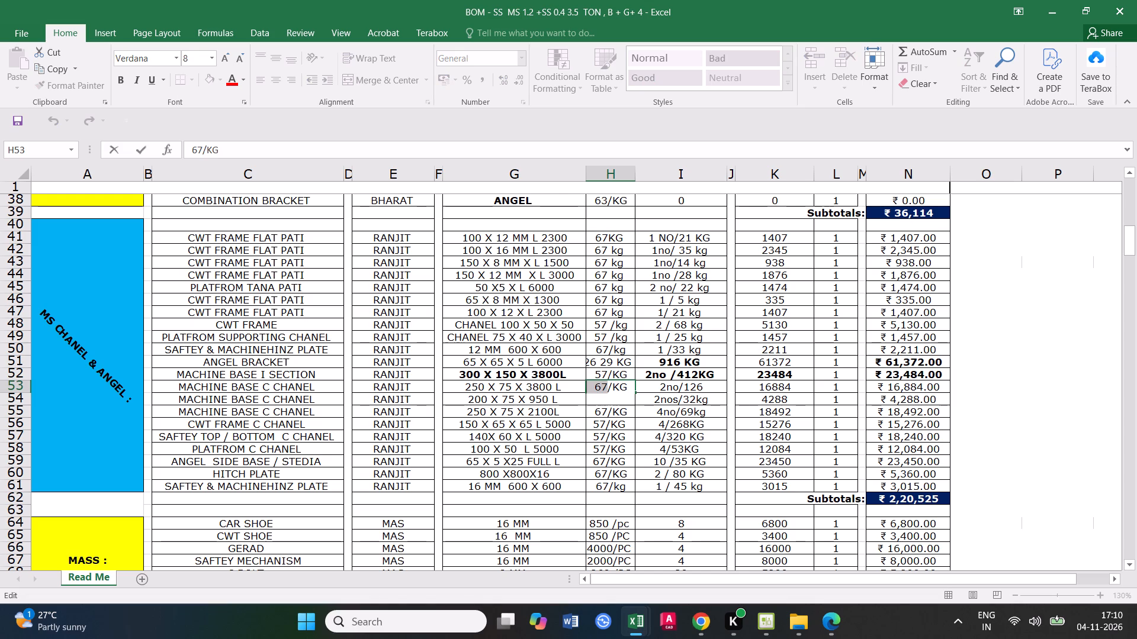
text(57)
click(635, 418)
Set the 250 X 75 X 3800 L machine base C channel's quantity and weight entry to 2no/252 KG.
click(704, 388)
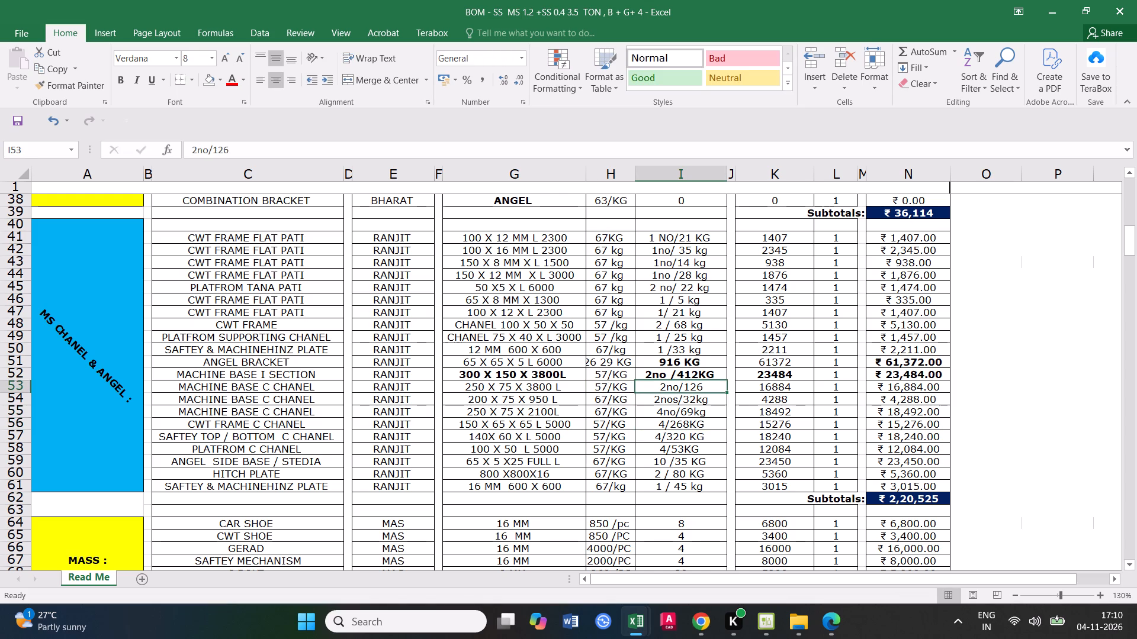
click(765, 390)
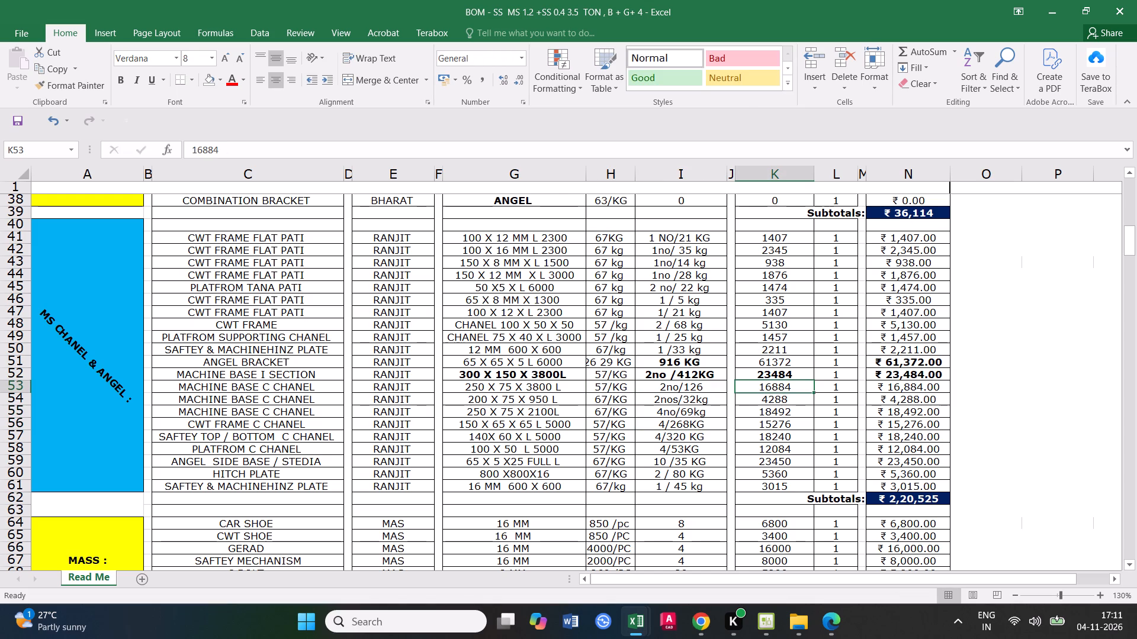
double_click(700, 388)
drag(707, 388, 666, 390)
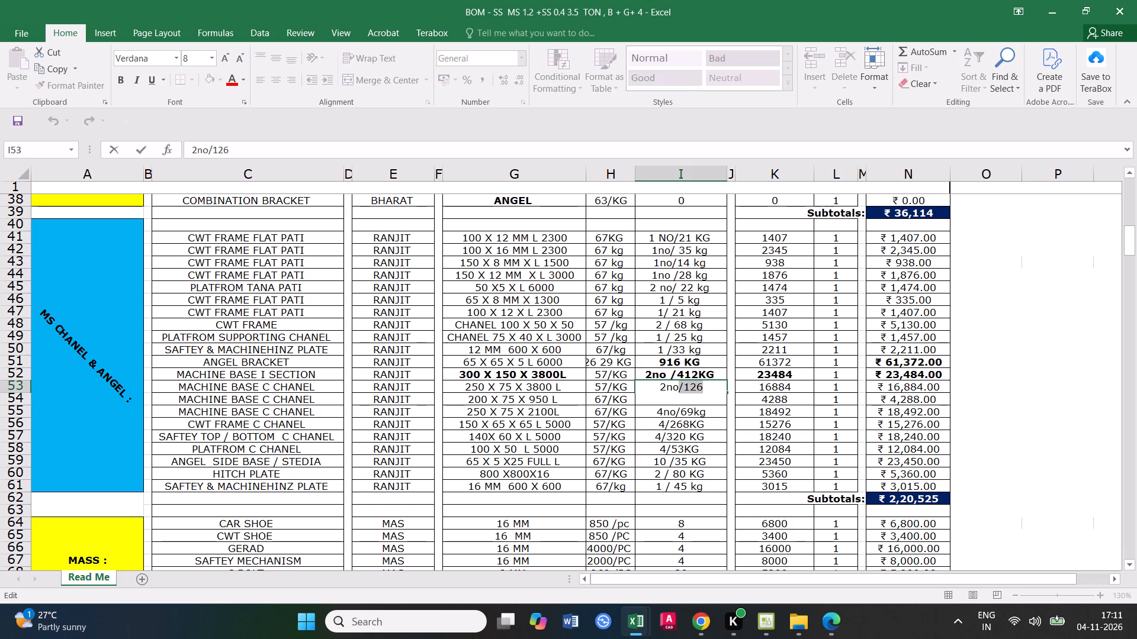
drag(666, 390, 685, 393)
text(252 KG)
key(space)
click(744, 443)
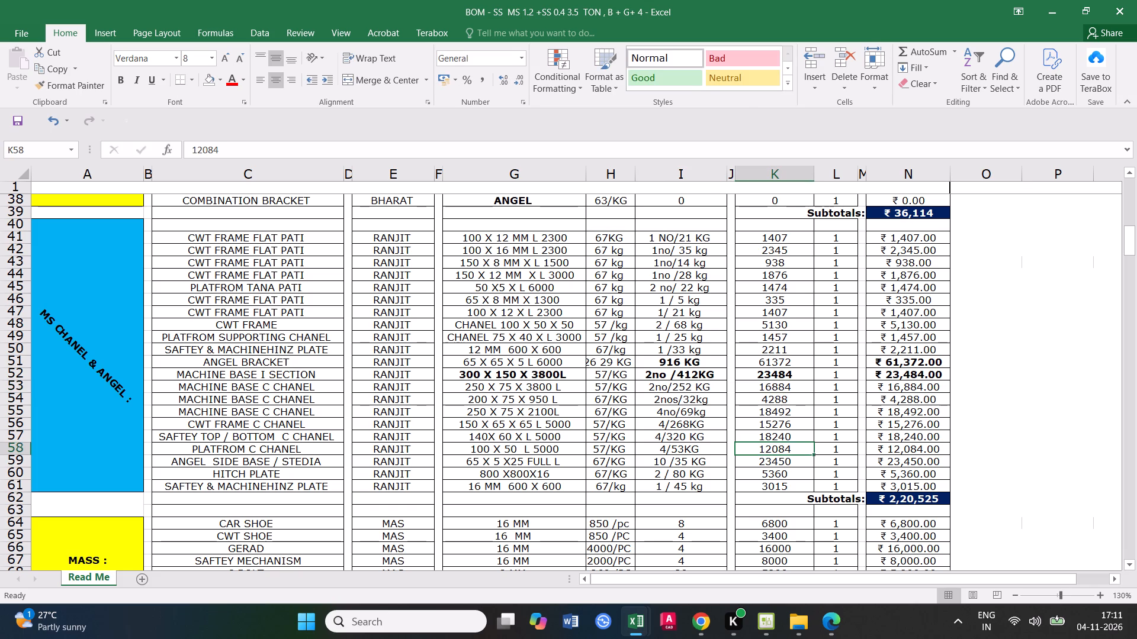
Set the 250 X 75 X 3800 L machine base C channel's price to 14364 and save the workbook.
click(789, 389)
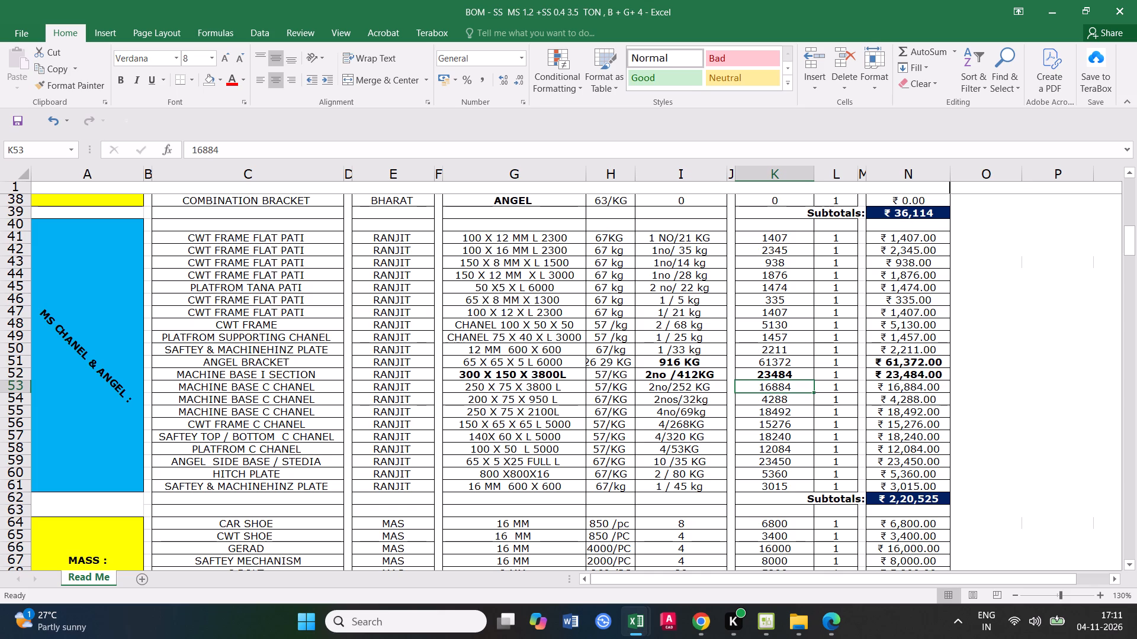
text(14364)
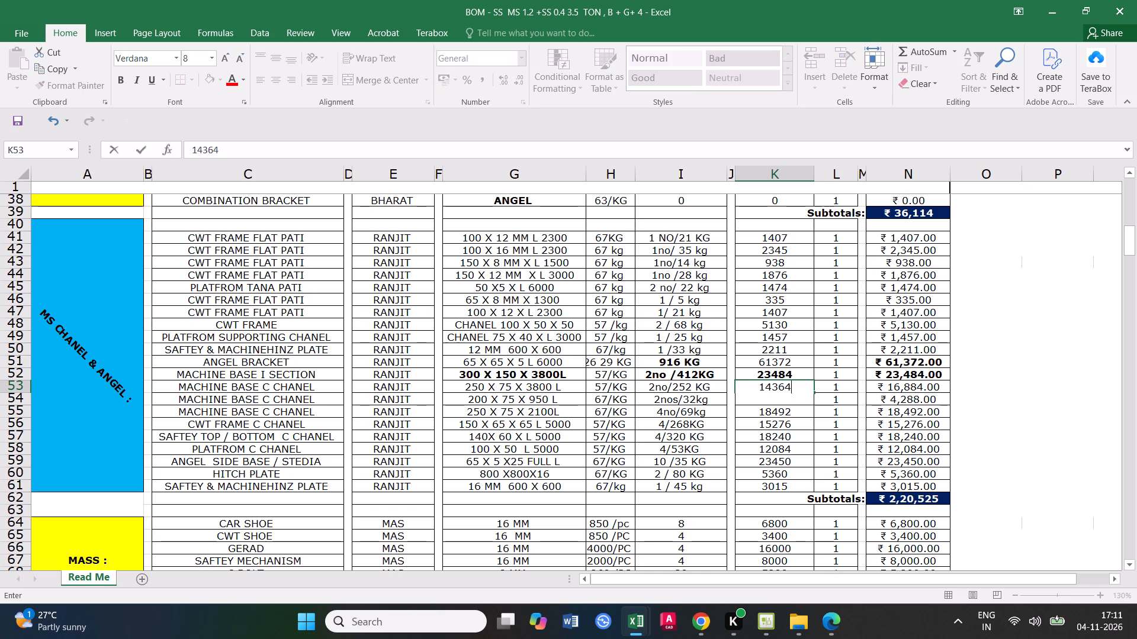
click(784, 437)
click(763, 384)
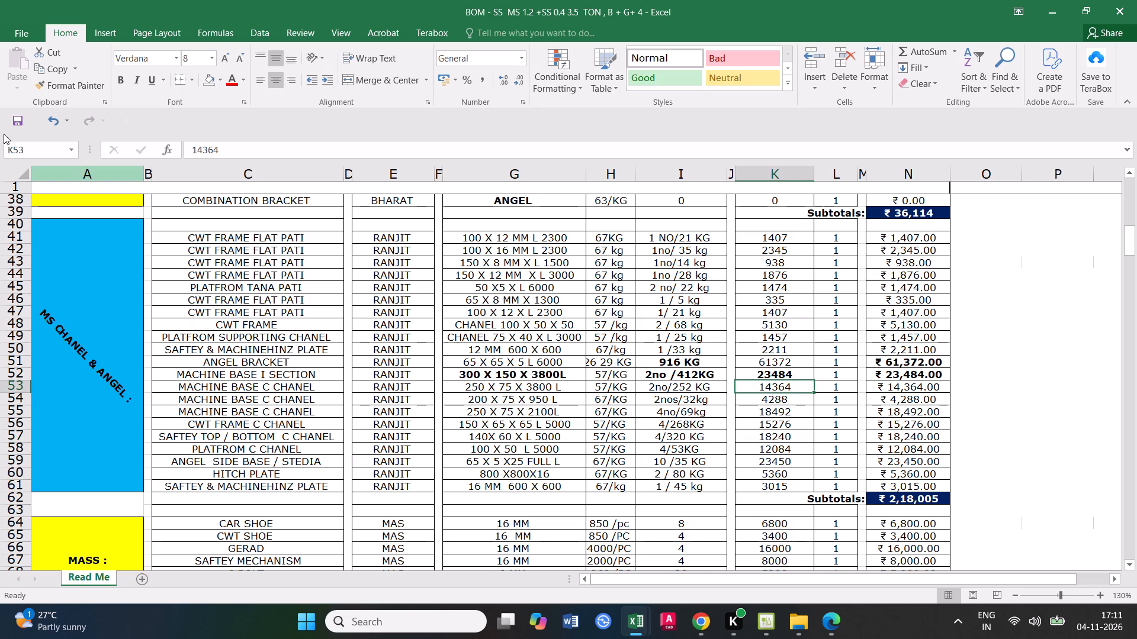
click(28, 115)
Set the 200 X 75 X 950 L machine base C channel's rate to 57/KG.
click(770, 401)
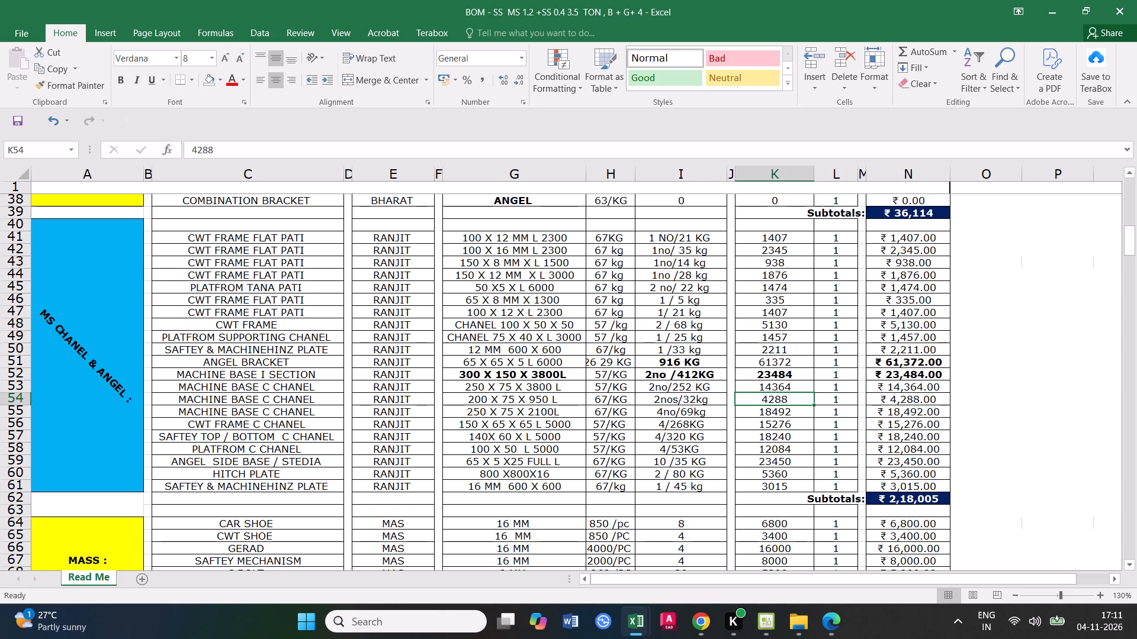
double_click(606, 401)
drag(606, 401, 595, 401)
text(57)
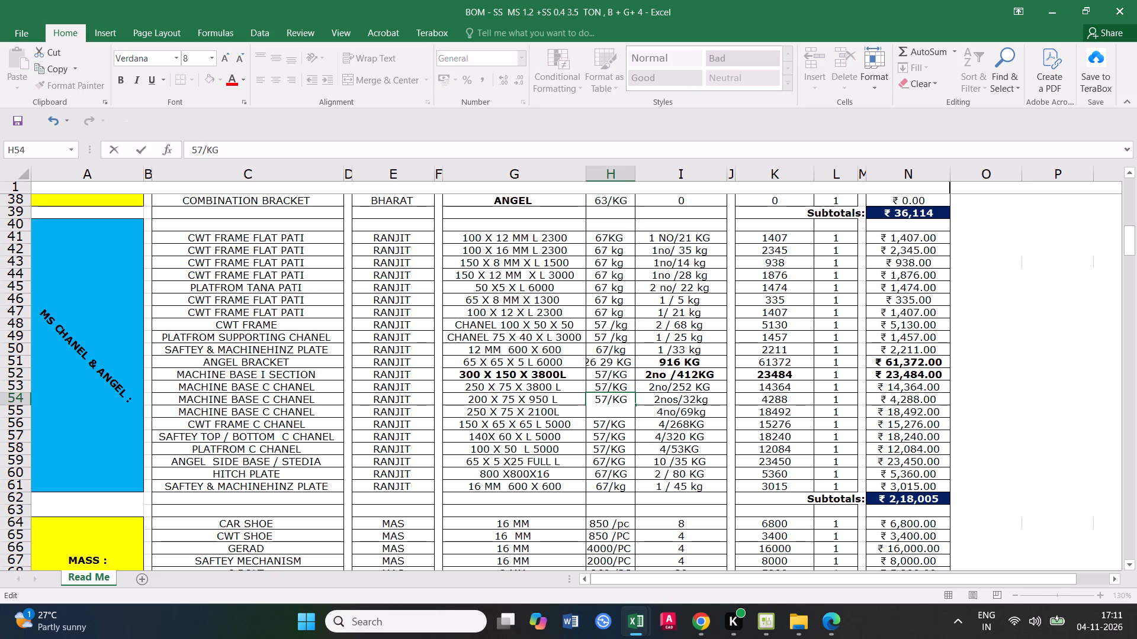
click(679, 446)
Set the 200 X 75 X 950 L machine base C channel's quantity and weight entry to 2nos/64 KG.
click(709, 399)
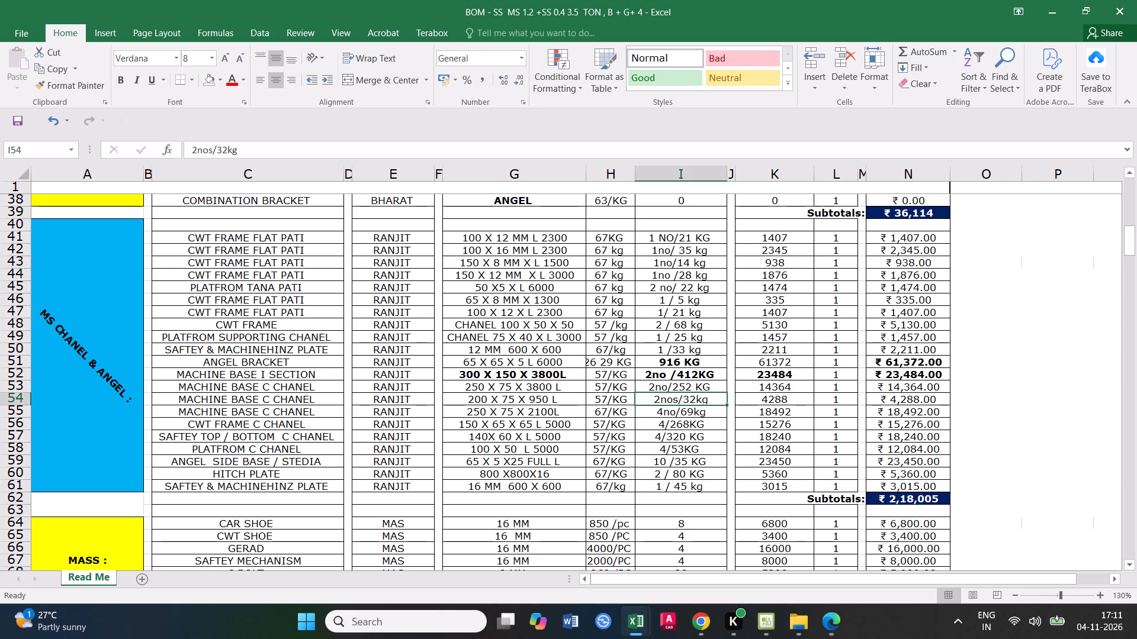
double_click(704, 401)
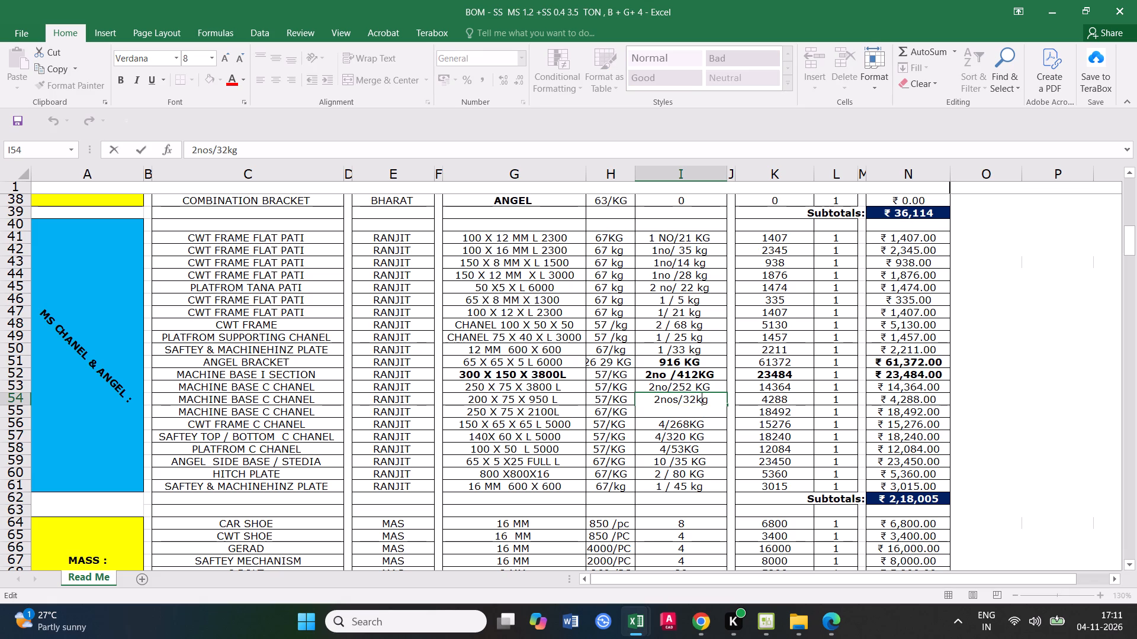
drag(709, 402, 684, 399)
text(64 KG)
key(space)
click(685, 441)
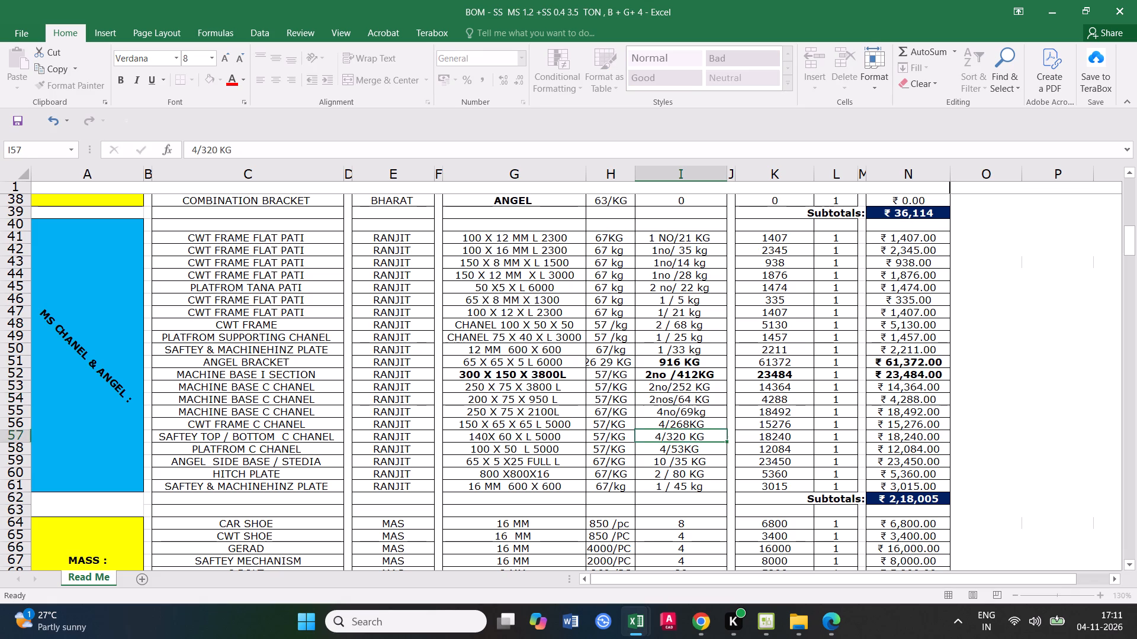
Set the 200 X 75 X 950 L machine base C channel's price to 3648.
click(780, 399)
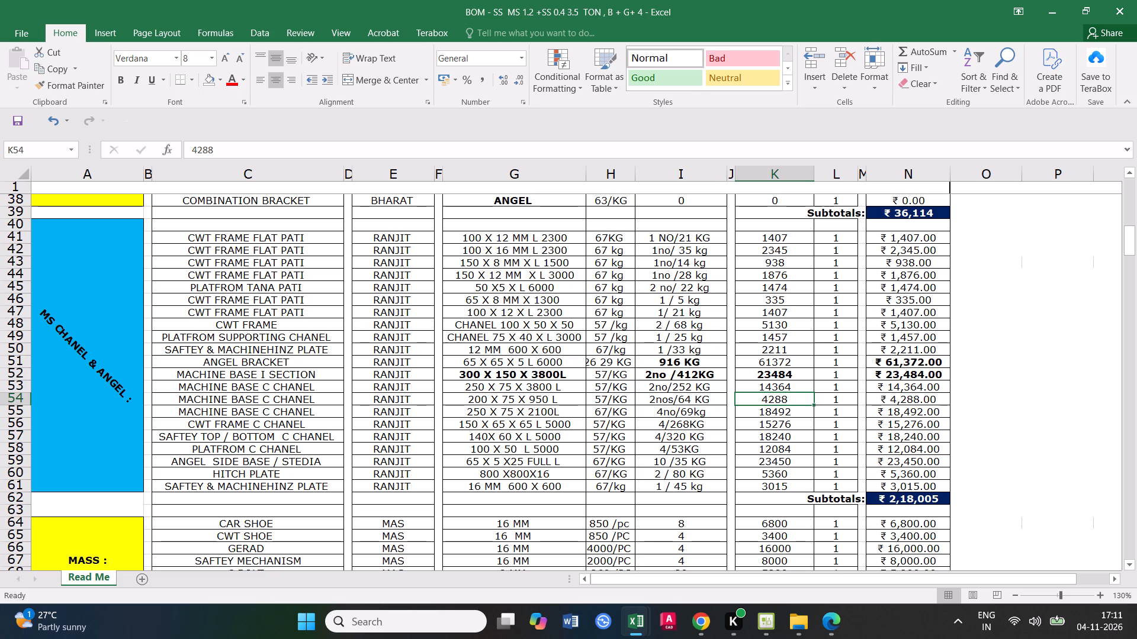
text(3648)
click(778, 421)
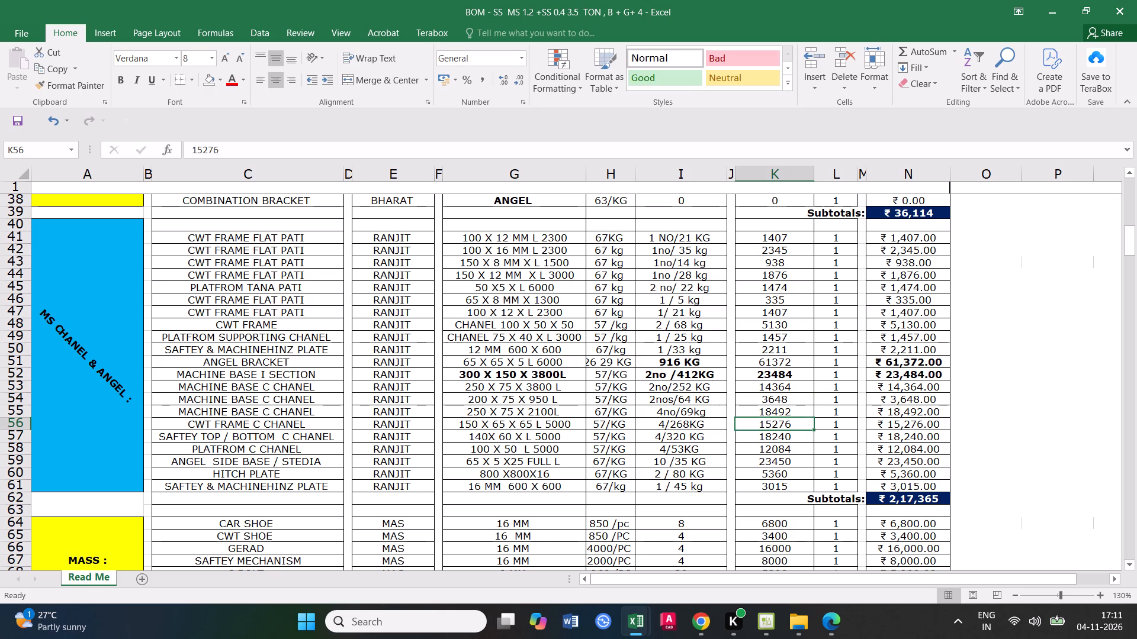
Fill the 57/KG rate down from the 200 X 75 X 950 L row to the 250 X 75 X 2100L machine base C channel.
click(778, 412)
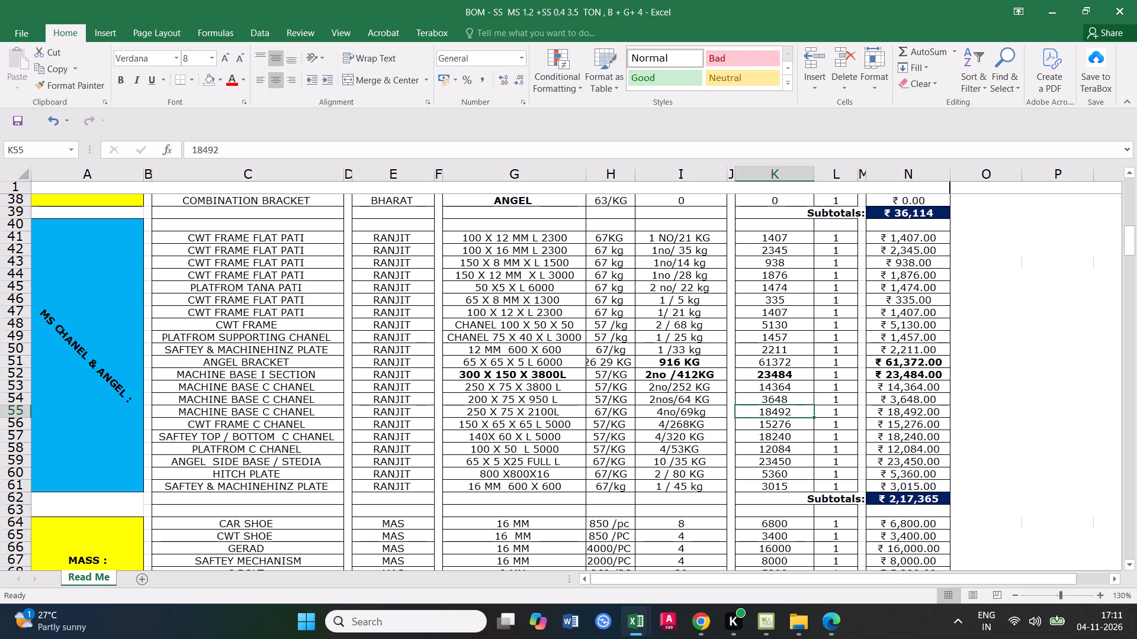
click(604, 404)
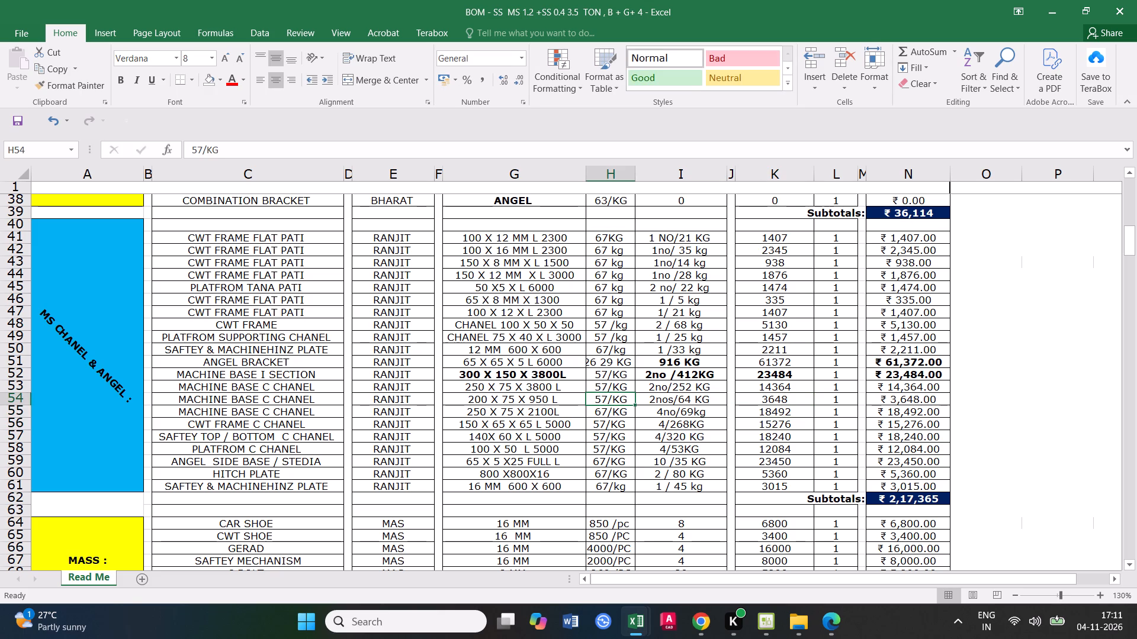
drag(633, 404, 635, 413)
Set the 250 X 75 X 2100L machine base C channel's quantity and weight entry to 4no/276 kg.
click(673, 414)
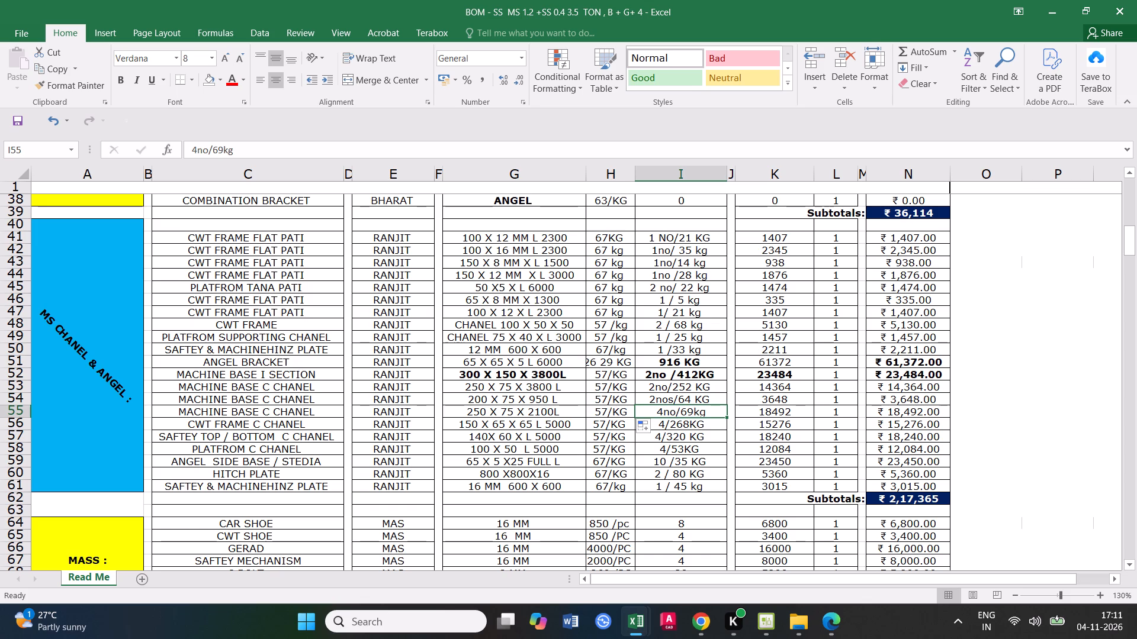
double_click(693, 412)
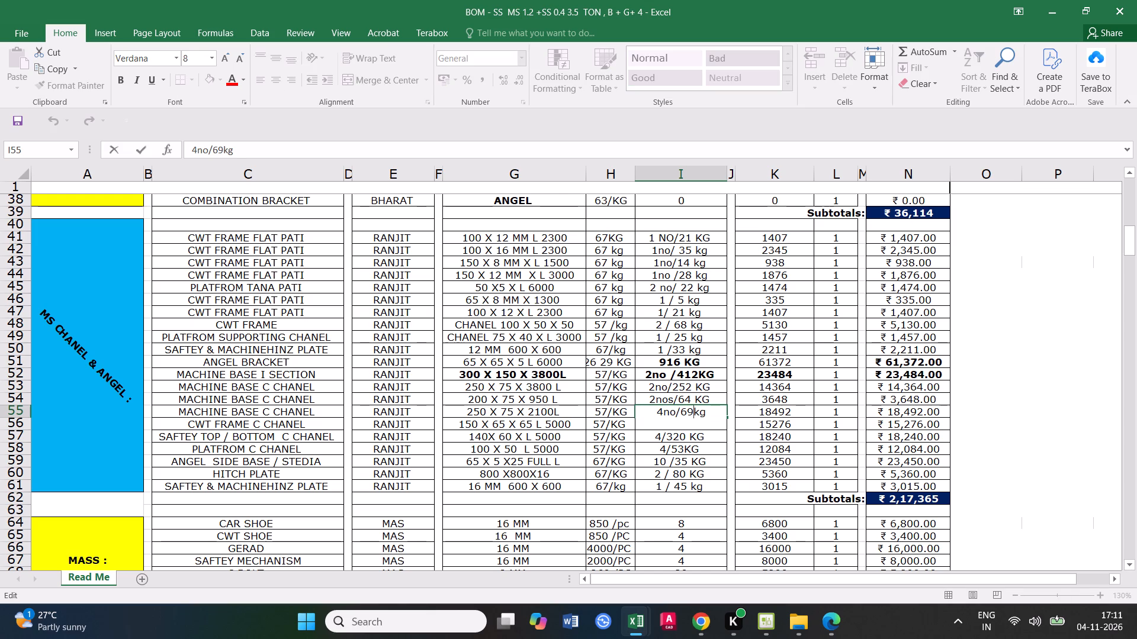
click(705, 400)
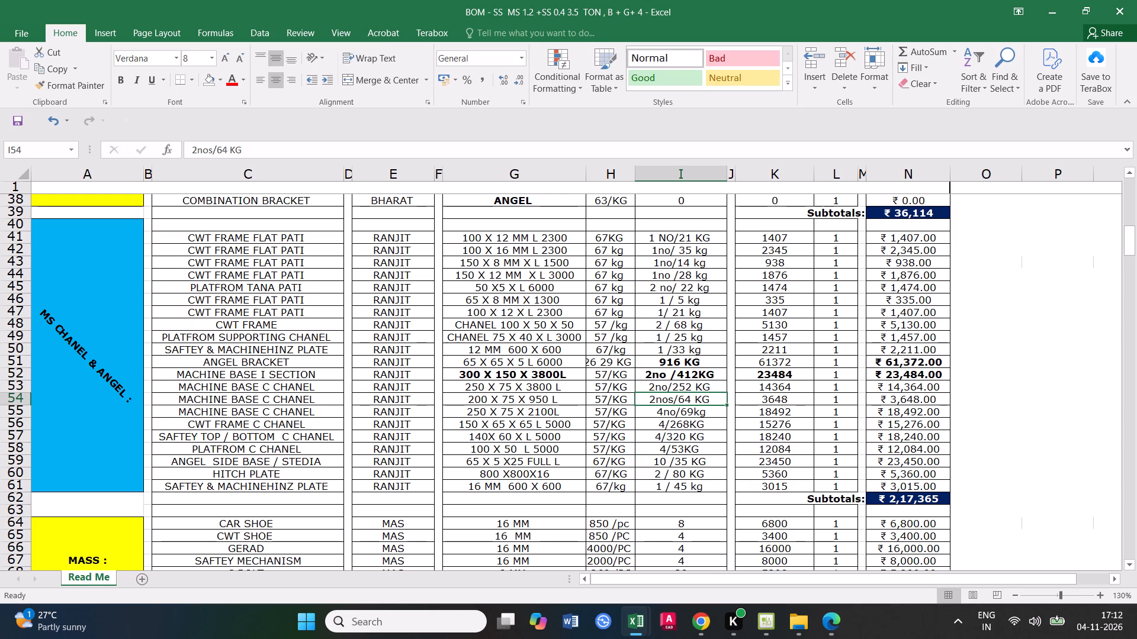
double_click(693, 414)
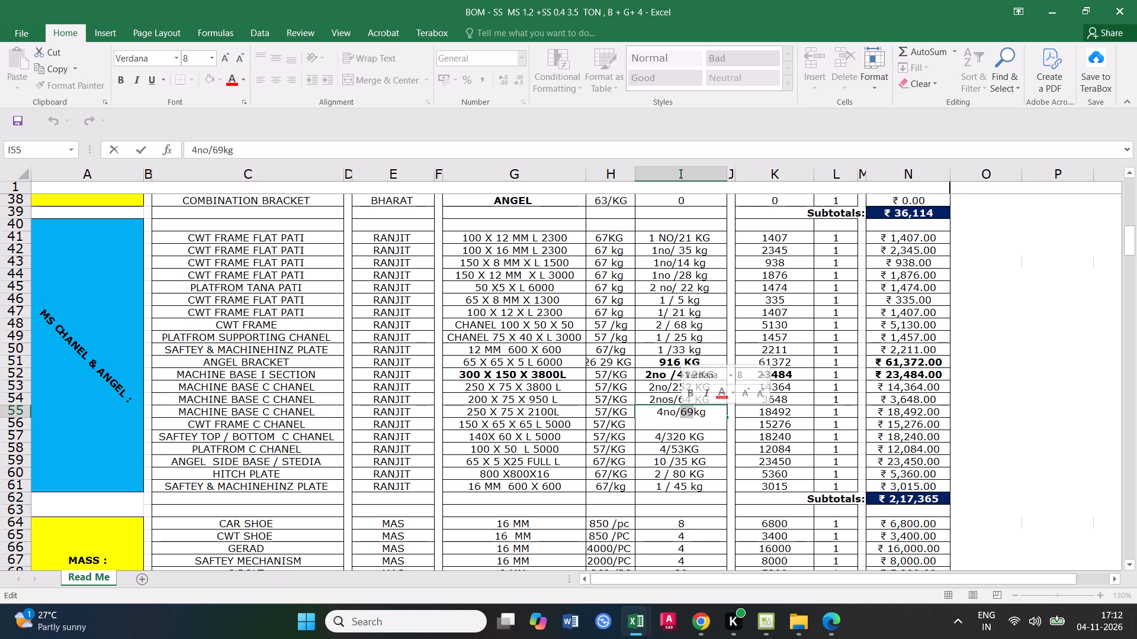
click(690, 439)
double_click(689, 412)
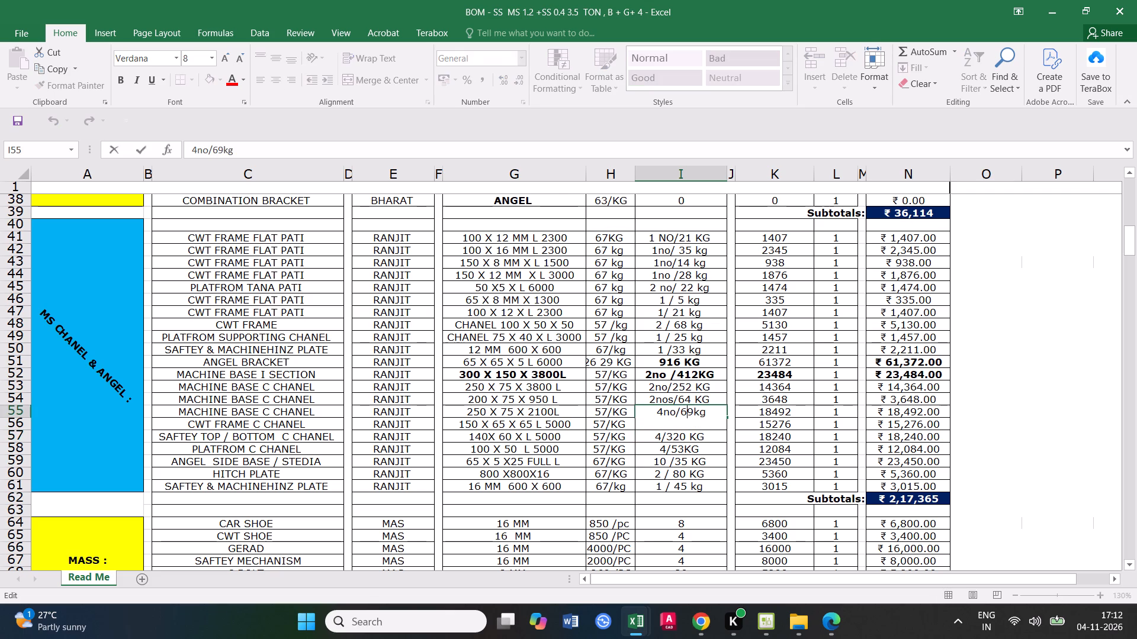
drag(693, 412, 683, 412)
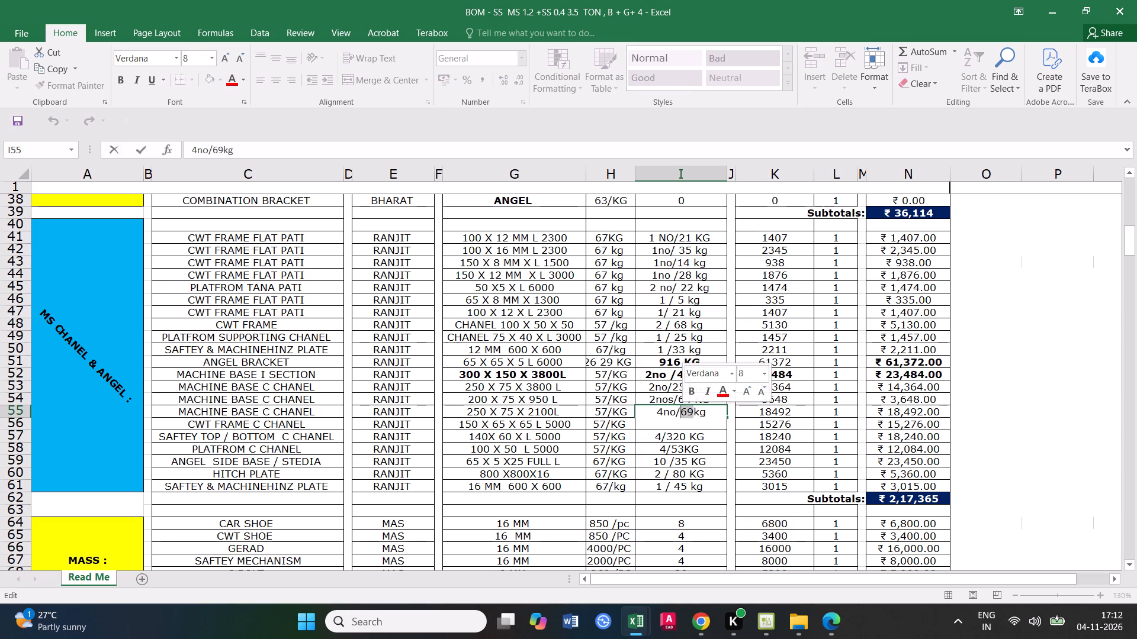
text(276)
key(space)
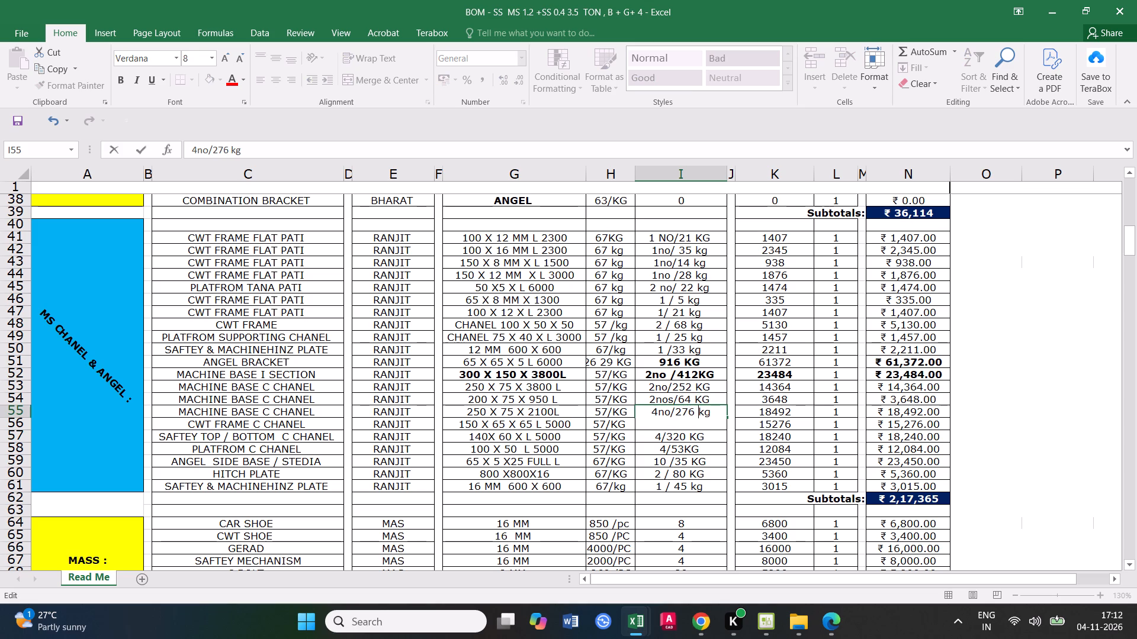
click(658, 483)
Multiply 276 by 57 in Calculator, set the 250 X 75 X 2100L machine base C channel's price to 15732, and save the workbook.
click(772, 414)
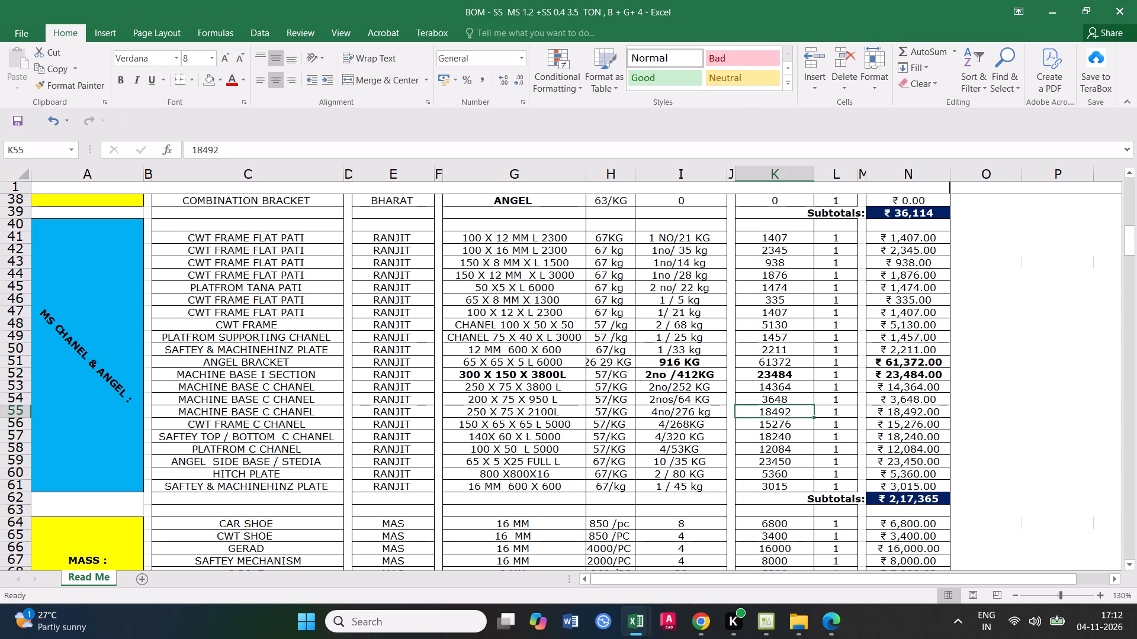
text(276*57)
key(Return)
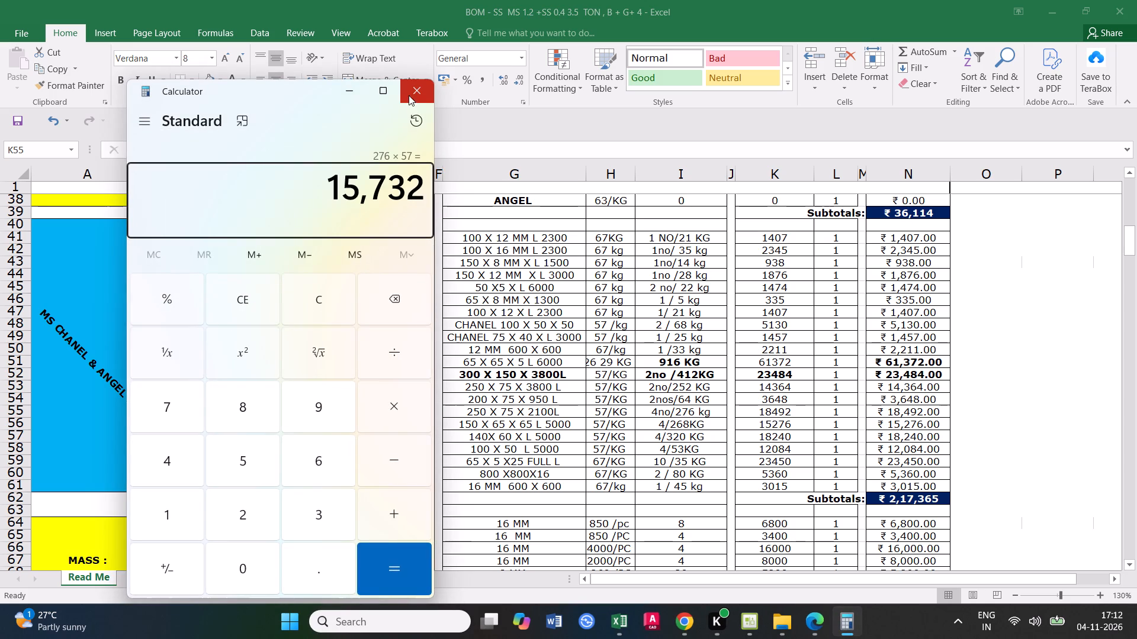
click(415, 93)
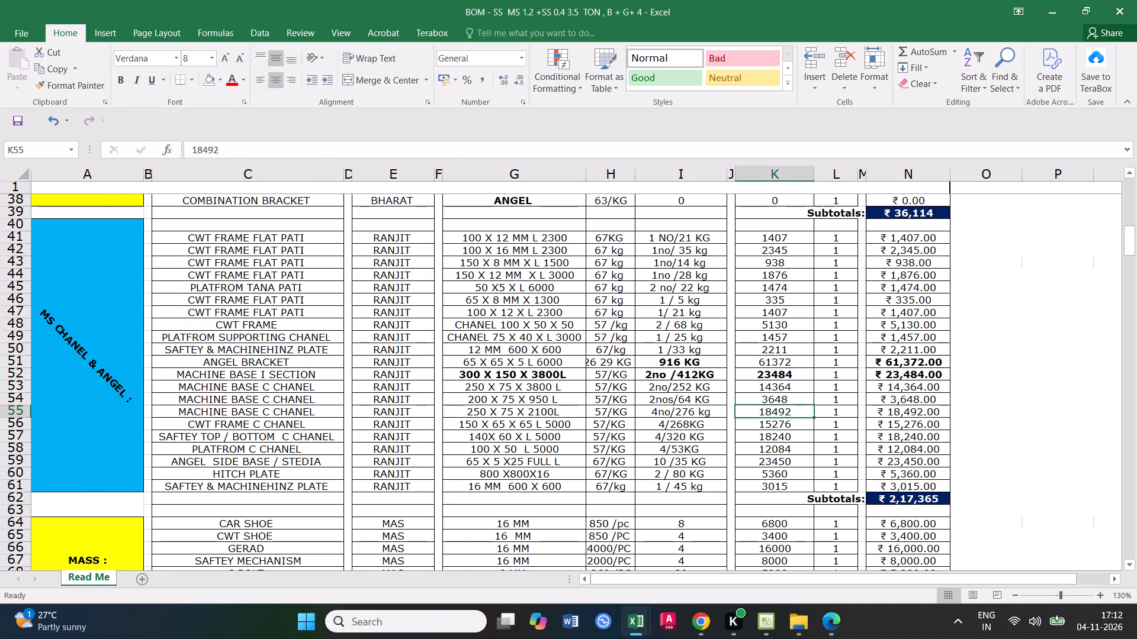
text(15732)
click(776, 438)
click(790, 410)
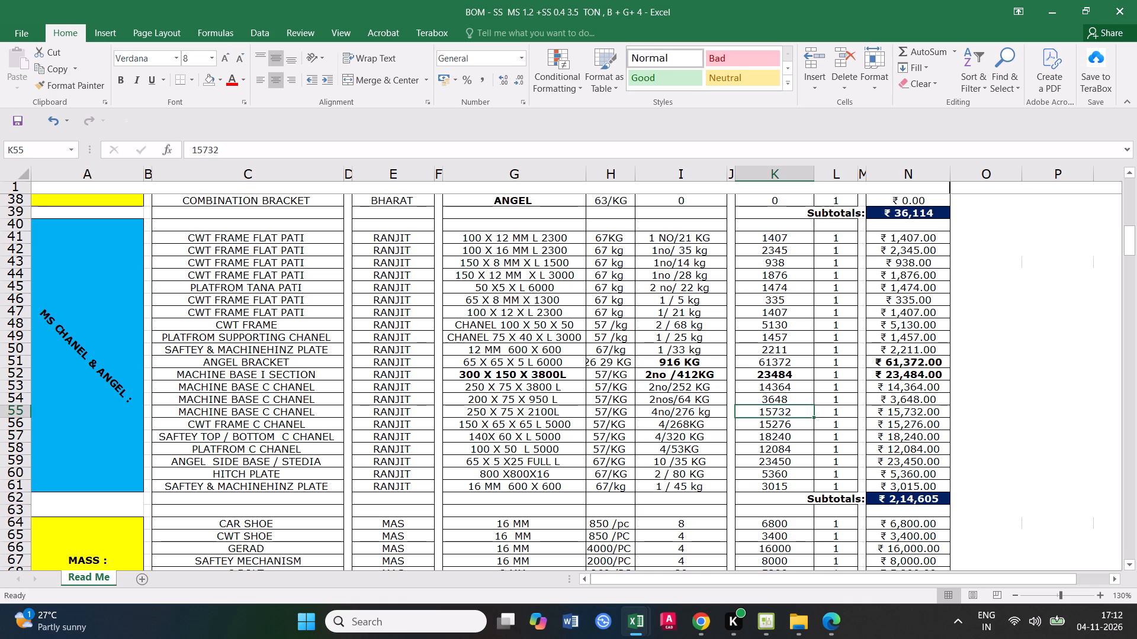
click(16, 112)
Set the 150 X 65 X 65 L 5000 CWT frame C channel's quantity and weight entry to 4/320KG.
scroll(704, 304, down, 1)
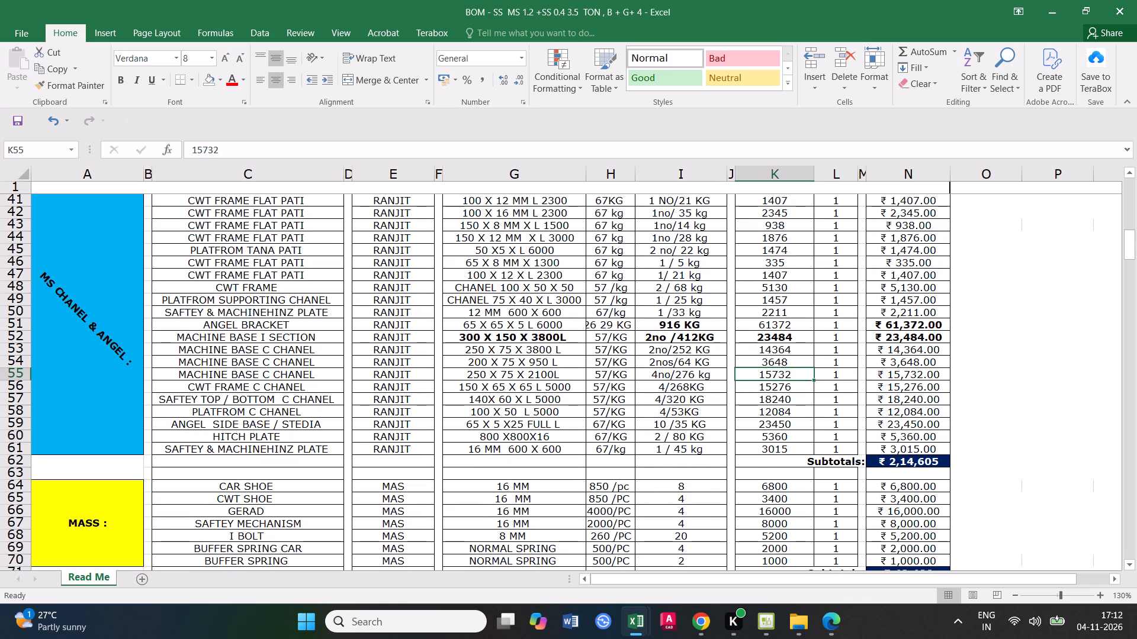
click(789, 352)
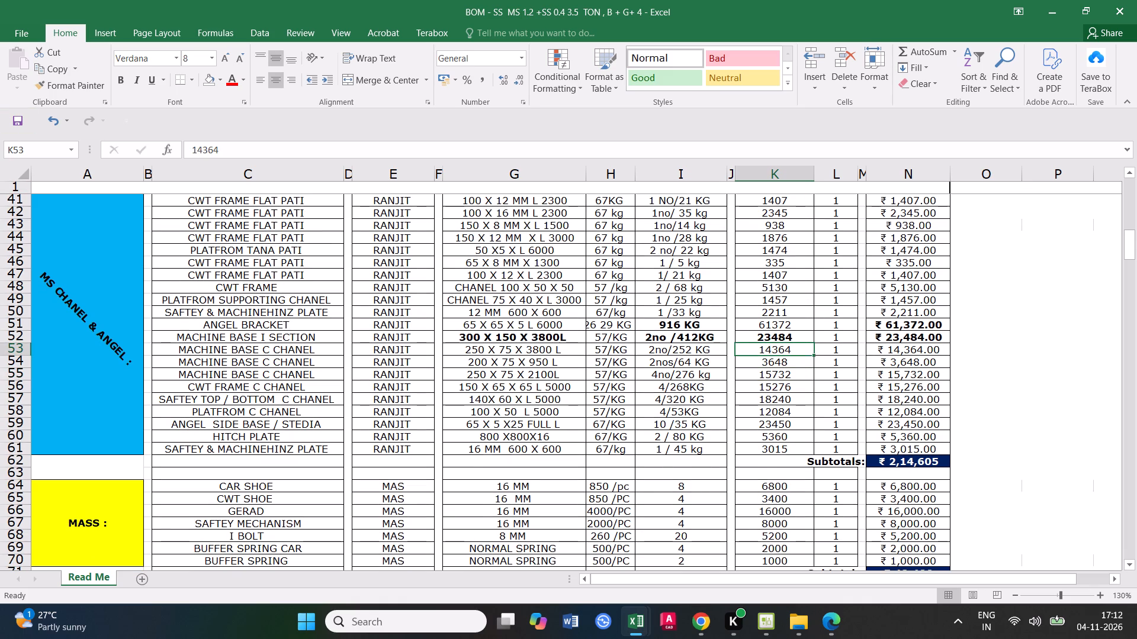
click(790, 375)
click(785, 389)
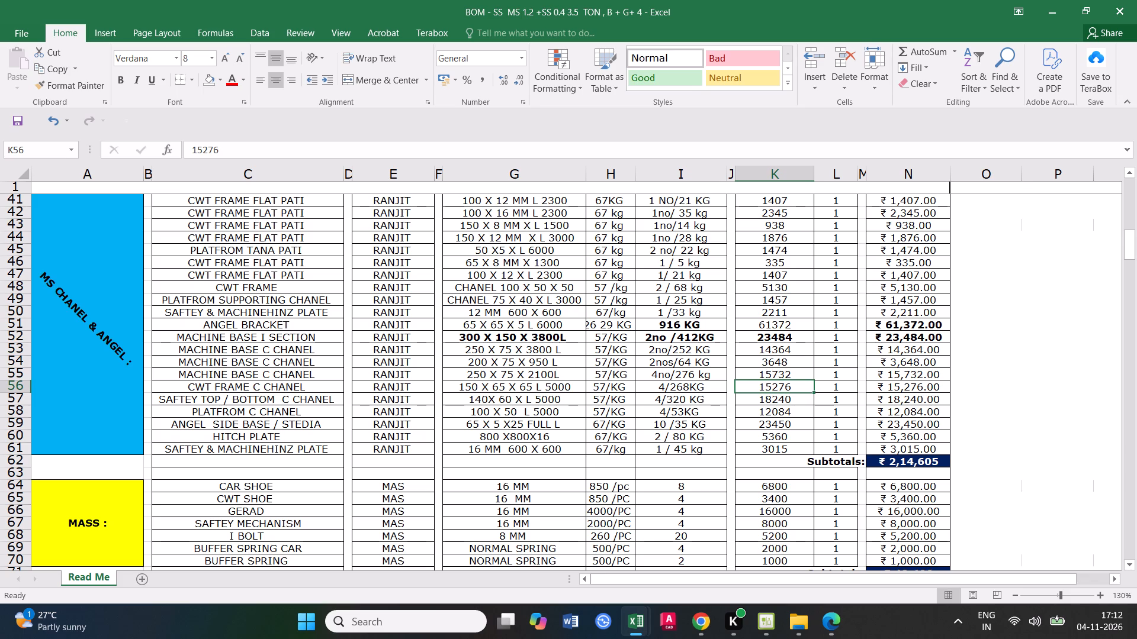
click(688, 377)
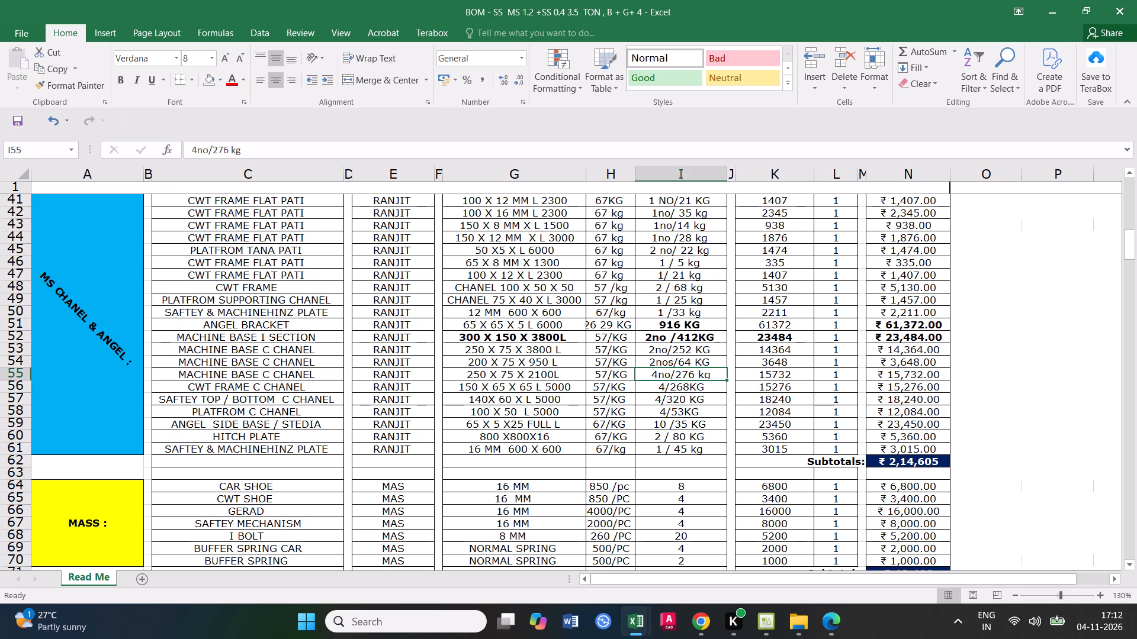
click(706, 391)
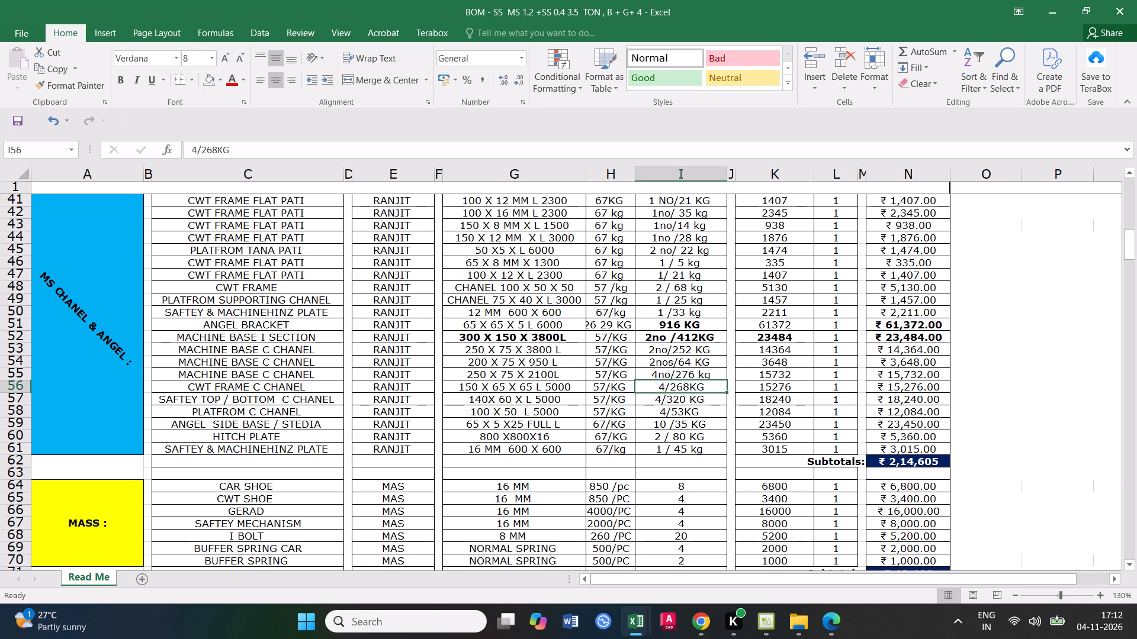
click(555, 387)
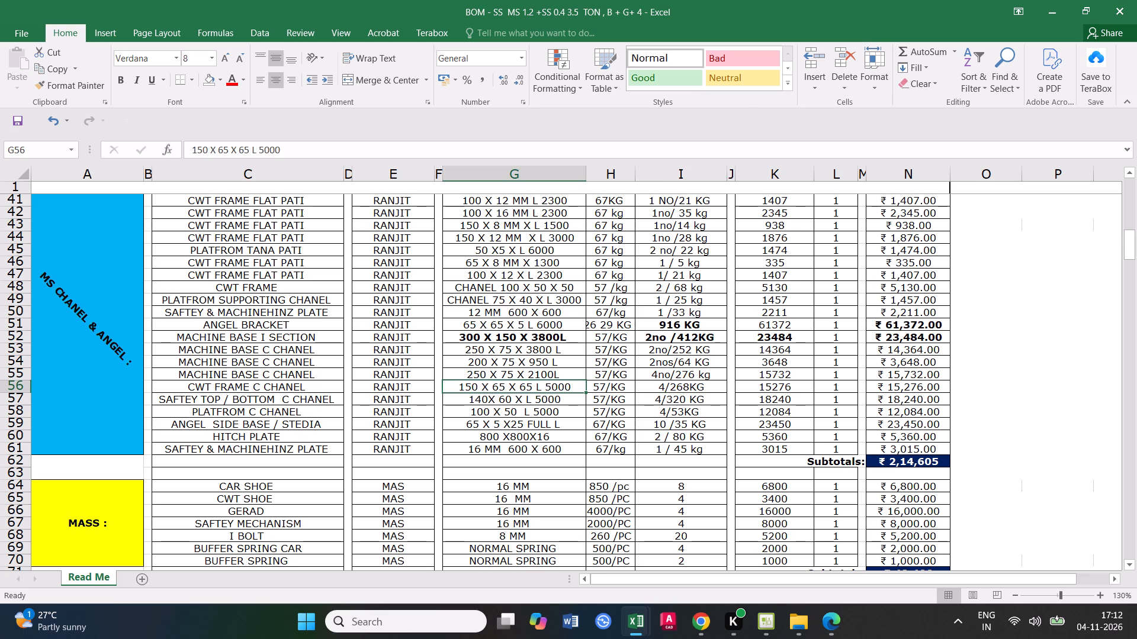
double_click(687, 390)
double_click(691, 389)
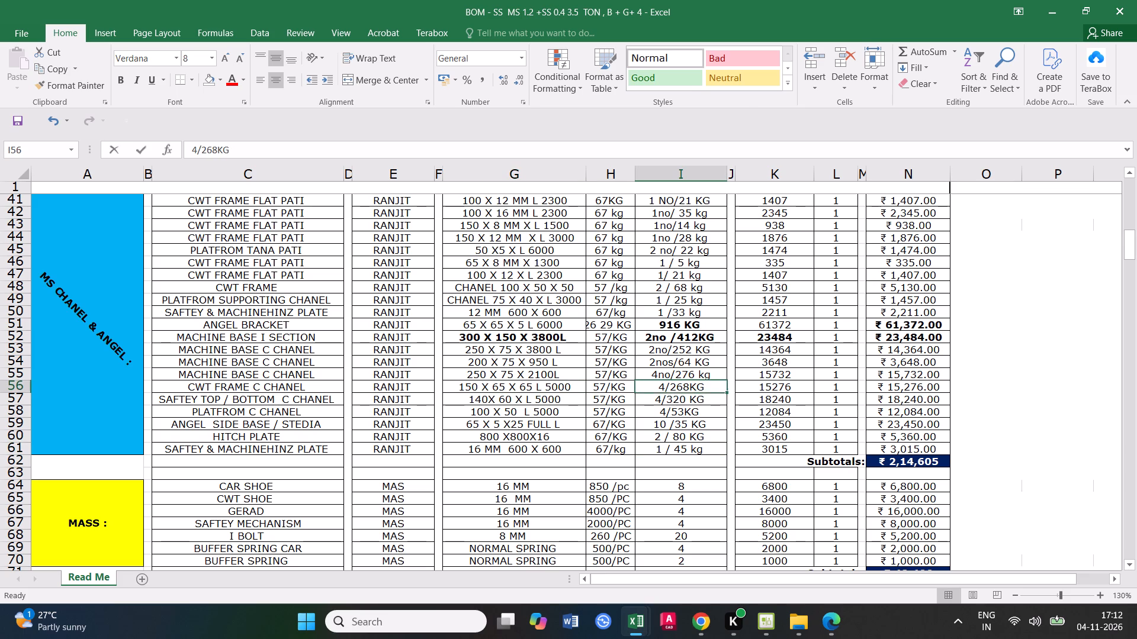
drag(691, 389, 672, 386)
key(3)
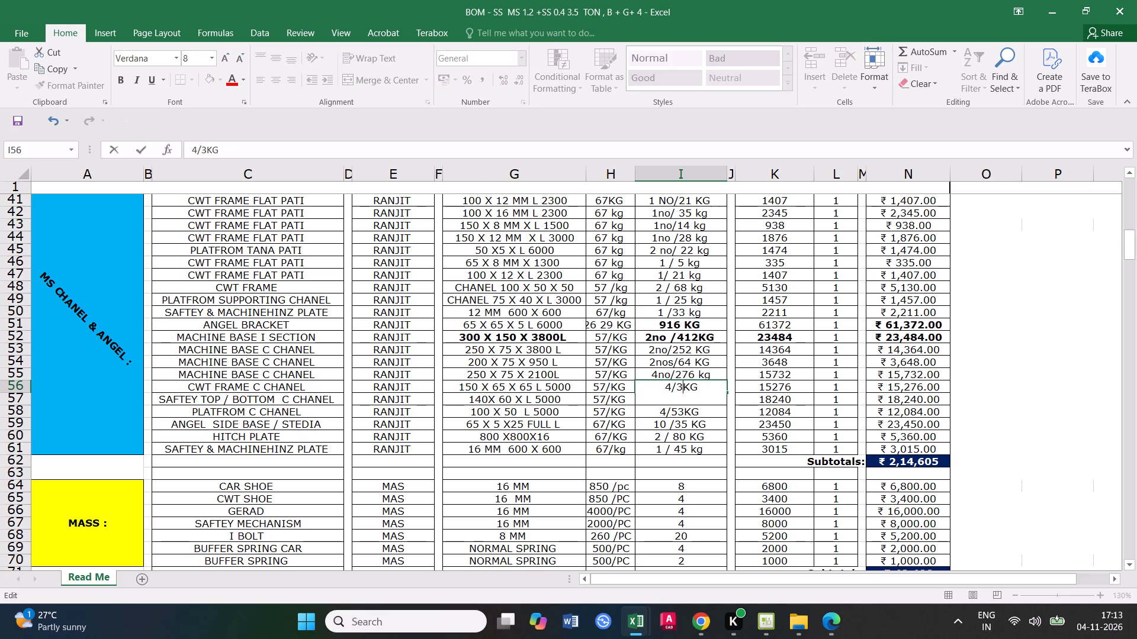
text(20)
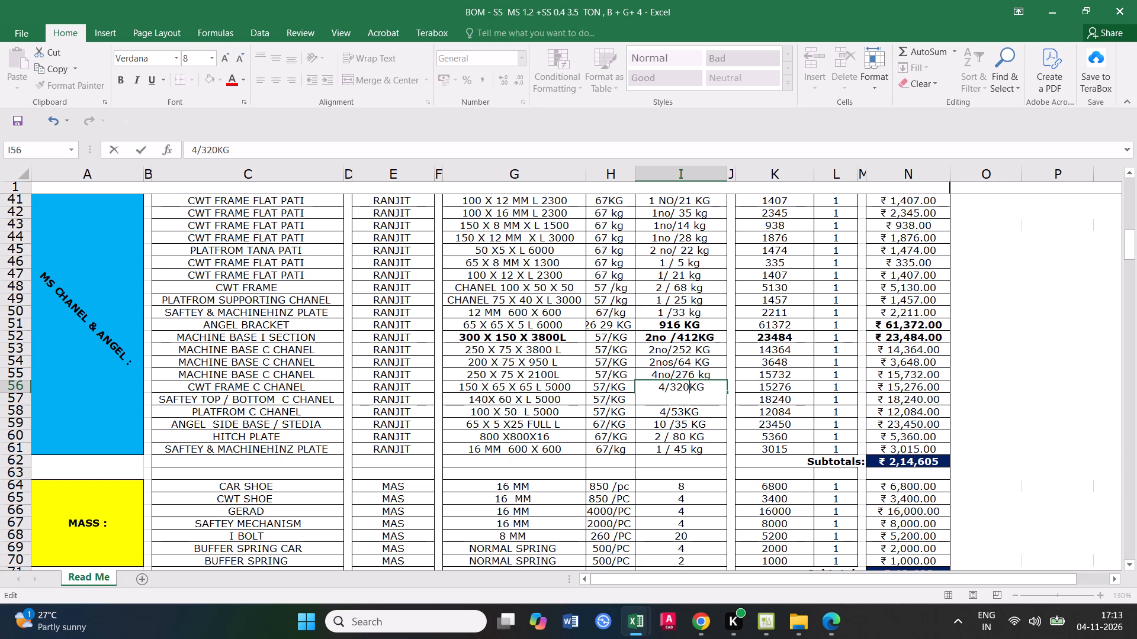
click(669, 386)
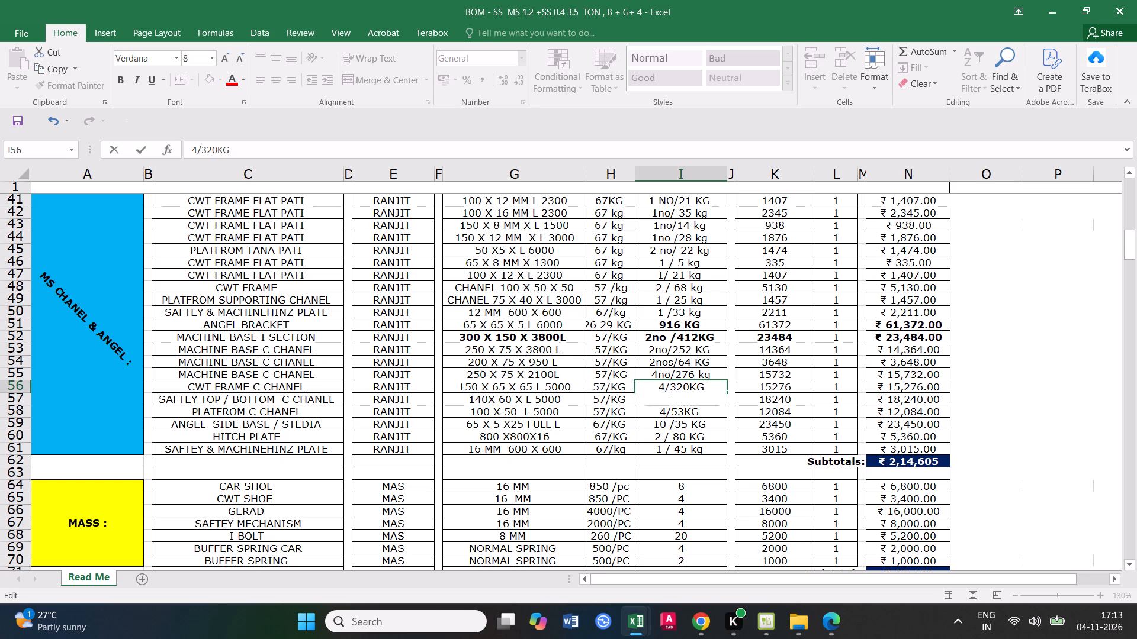
click(693, 418)
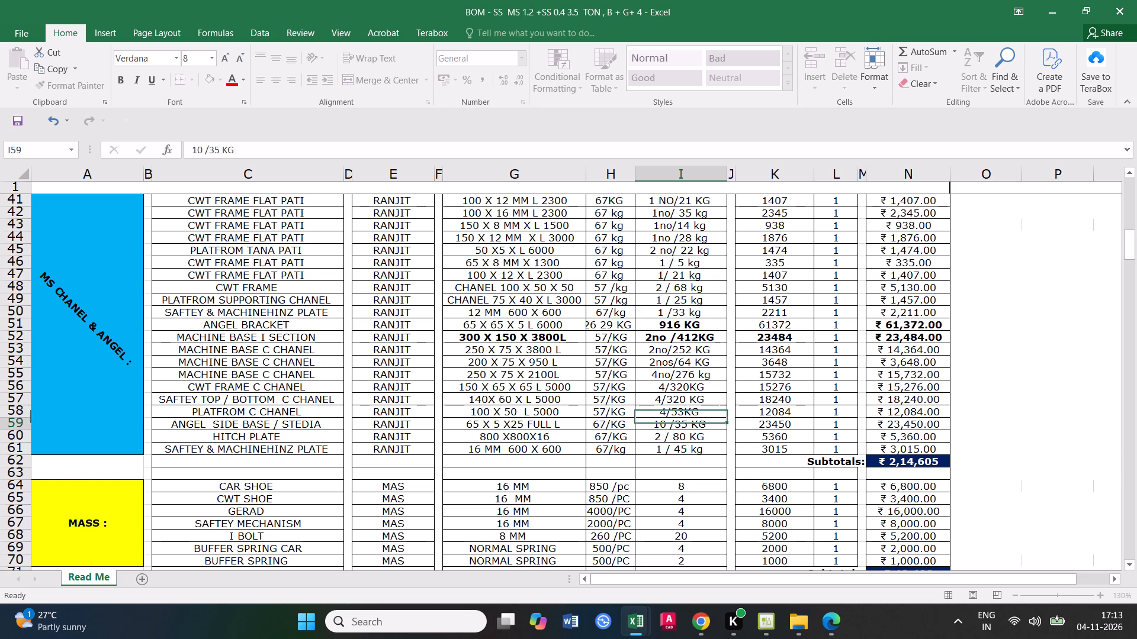
Multiply 320 by 57 in Calculator to work out the CWT frame C channel's price.
click(790, 389)
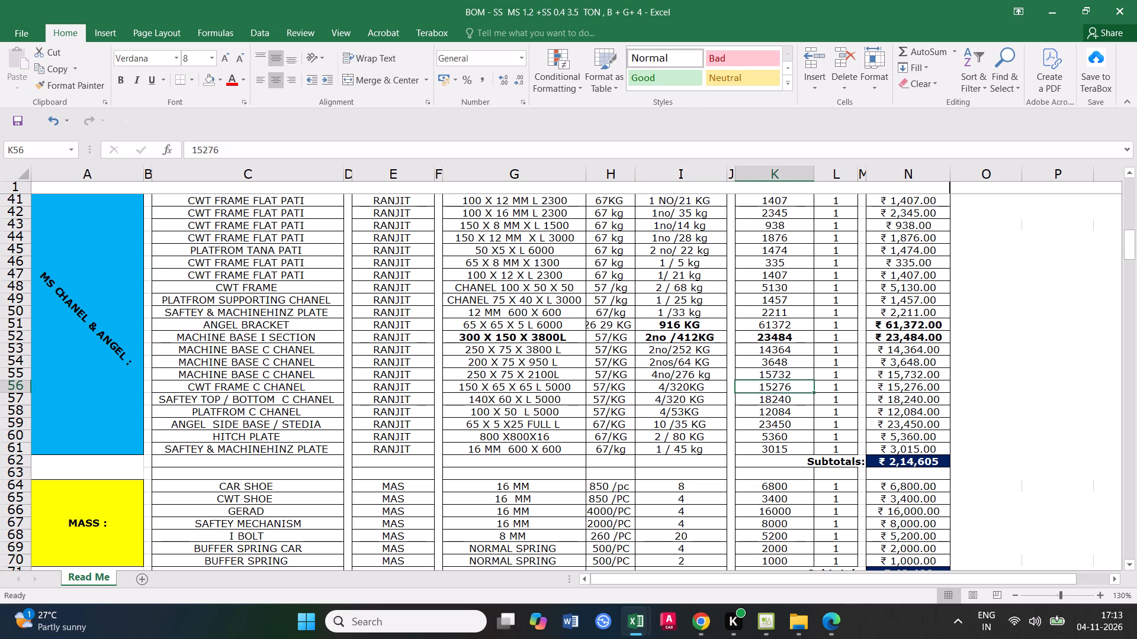
text(320*57)
key(Return)
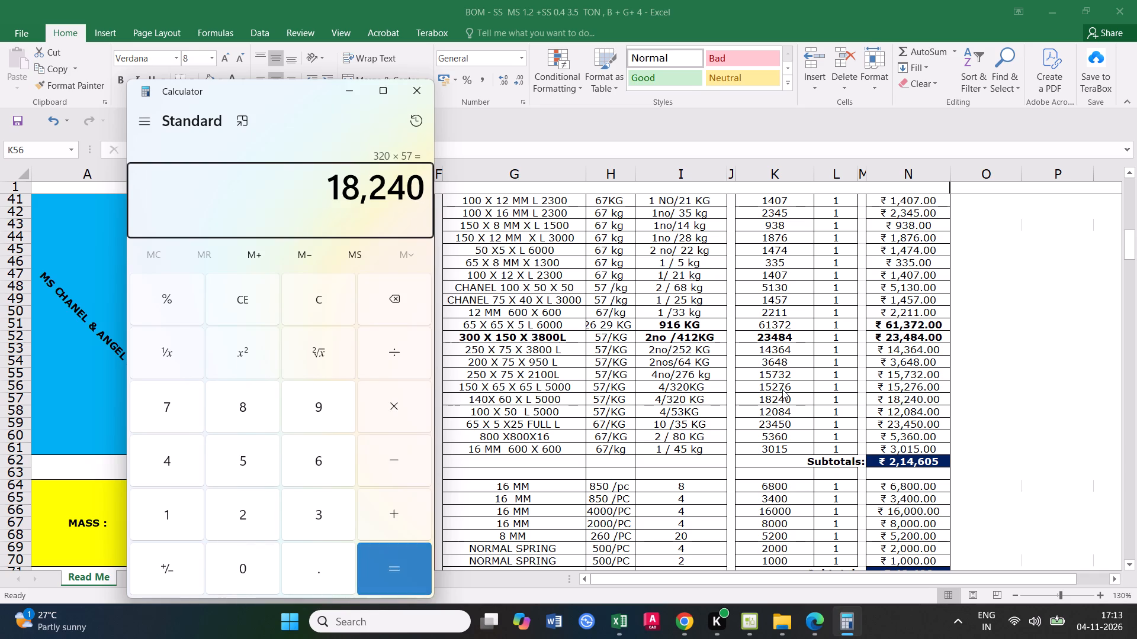
click(414, 90)
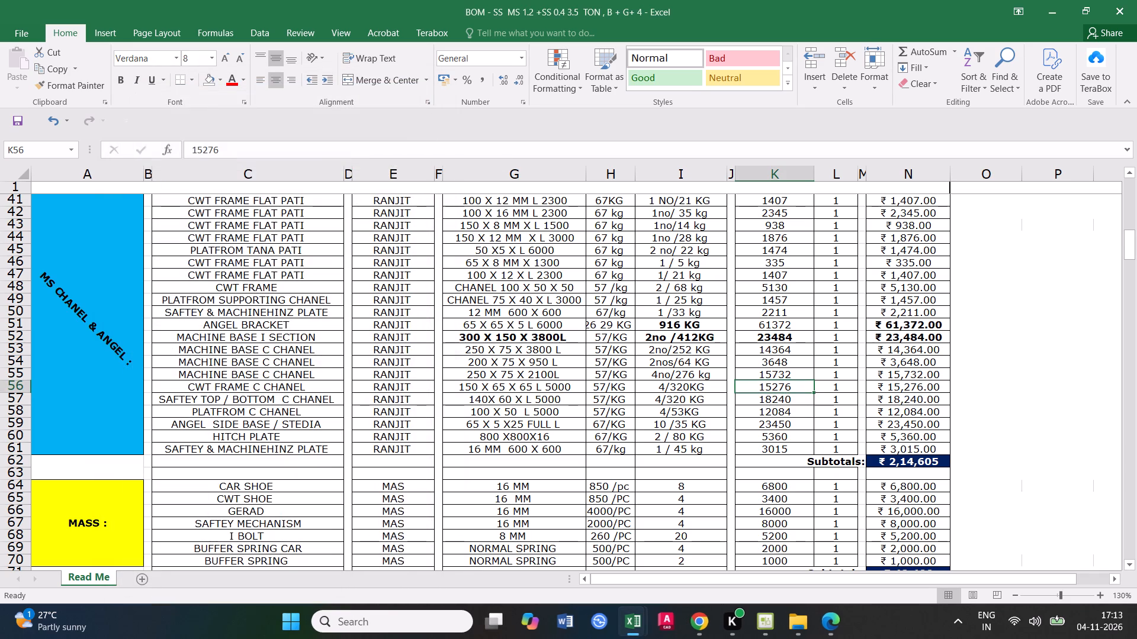
Set the 100 X 50 L 5000 platform C channel's quantity and weight entry to 4/212KG.
click(687, 411)
click(687, 411)
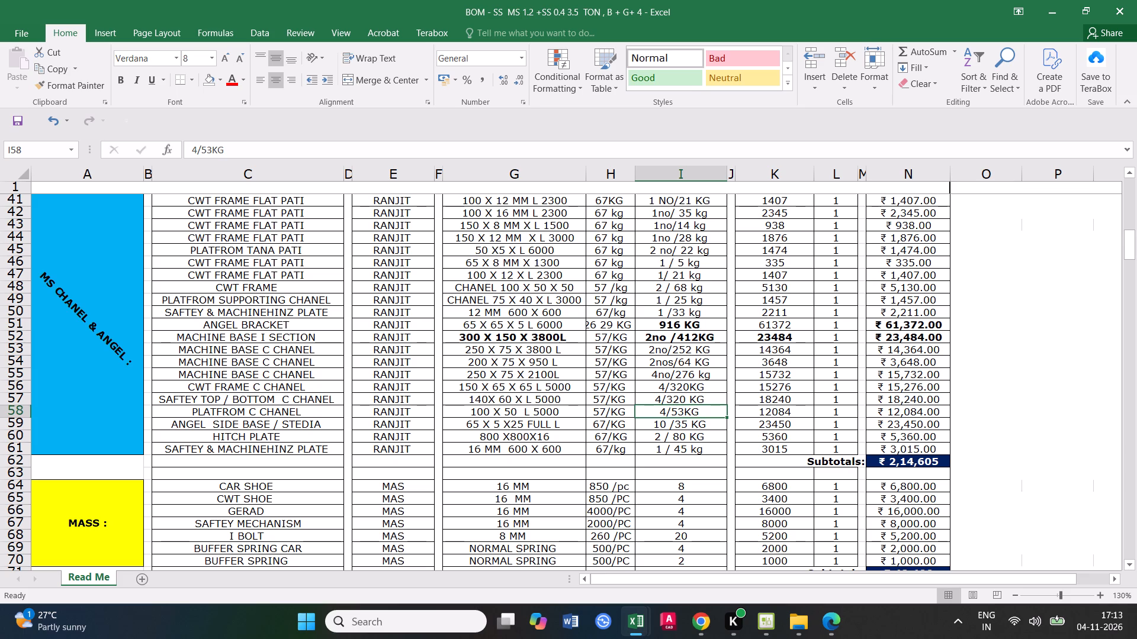
double_click(686, 413)
drag(686, 413, 672, 414)
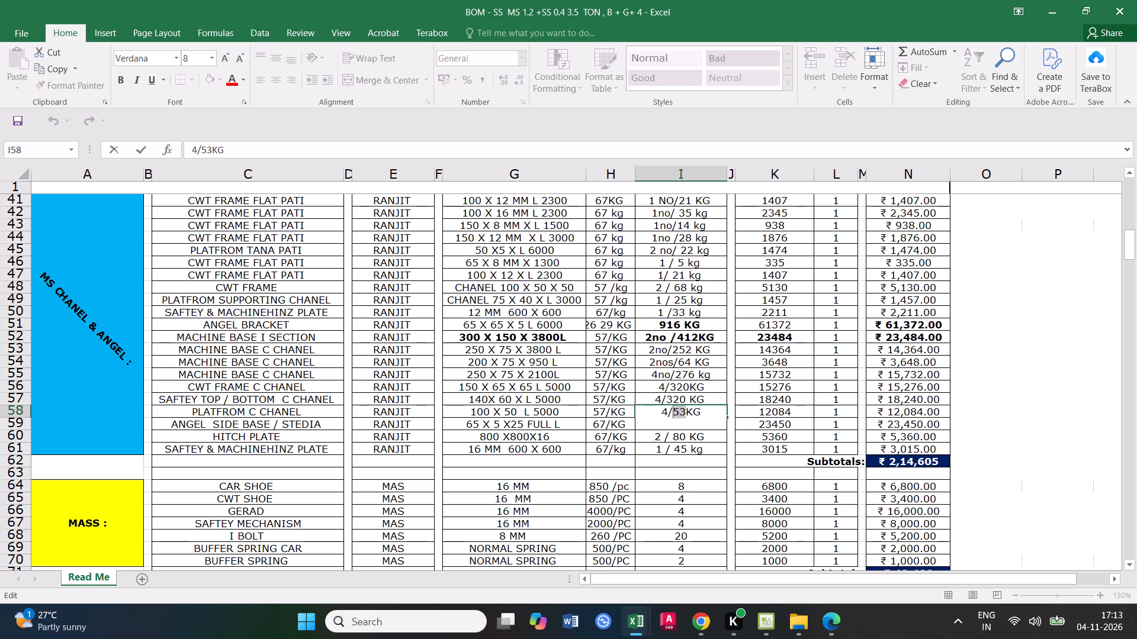
text(212)
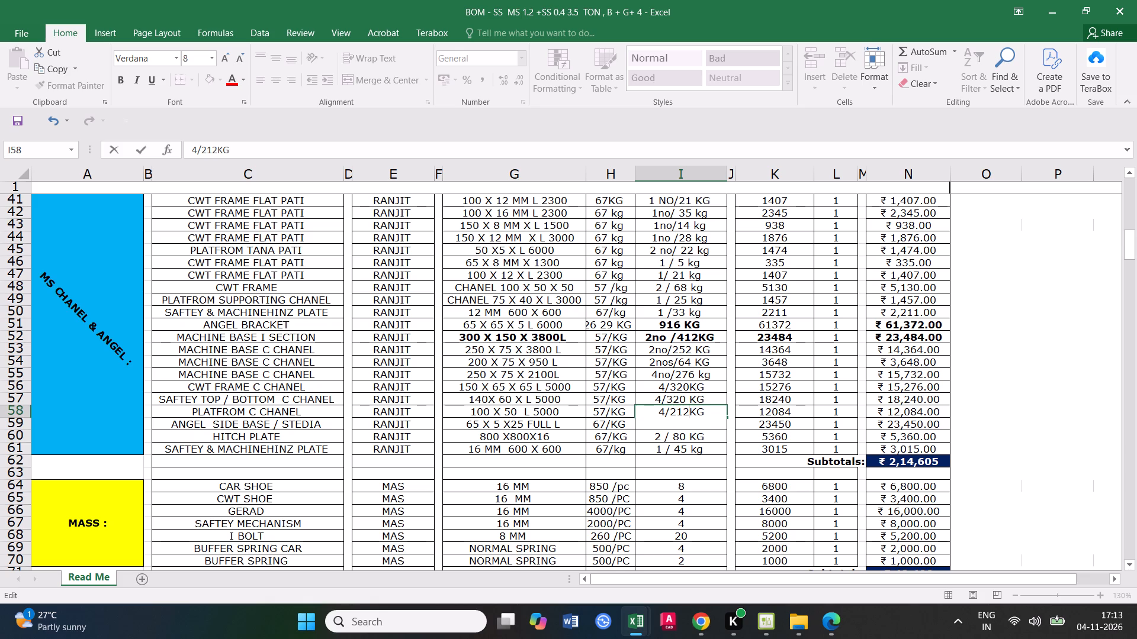
click(695, 483)
click(689, 413)
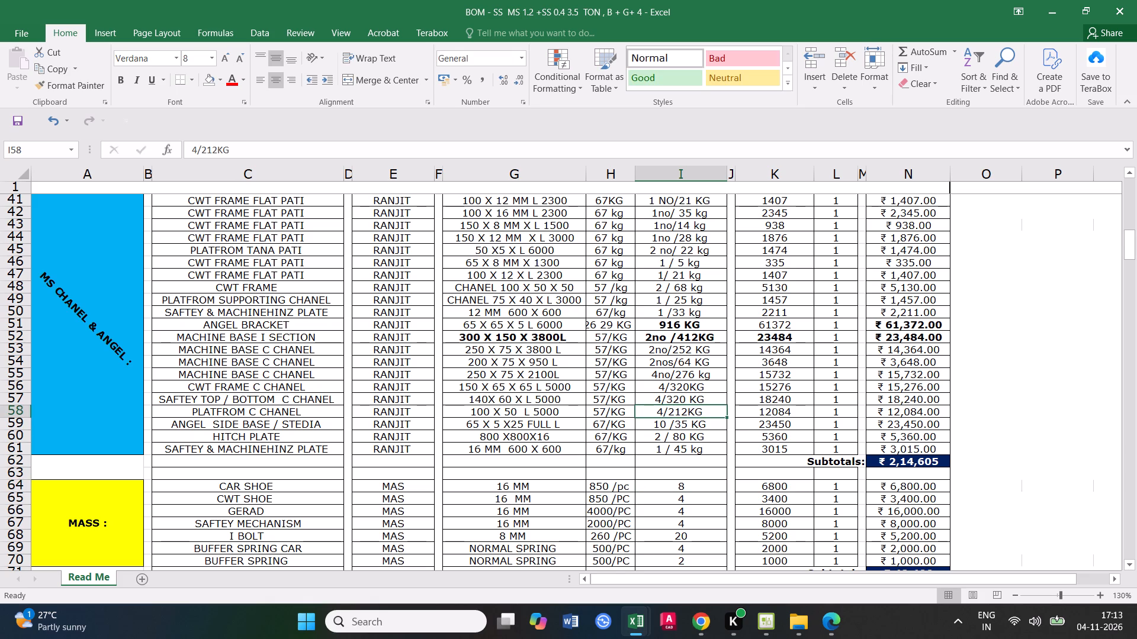
Multiply 212 by 57 in Calculator to check the platform C channel's price.
click(773, 414)
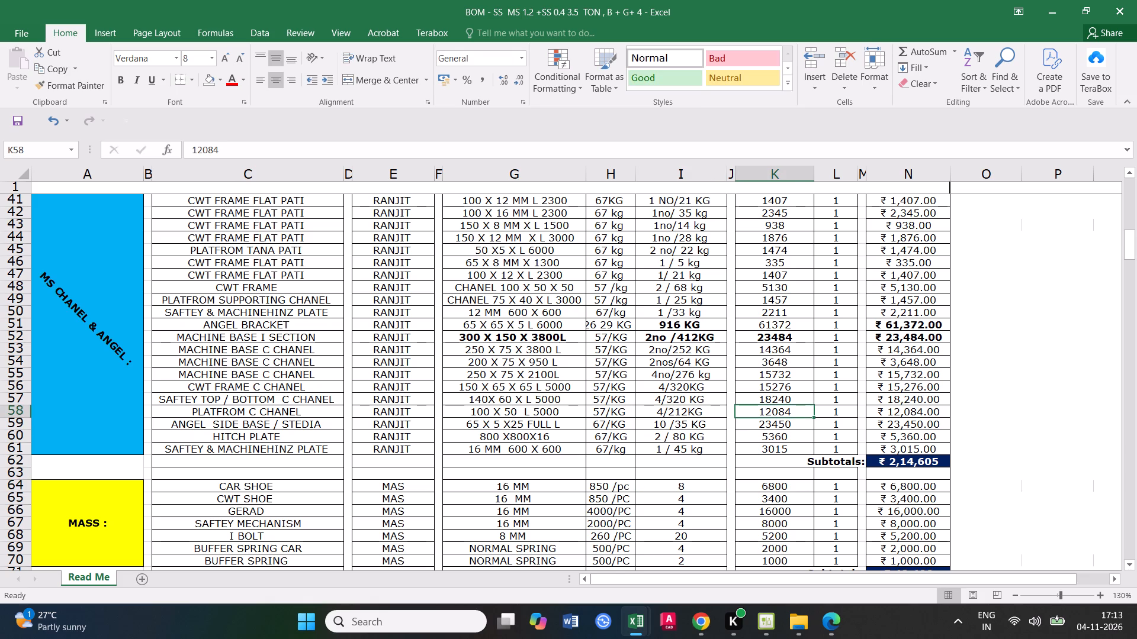
text(212*5)
key(7)
key(Return)
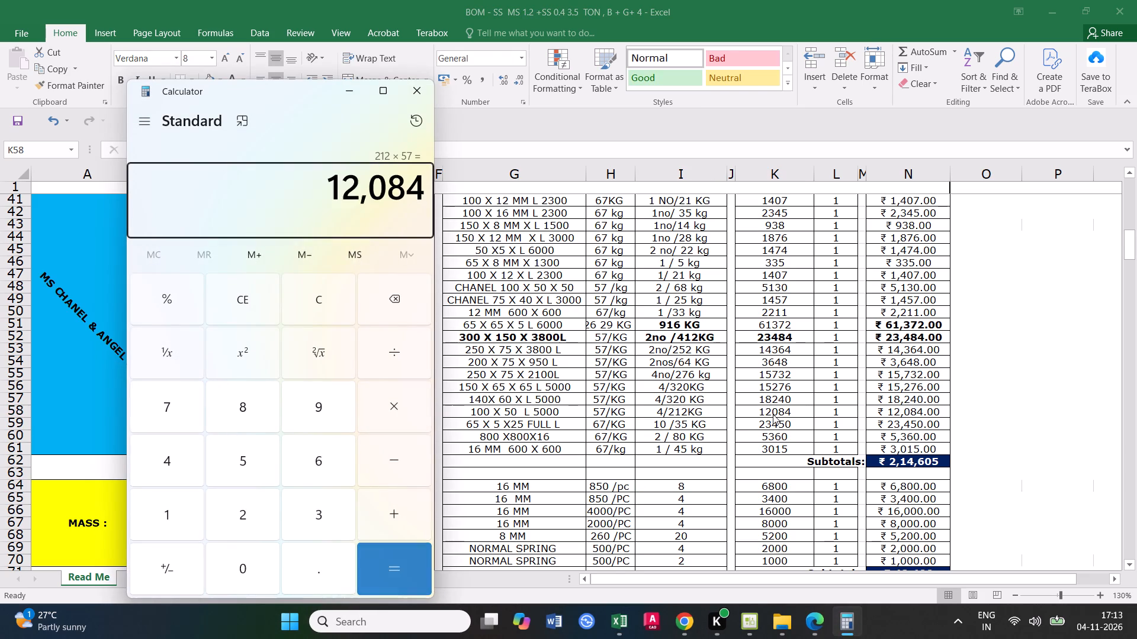
click(422, 93)
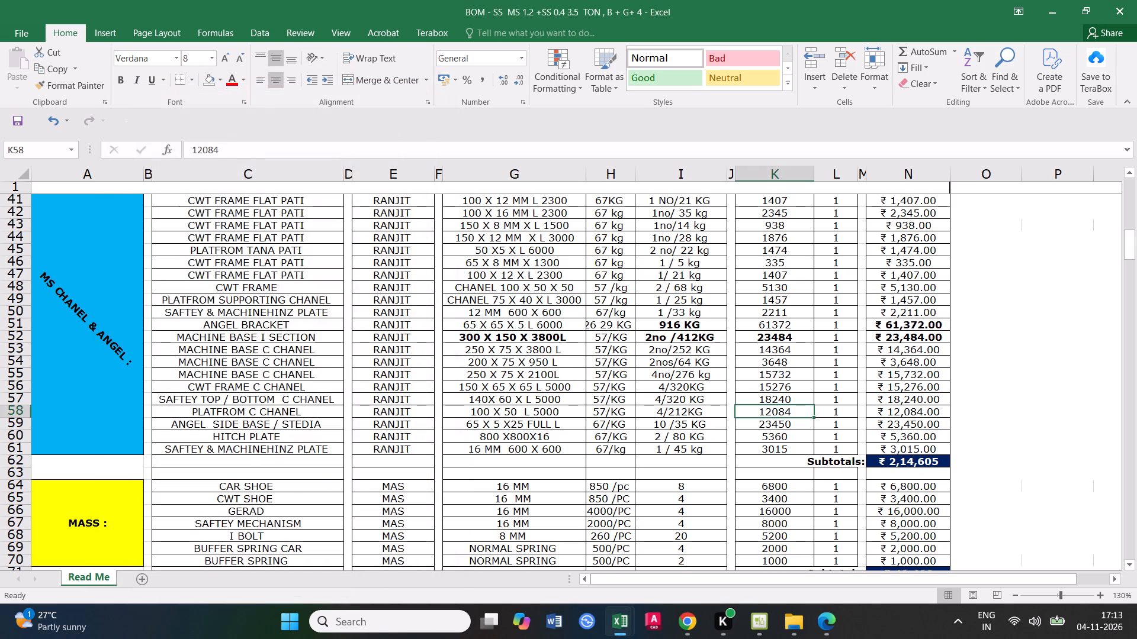
Check the weight and price entries of the channel, side-base angle, hitch plate and safety plate rows in the MS channel section.
click(699, 424)
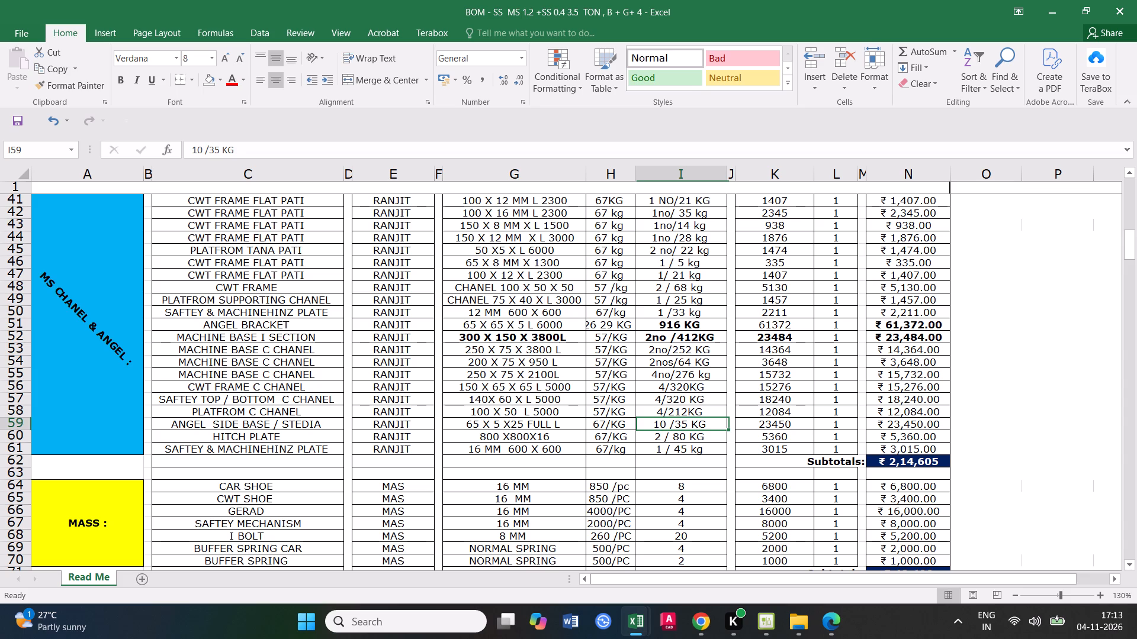
click(686, 412)
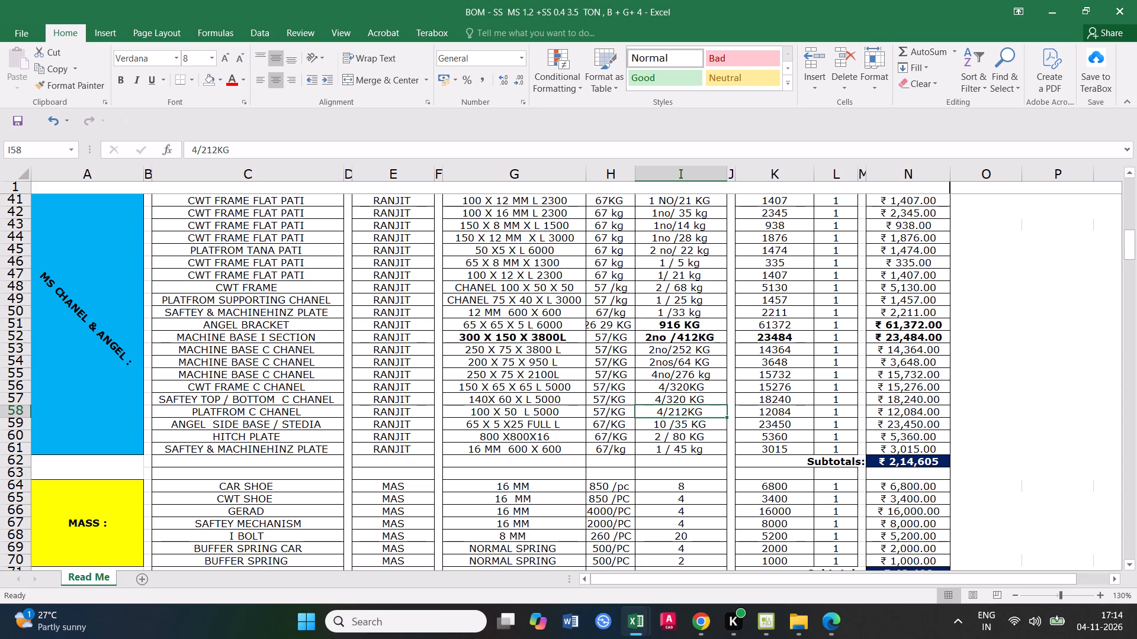
click(793, 448)
click(783, 436)
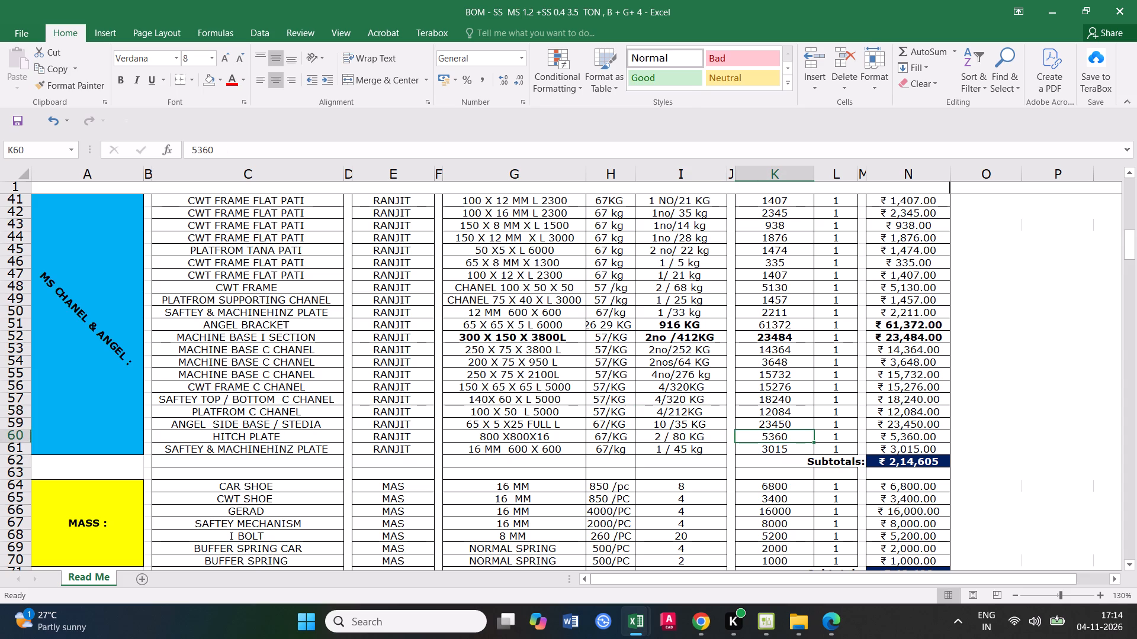
click(784, 424)
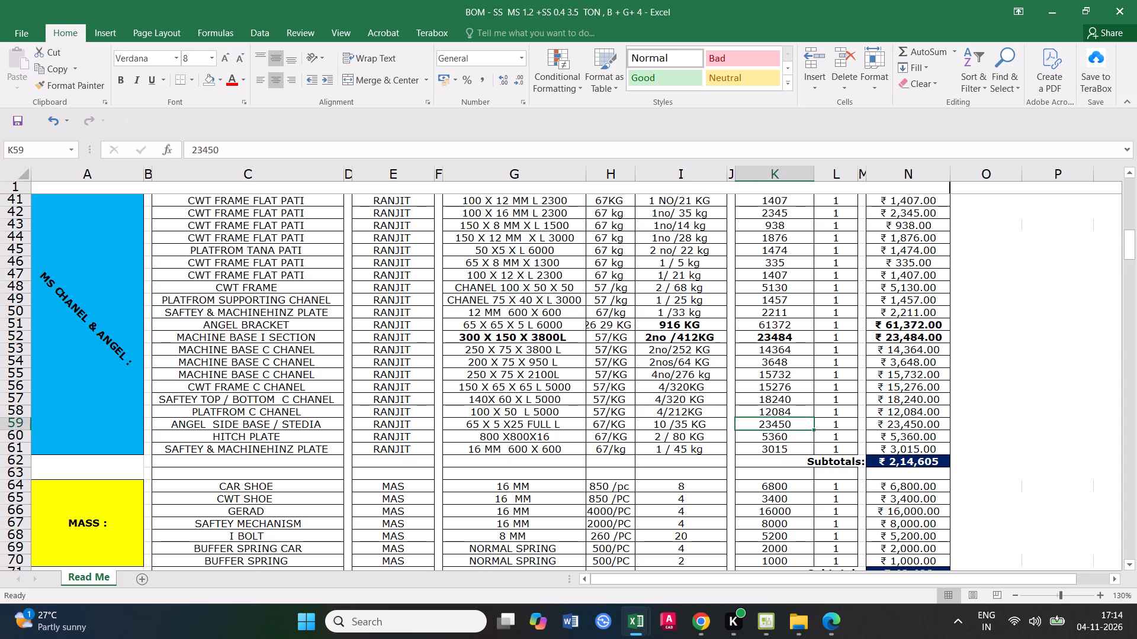
click(766, 405)
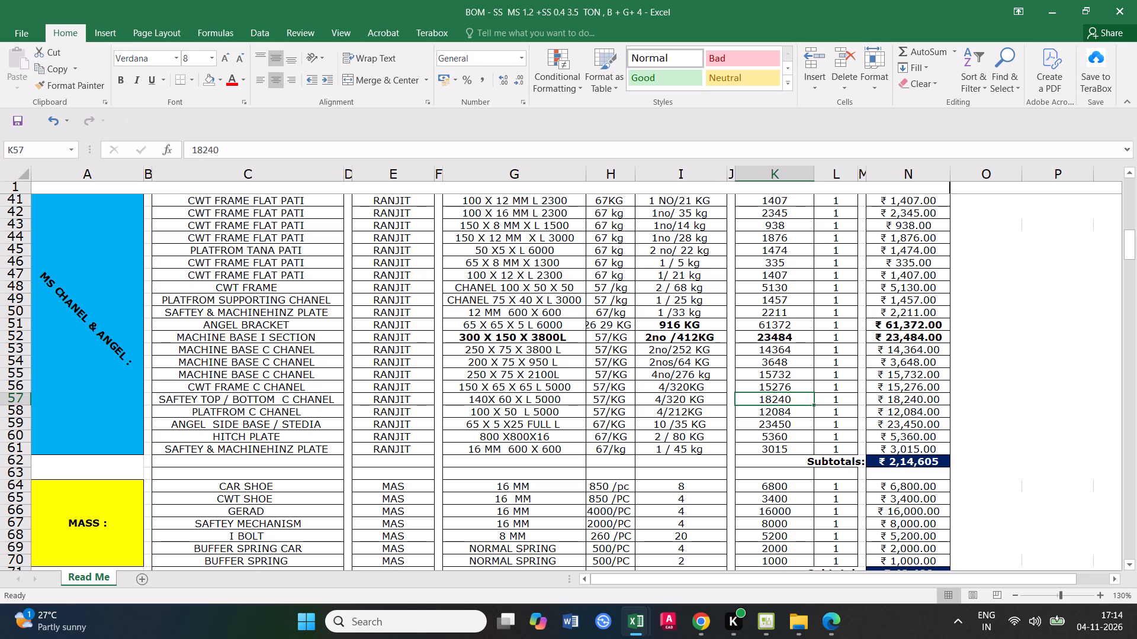
scroll(763, 414, up, 2)
scroll(756, 409, down, 1)
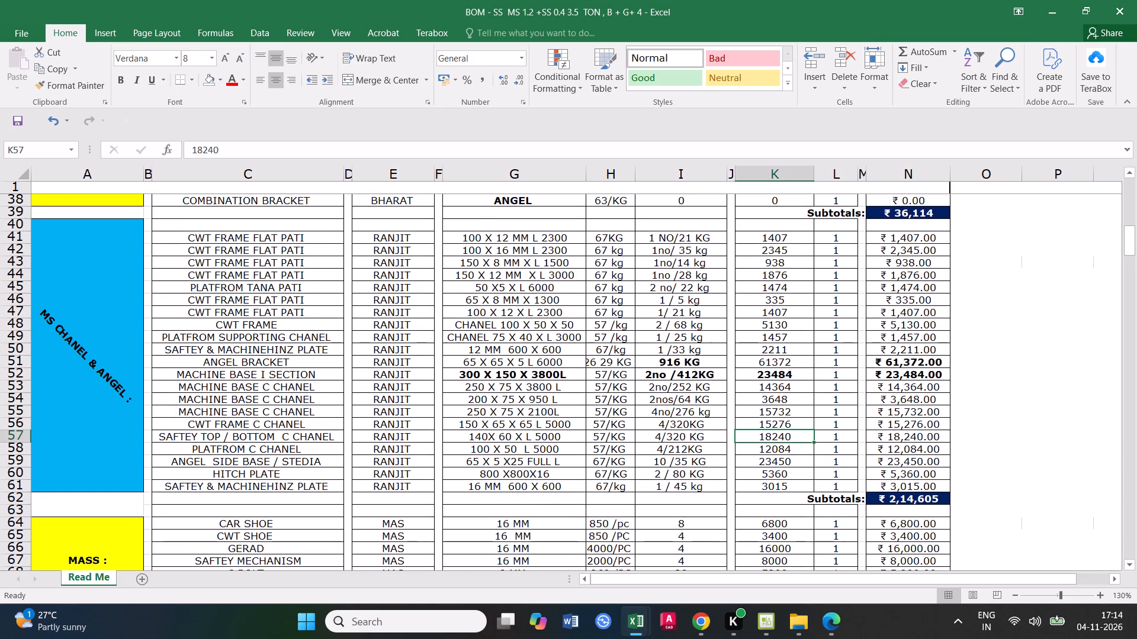
scroll(751, 398, down, 1)
Save the SS/MS bill of materials workbook.
triple_click(10, 120)
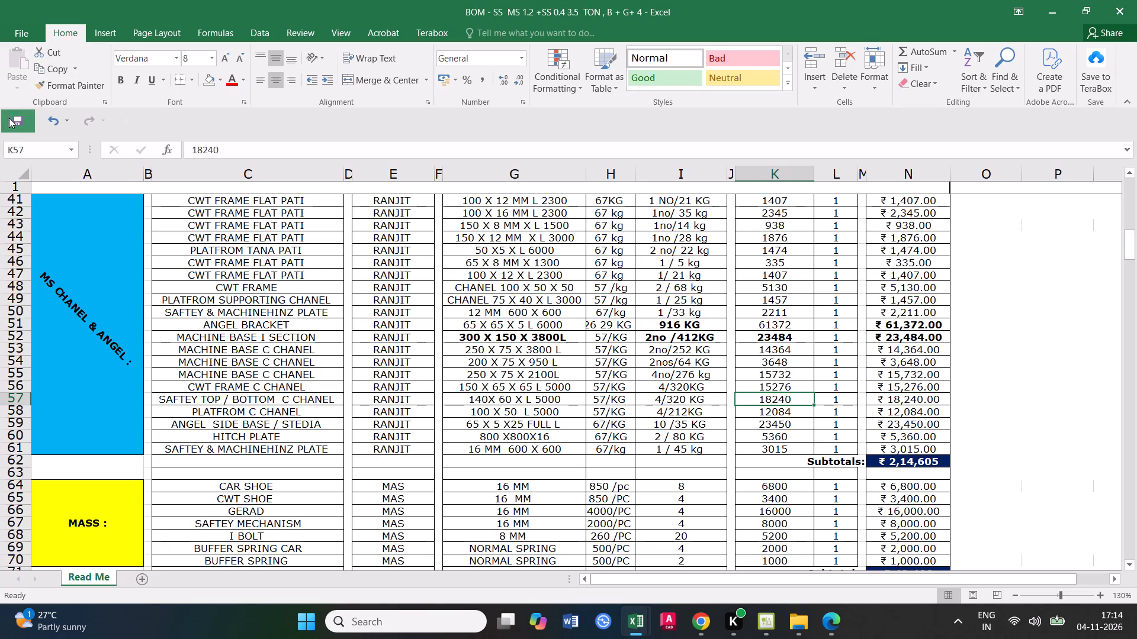
click(9, 118)
Review the pulley section's rows from the car pulley down to the casting lever.
scroll(621, 421, down, 4)
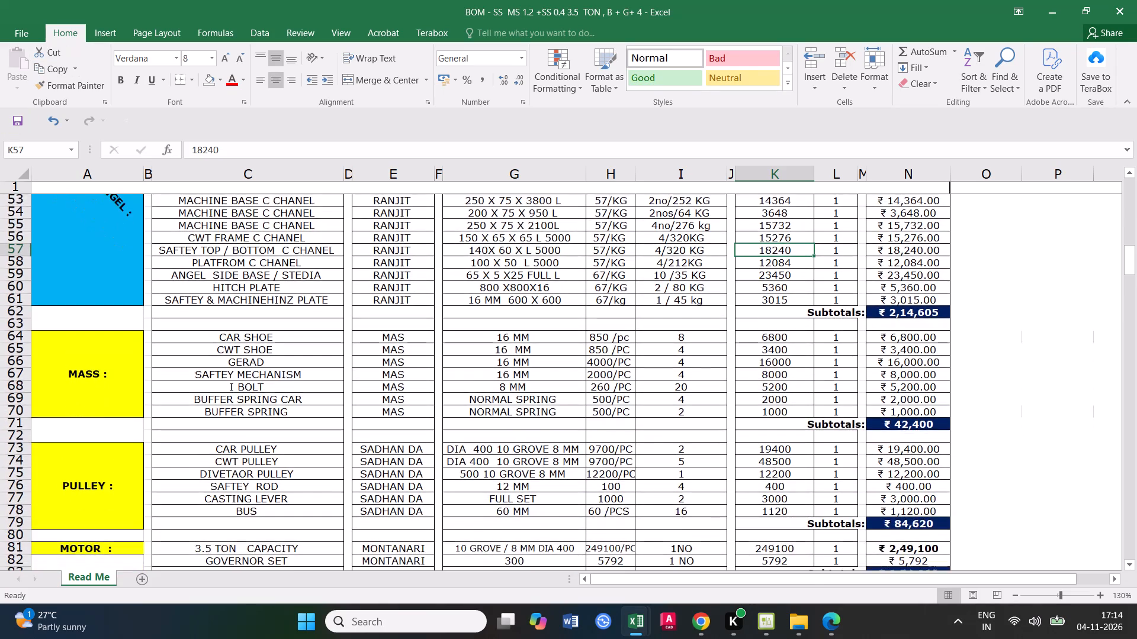
scroll(464, 390, down, 2)
click(245, 373)
click(248, 389)
click(253, 402)
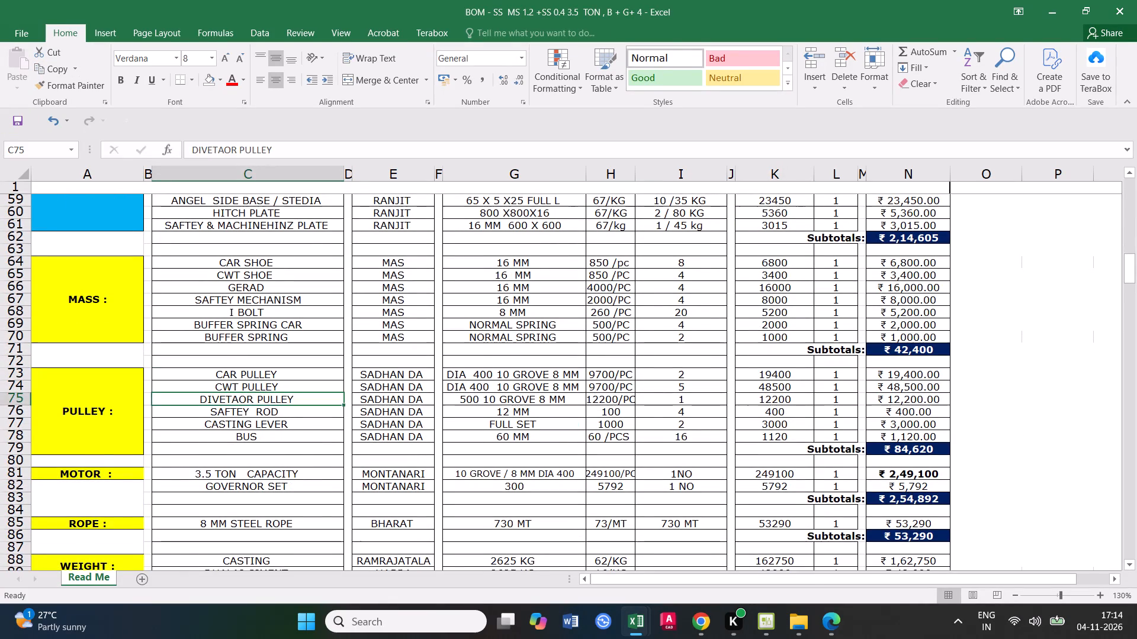
click(256, 414)
click(259, 426)
scroll(274, 432, down, 2)
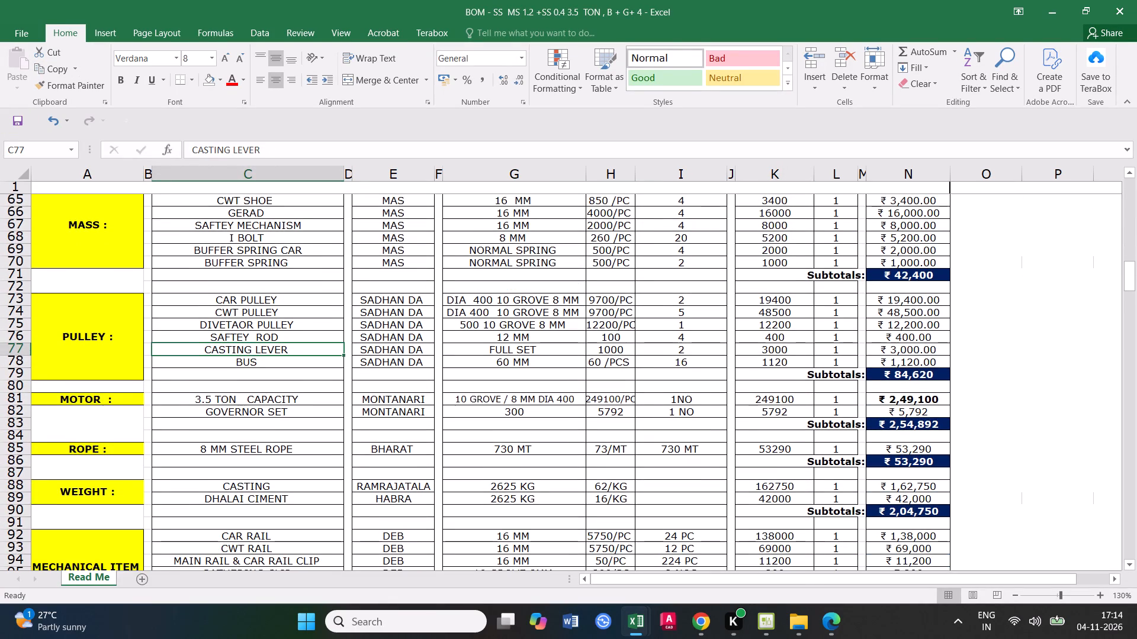
Set the 3.5 ton capacity motor's cost to 225000/PC and its price per lift to 225000.
click(567, 398)
double_click(618, 401)
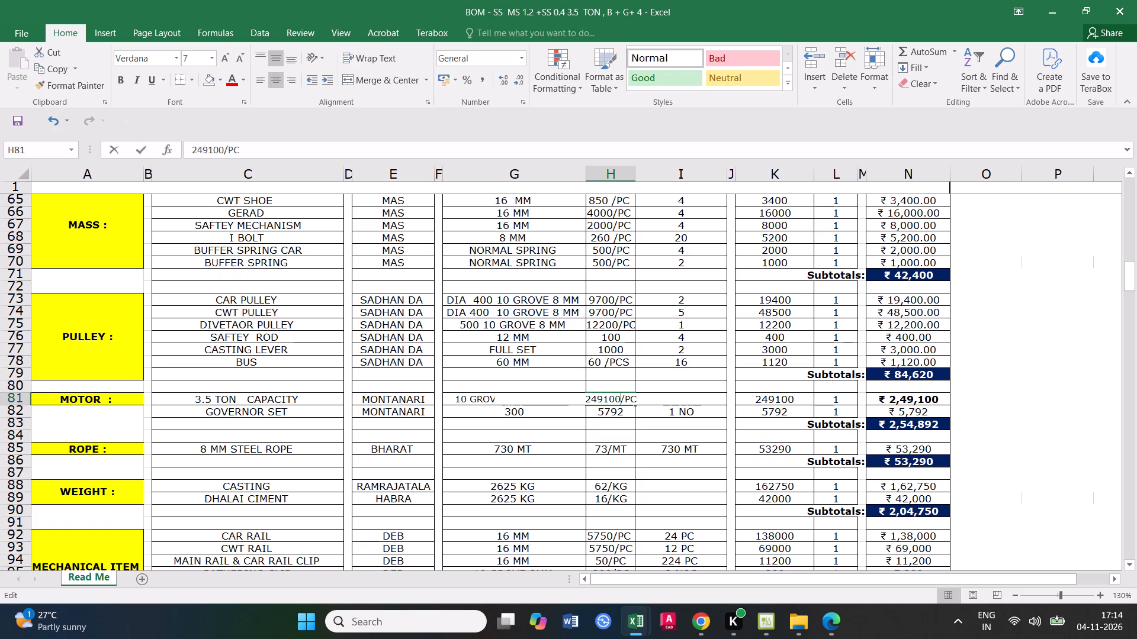
drag(590, 396, 605, 398)
text(25)
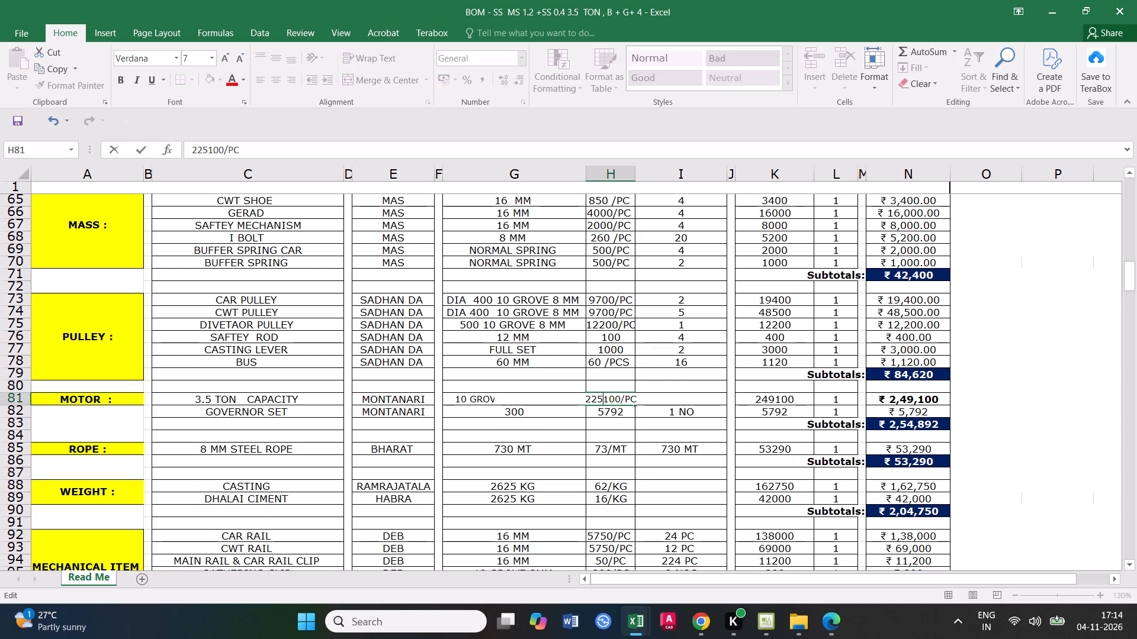
click(609, 401)
key(BackSpace)
key(0)
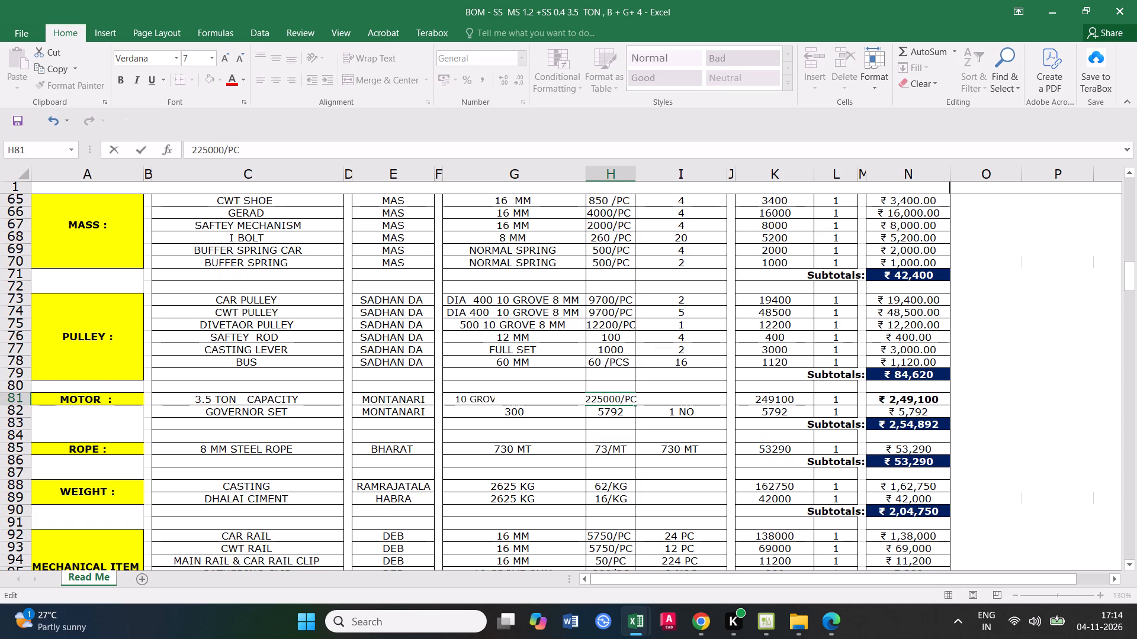
click(645, 426)
click(778, 395)
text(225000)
click(759, 437)
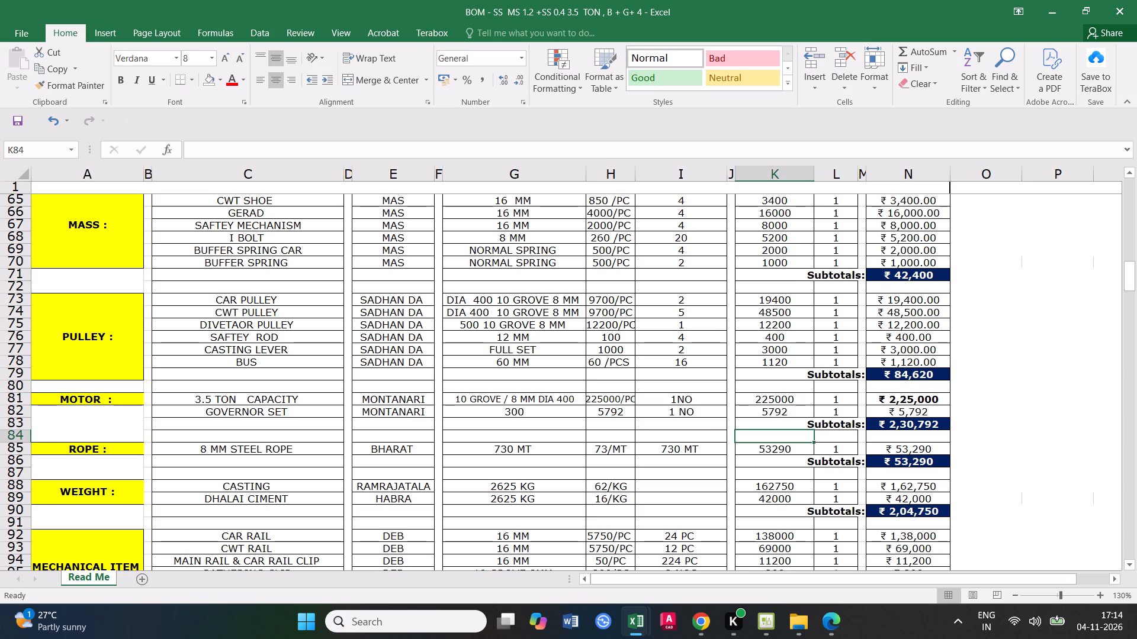
Save the workbook and review the electrical, loose and local item sections down to the grand total.
double_click(17, 123)
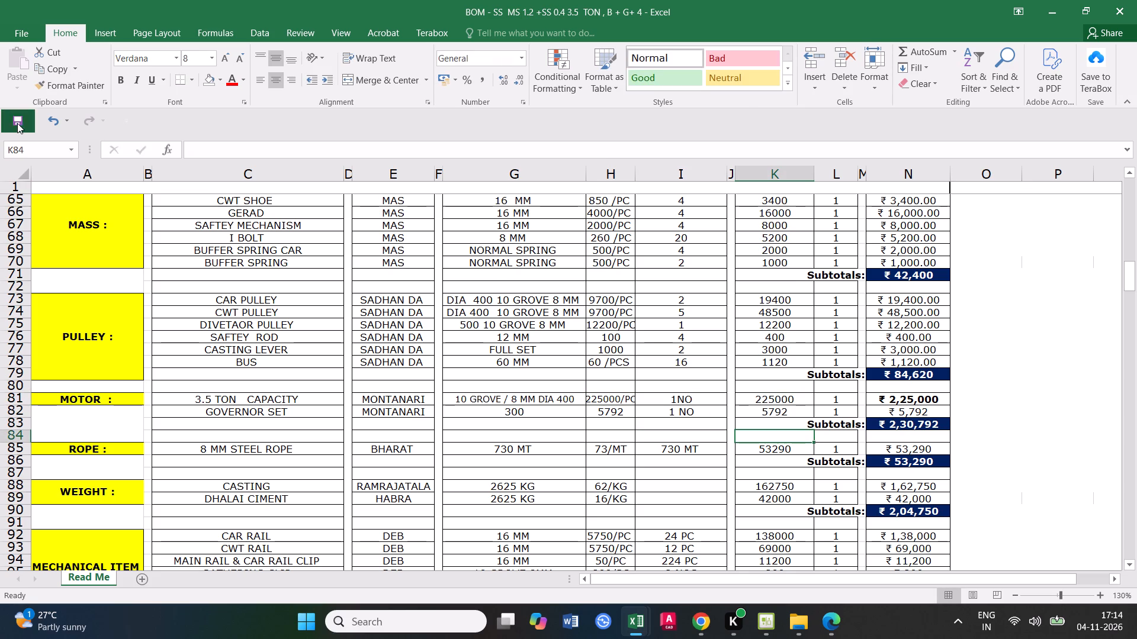
drag(17, 122, 23, 128)
scroll(748, 397, down, 20)
scroll(748, 397, down, 4)
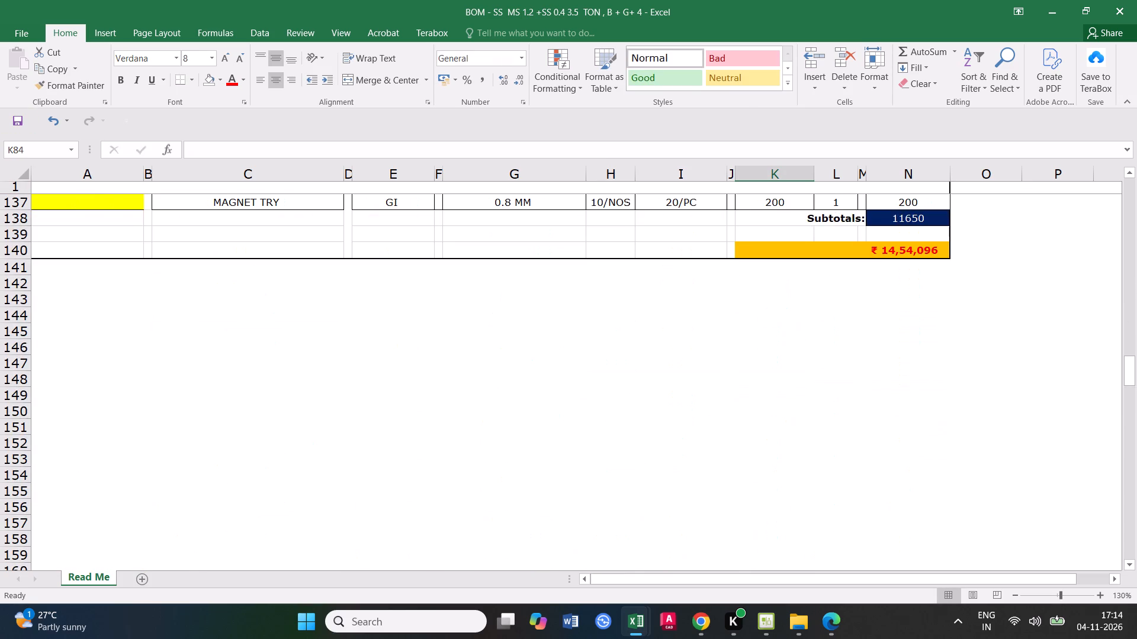
scroll(759, 405, up, 4)
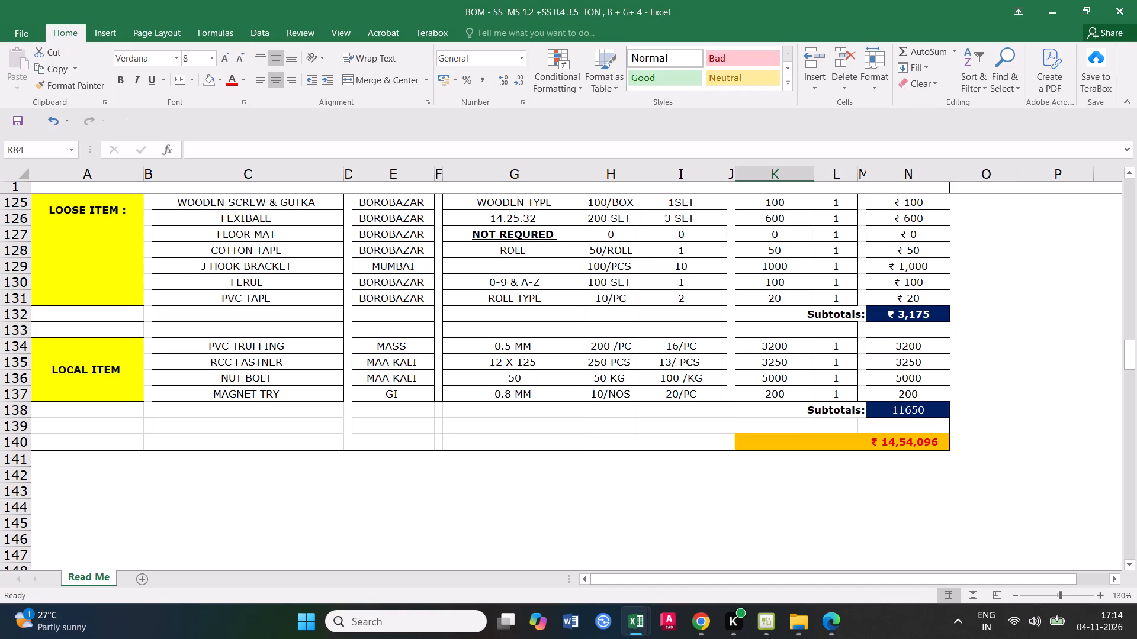
scroll(786, 447, up, 2)
scroll(643, 522, up, 5)
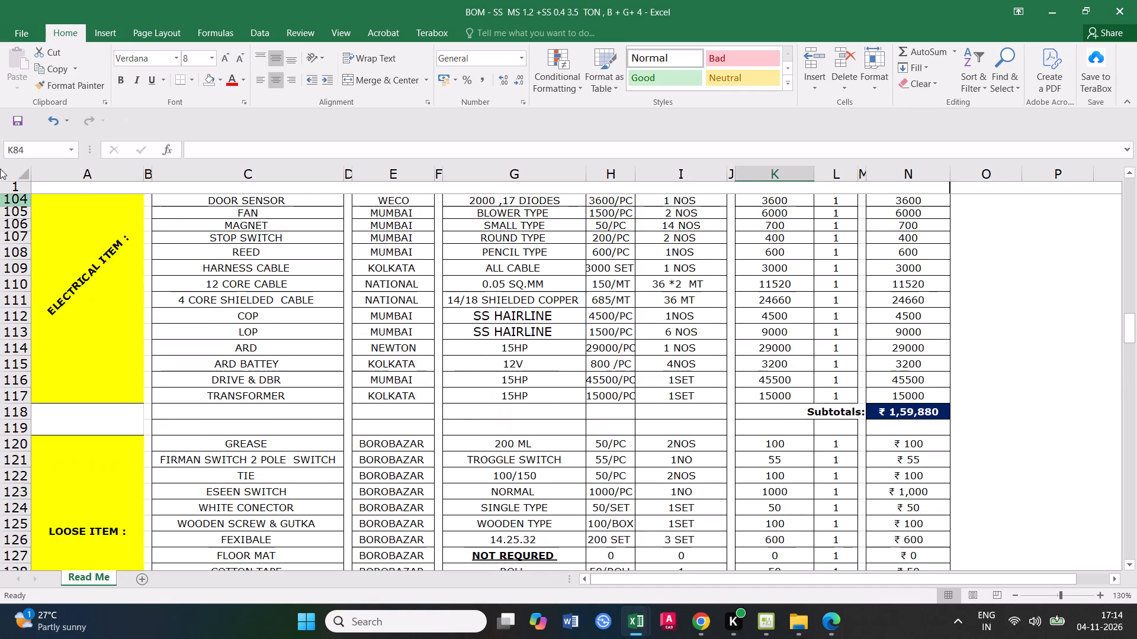
triple_click(30, 128)
click(30, 128)
scroll(704, 401, down, 1)
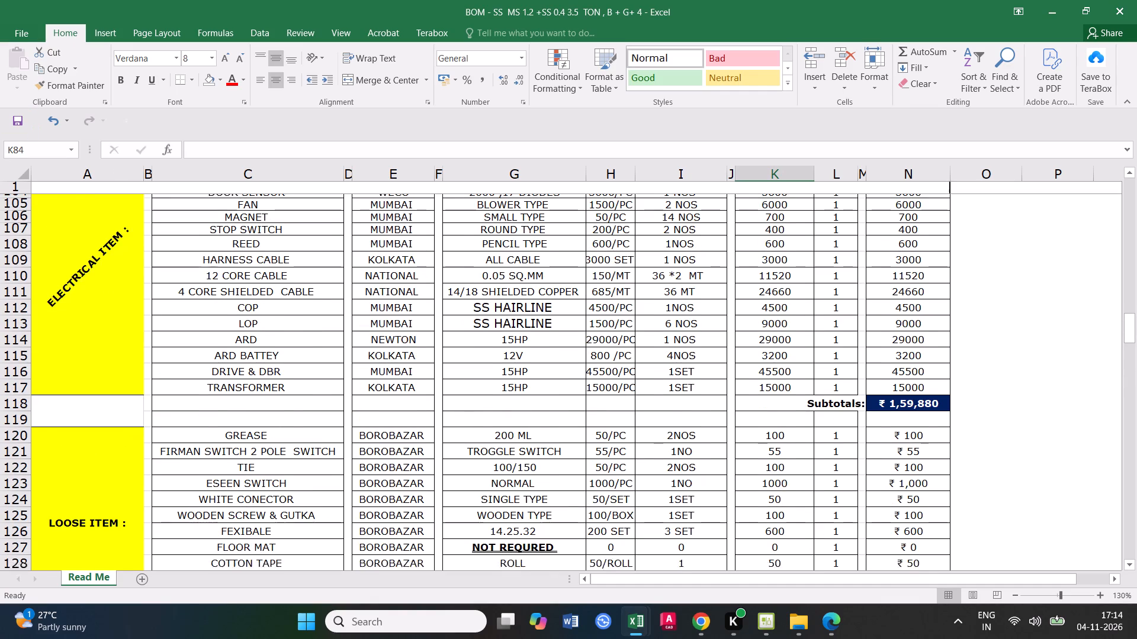
scroll(704, 401, down, 2)
triple_click(15, 116)
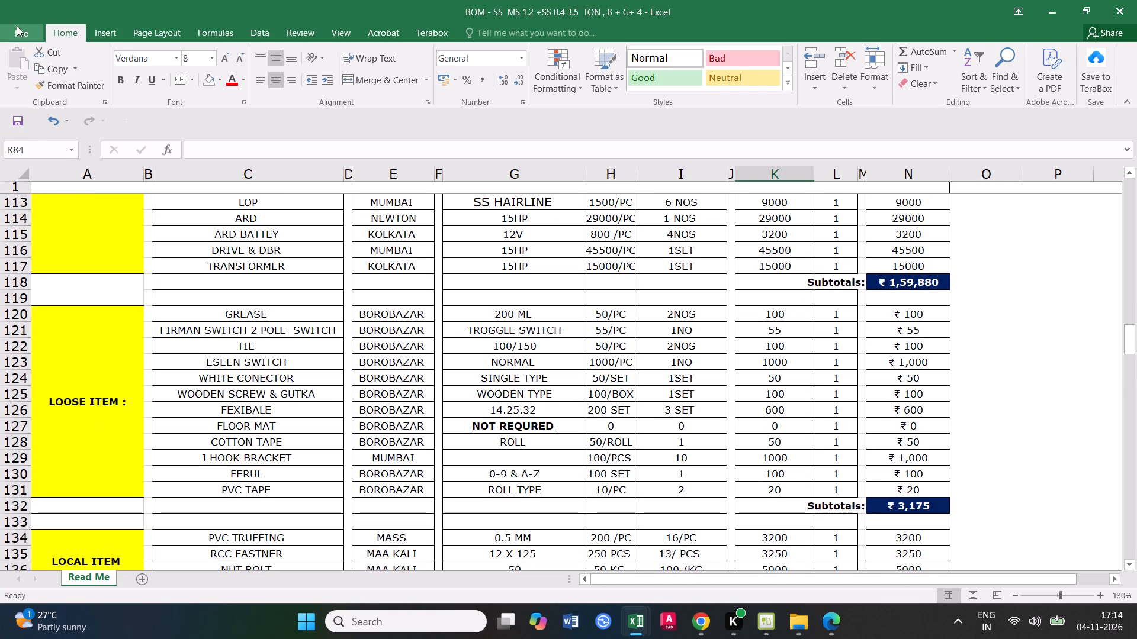
Save the SS/MS bill of materials as a PDF under its existing name in the new ss 135 kg folder.
click(17, 26)
click(36, 170)
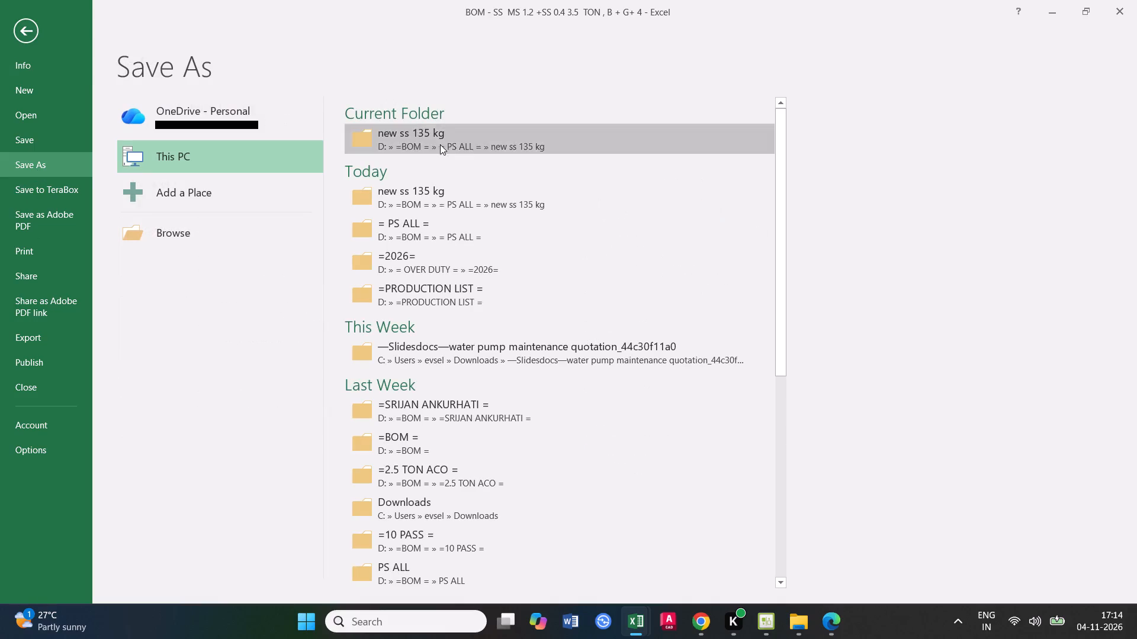
click(442, 139)
click(158, 270)
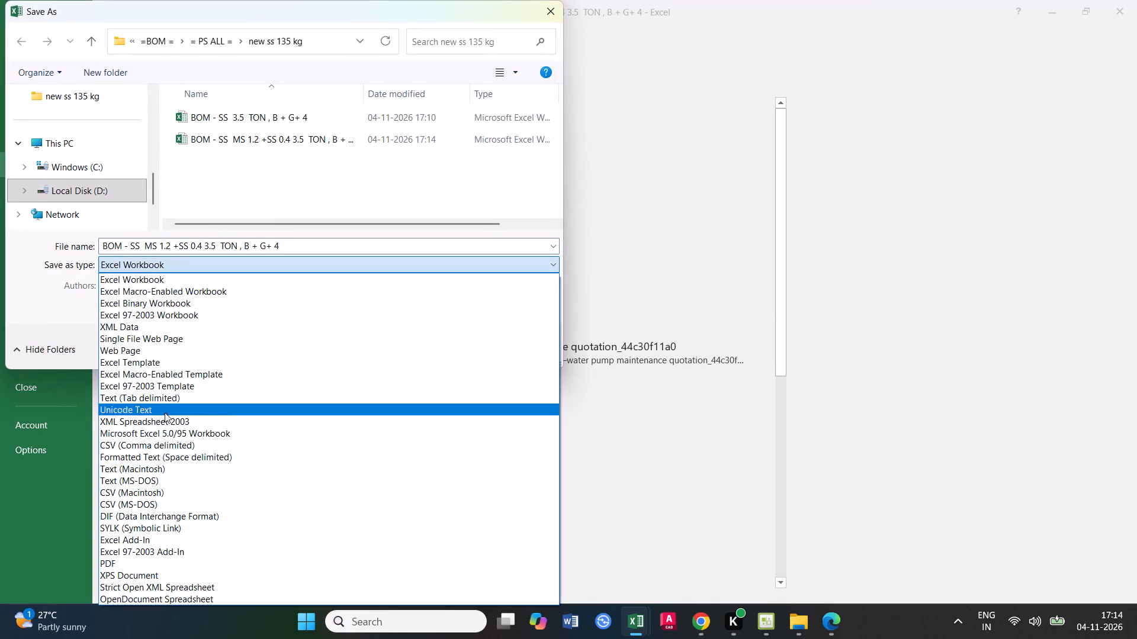
click(114, 561)
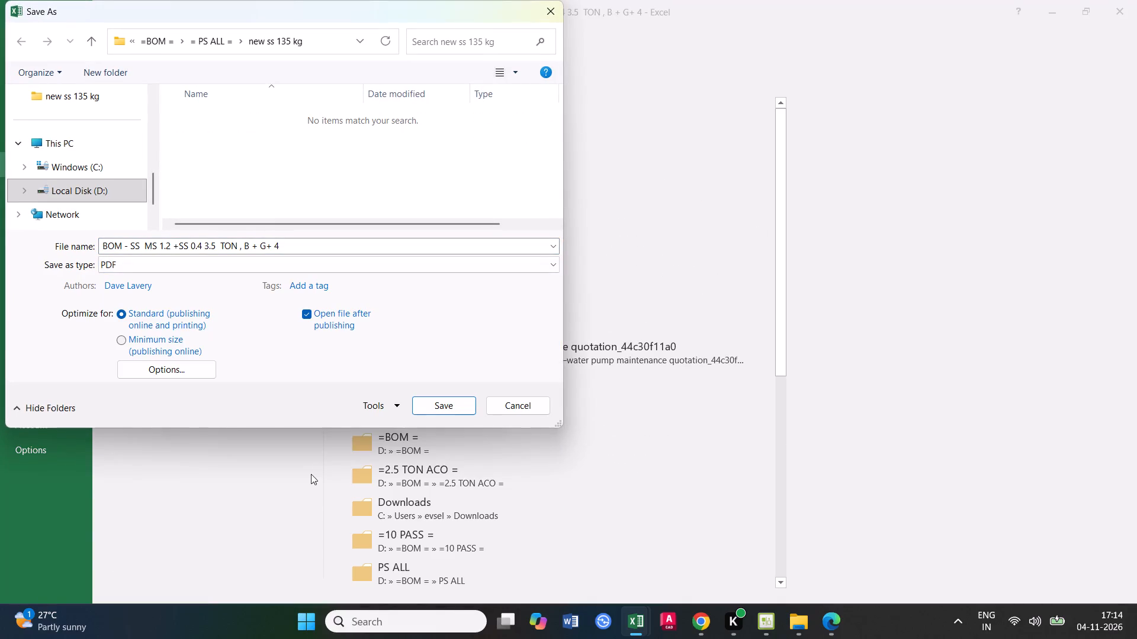
click(432, 406)
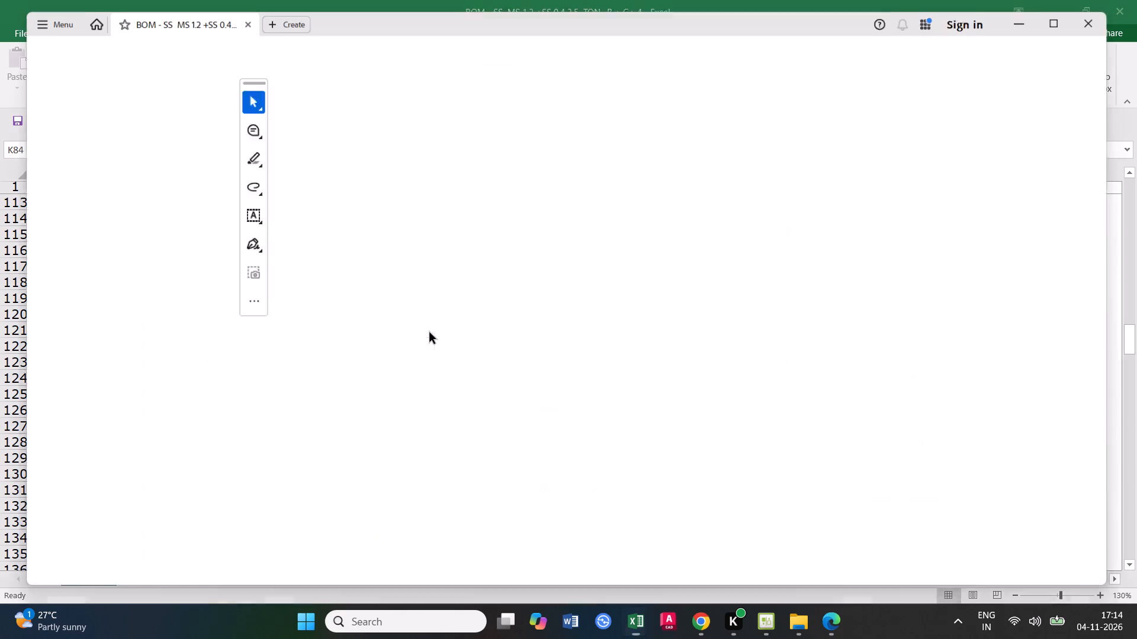
Examine the exported PDF and the end of the source workbook, then close the PDF.
click(199, 91)
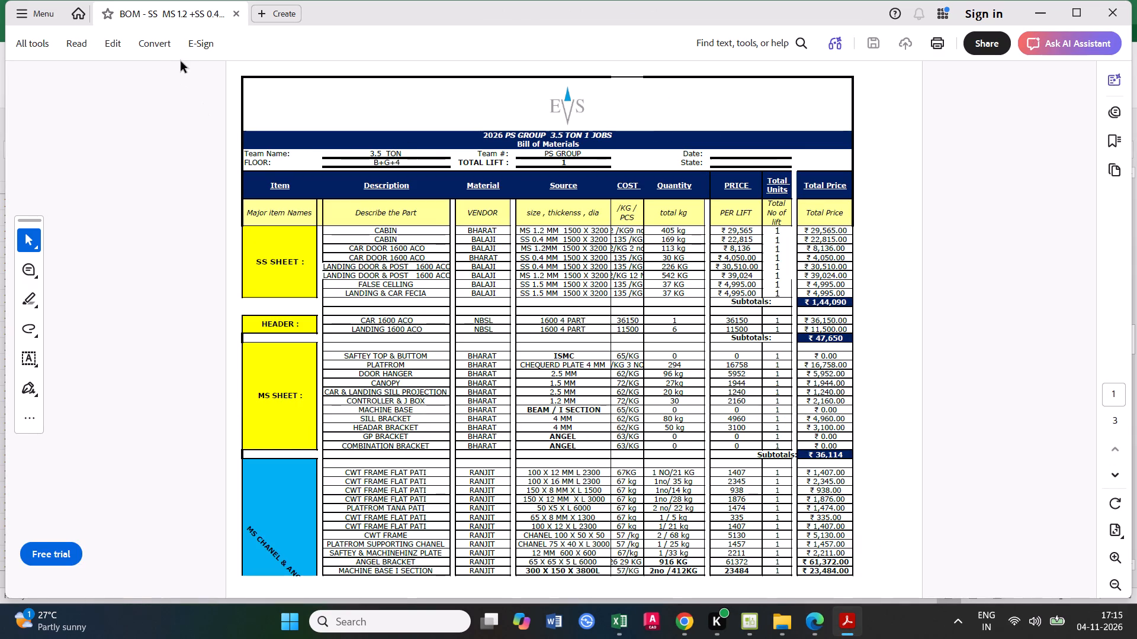
click(1130, 12)
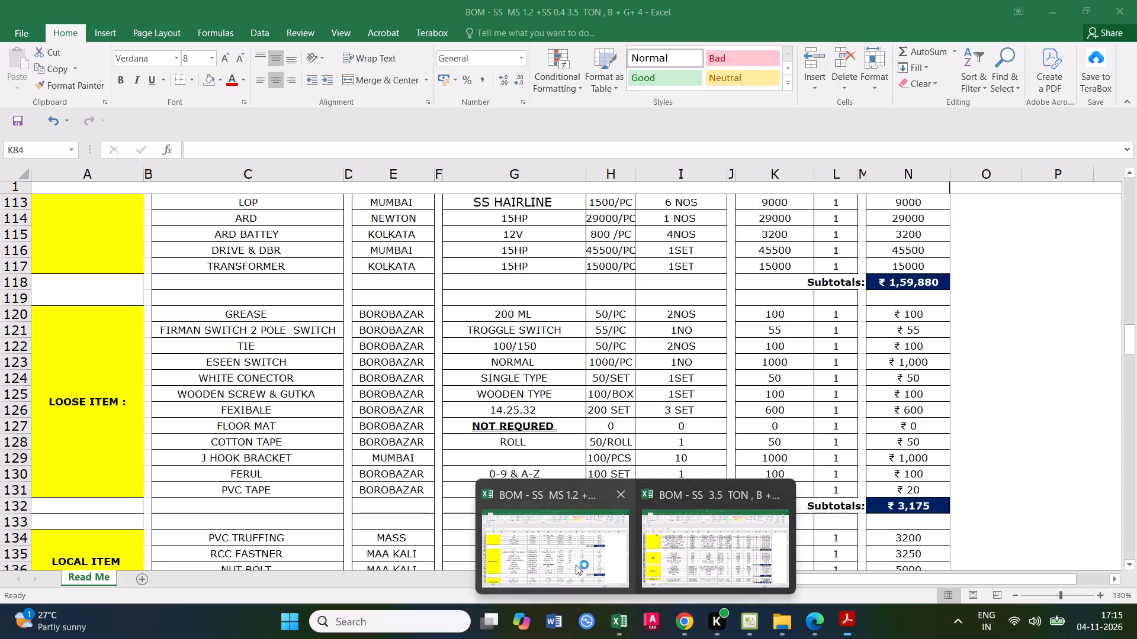
click(576, 564)
scroll(586, 512, down, 5)
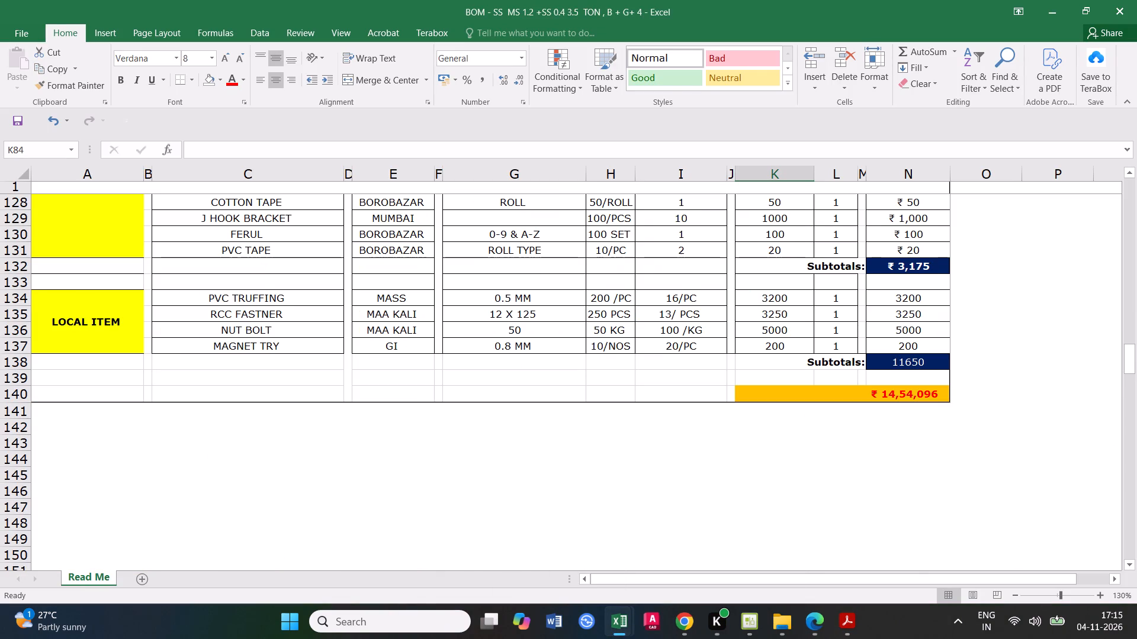
click(850, 630)
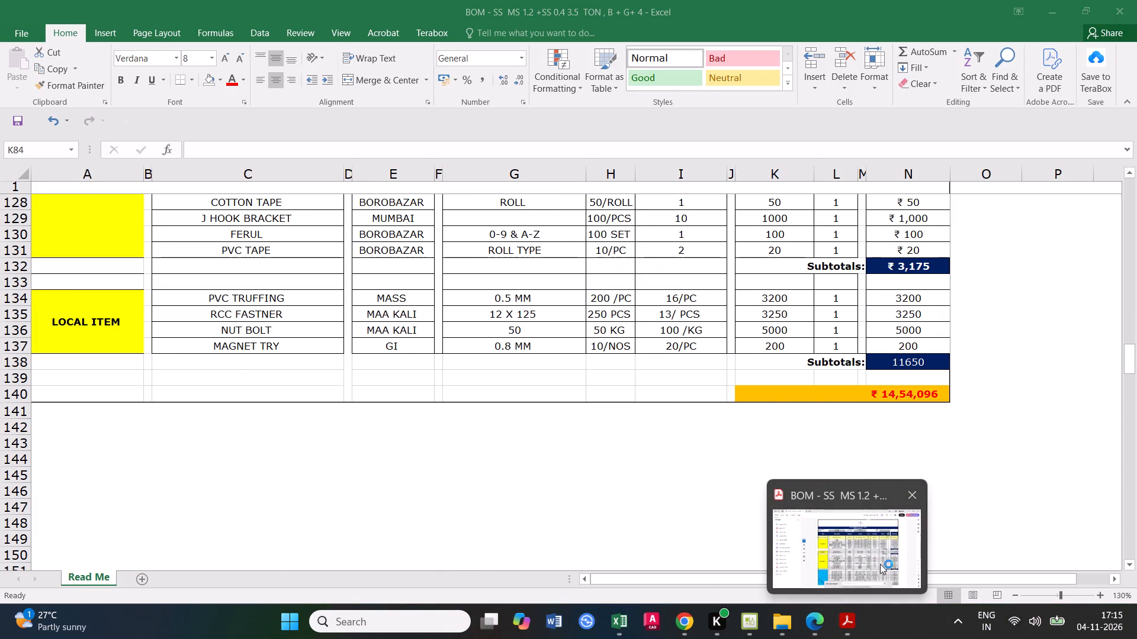
click(880, 564)
scroll(855, 443, down, 7)
scroll(857, 443, up, 5)
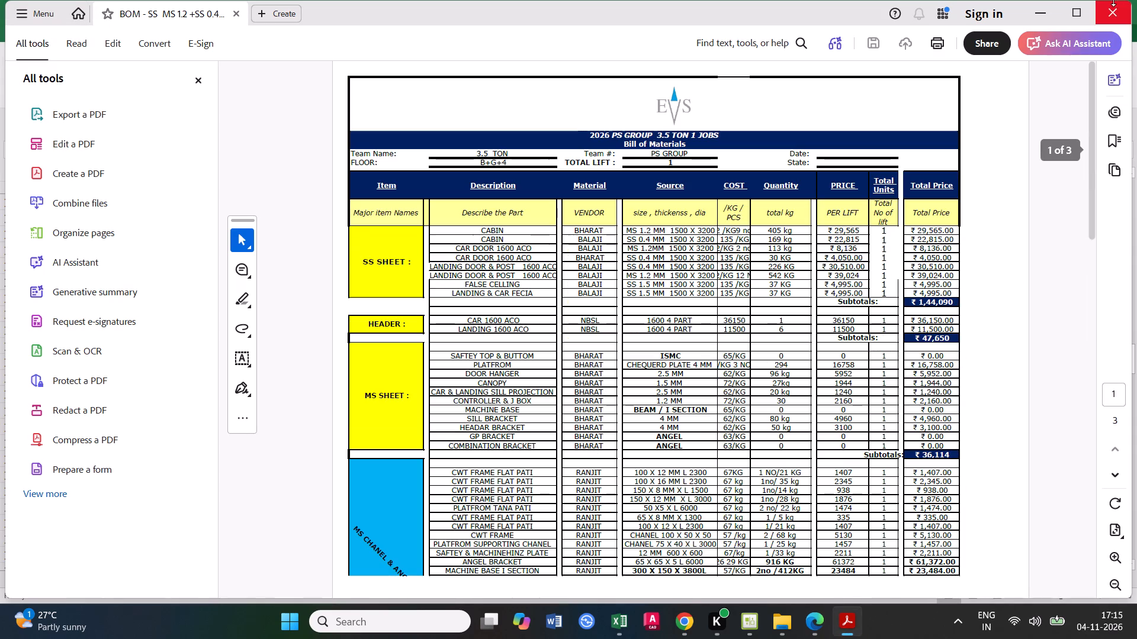
click(1107, 8)
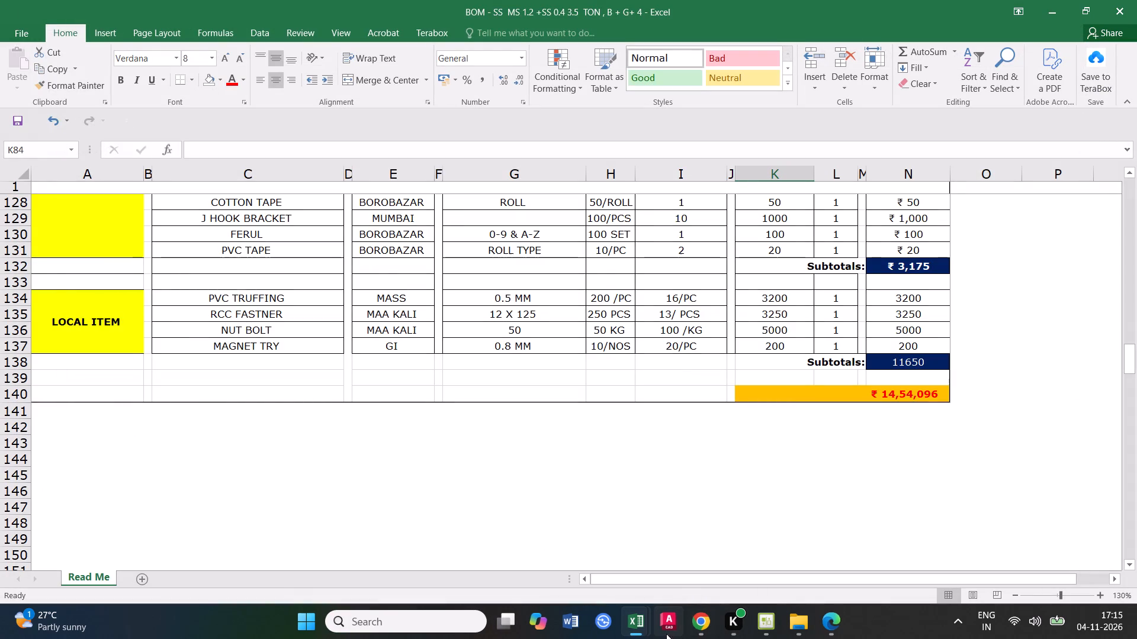
Switch to the BOM - SS 3.5 TON , B + G+ 4 workbook.
click(712, 573)
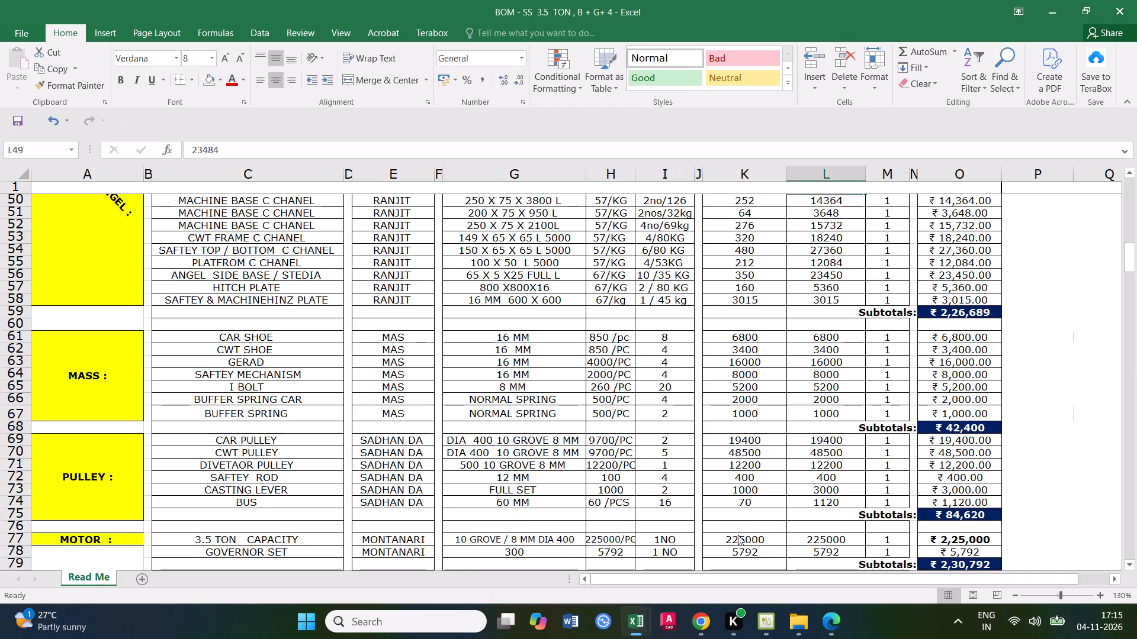
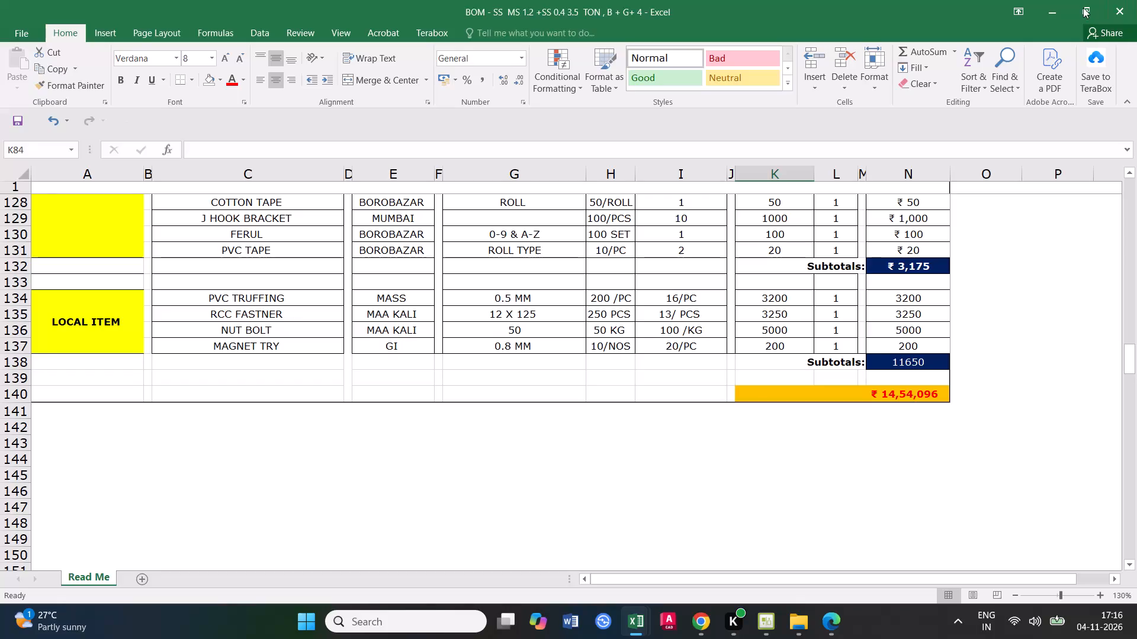
Minimize the SS/MS bill of materials workbook and the new ss 135 kg folder window.
click(1055, 11)
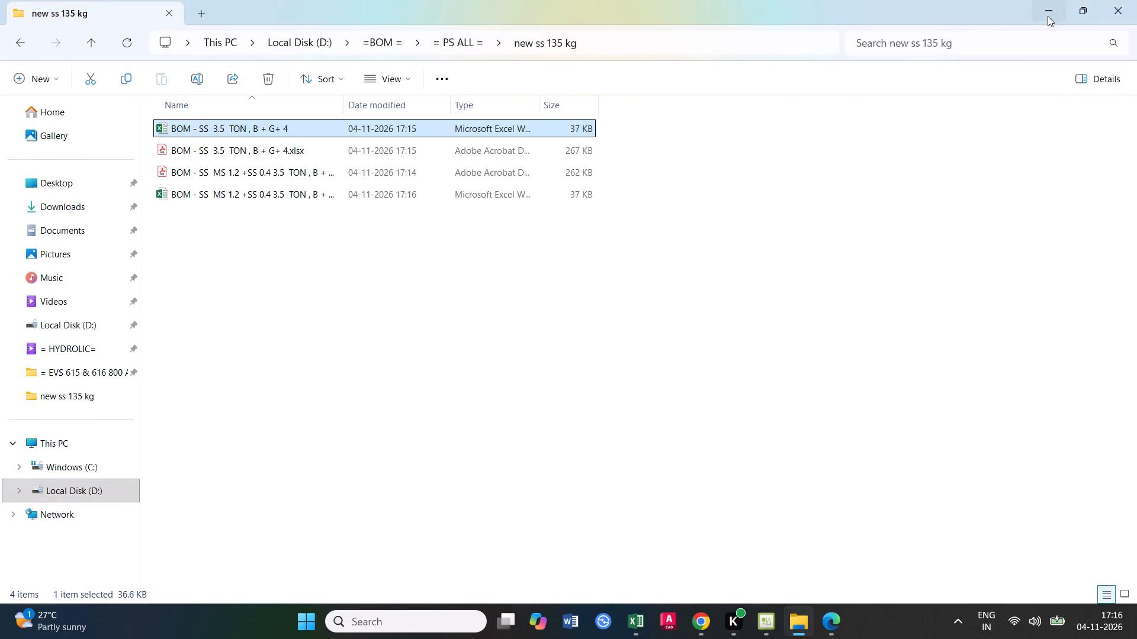
click(1048, 16)
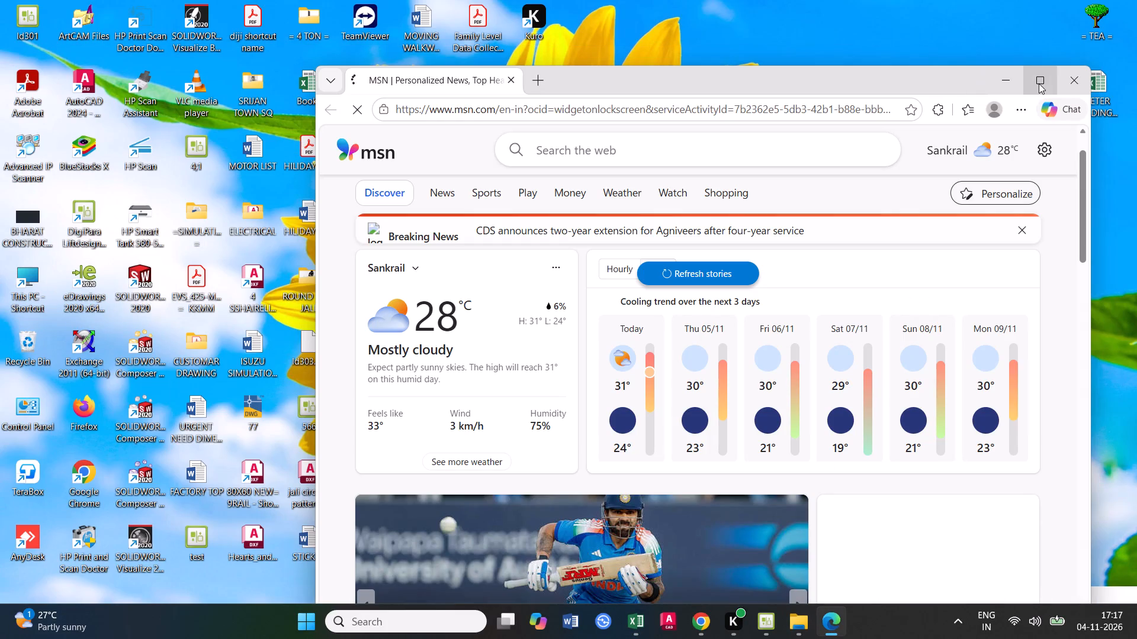